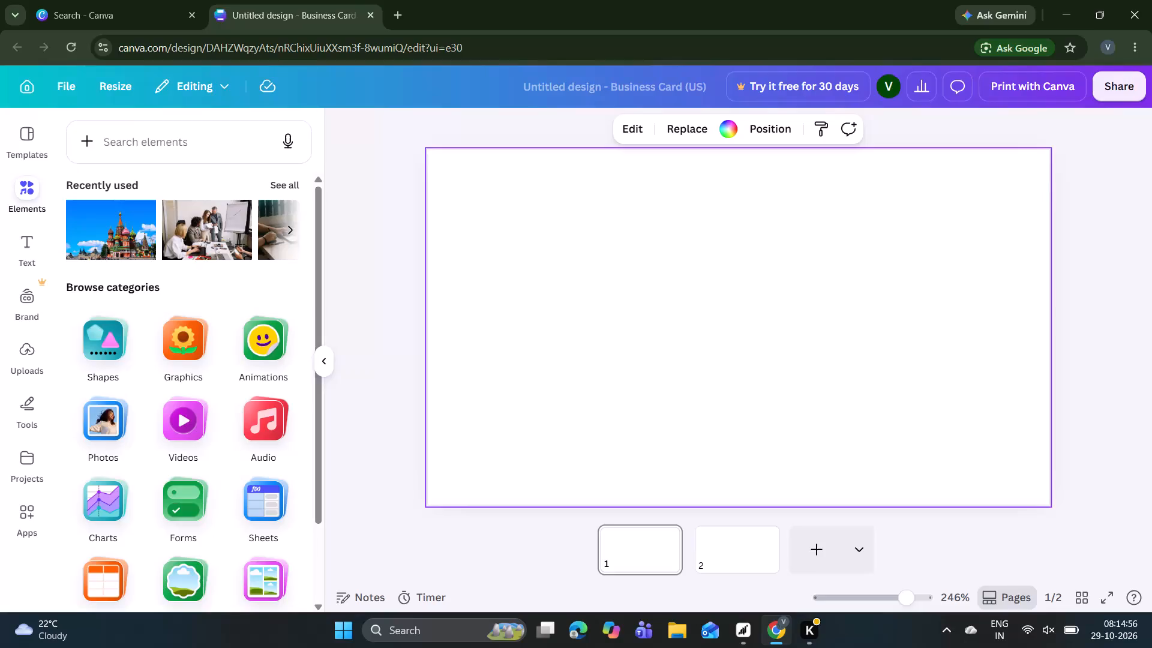
Search the elements library for "background" and show all of the graphics results.
{"action": "left_click", "coordinate": [197, 129]}
{"action": "left_click", "coordinate": [198, 140]}
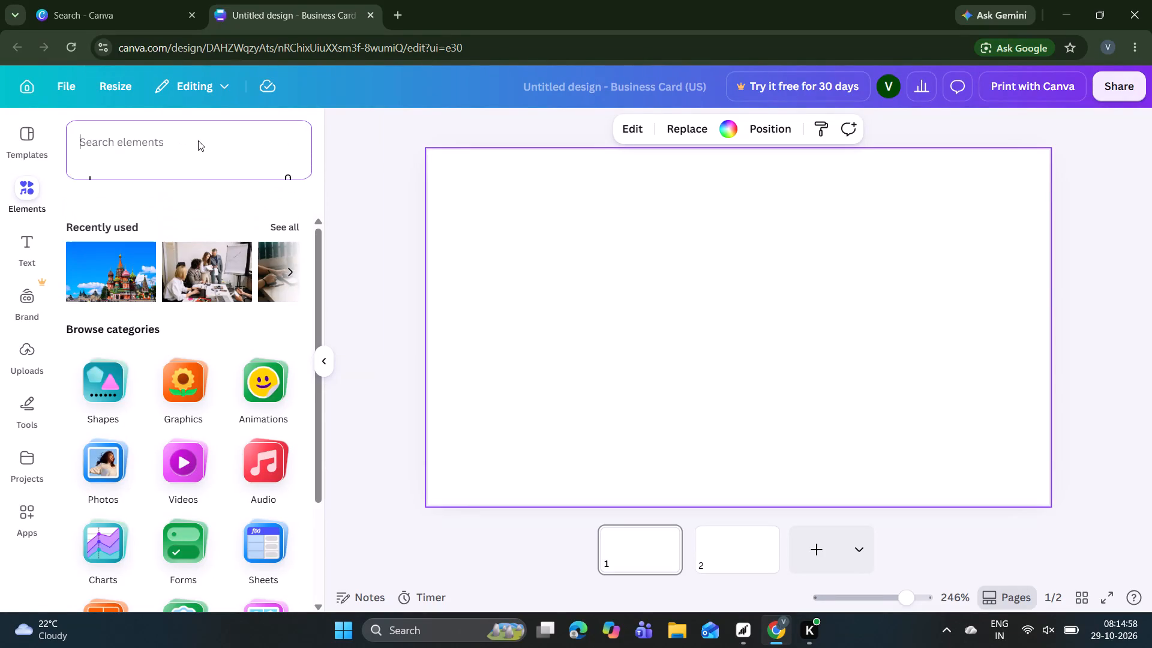
{"action": "key", "text": "b"}
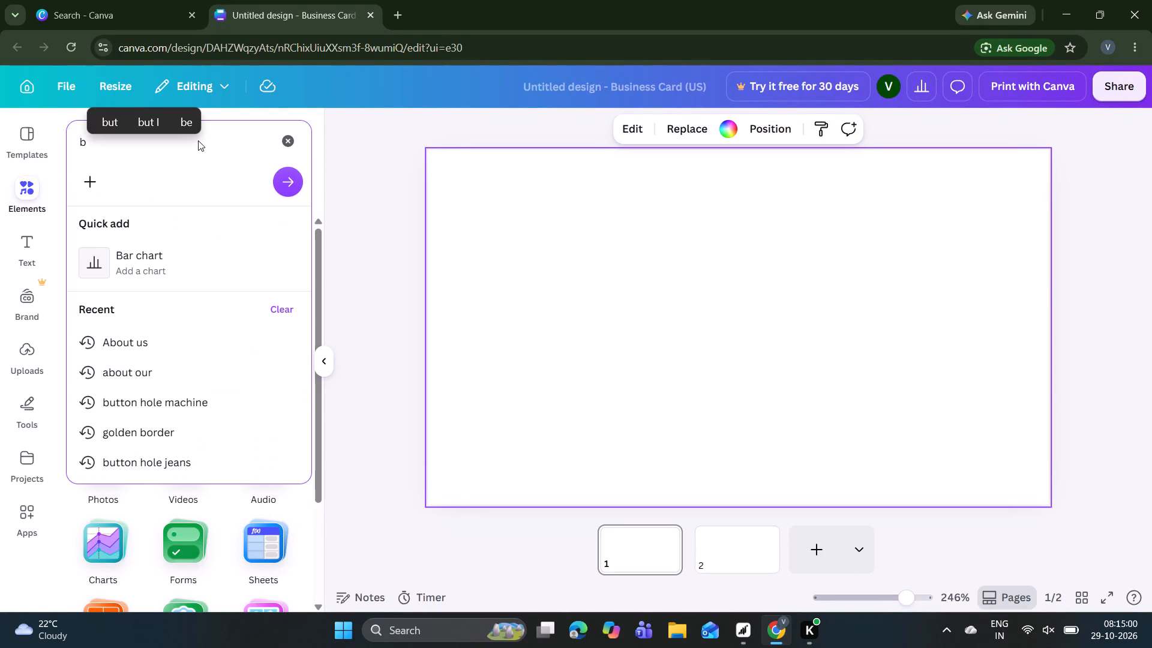
{"action": "type", "text": "ac"}
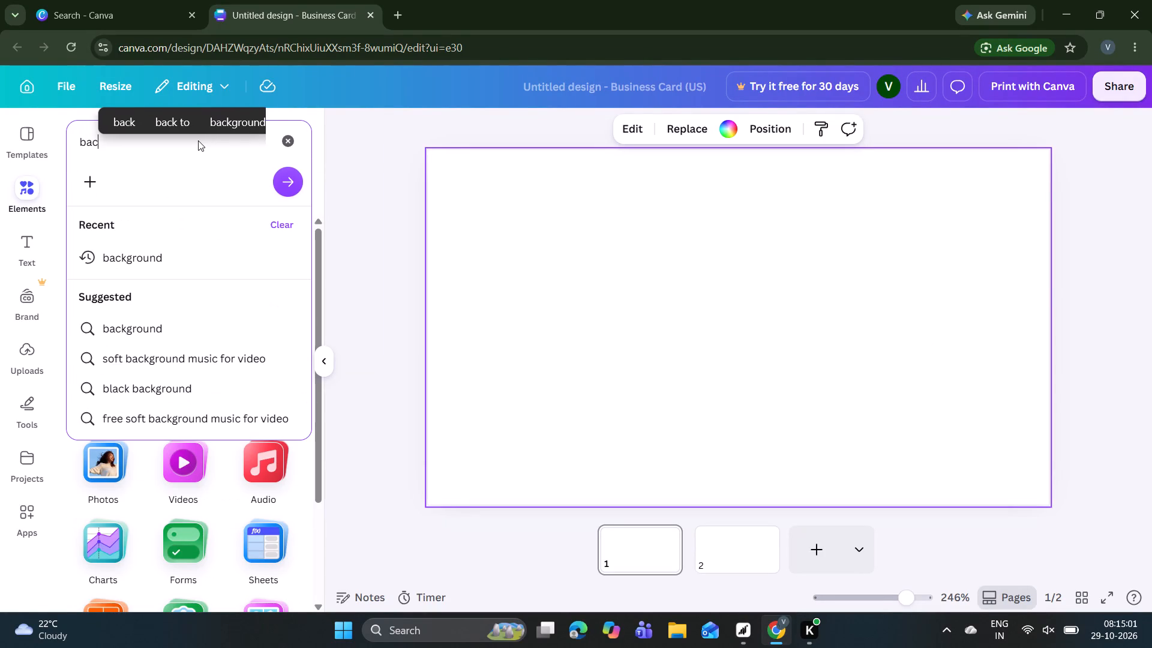
{"action": "key", "text": "k"}
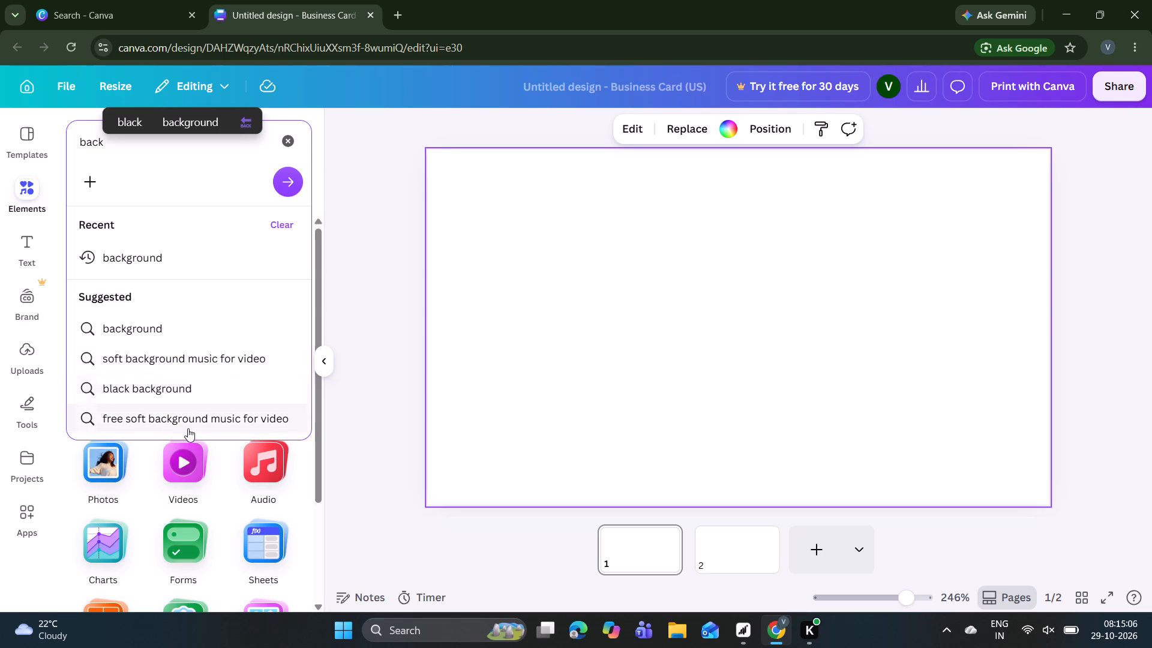
{"action": "left_click", "coordinate": [163, 334]}
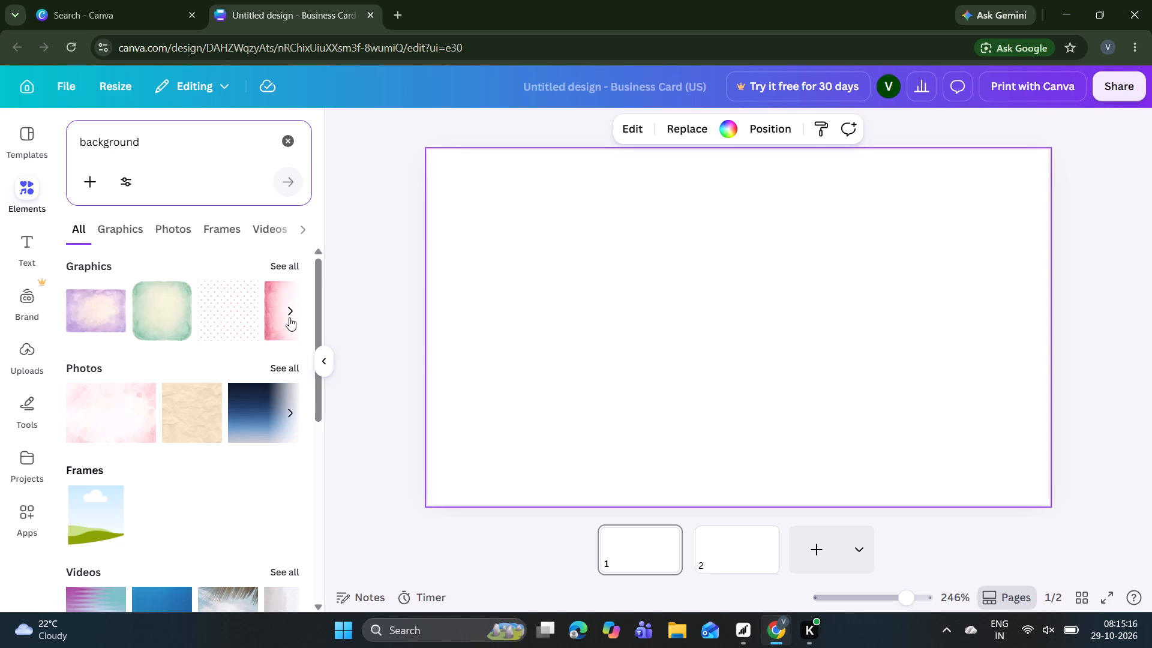
{"action": "left_click", "coordinate": [289, 263]}
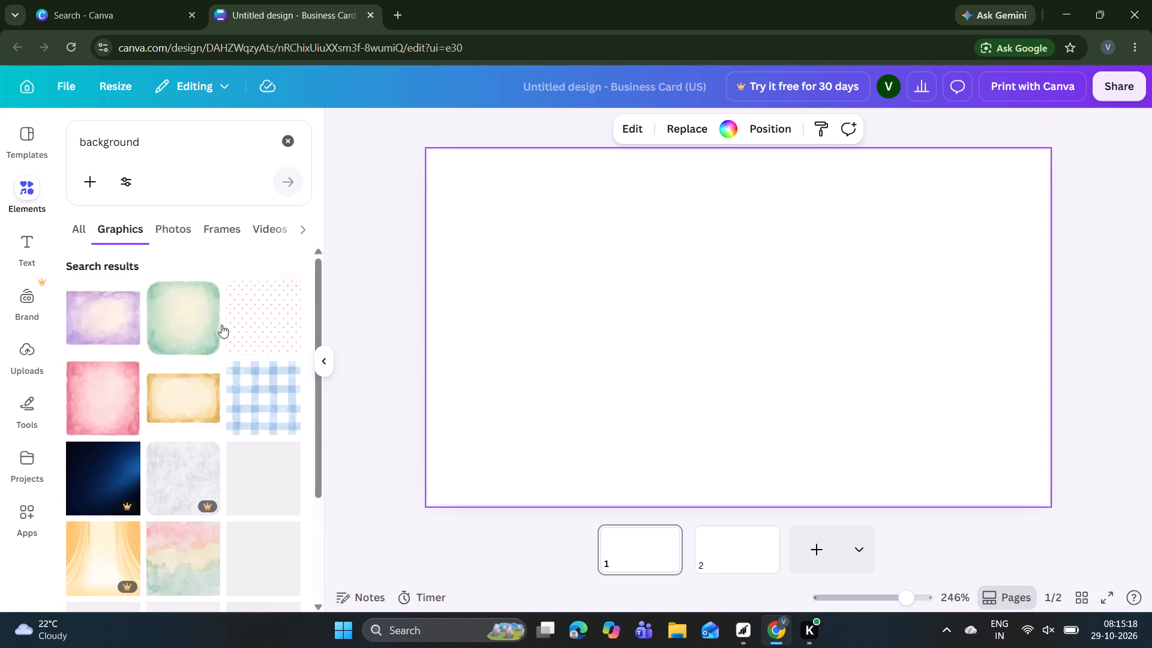
Examine the background graphics and related searches for a suitable business card background.
{"action": "scroll", "coordinate": [188, 386], "scroll_direction": "down", "scroll_amount": 6}
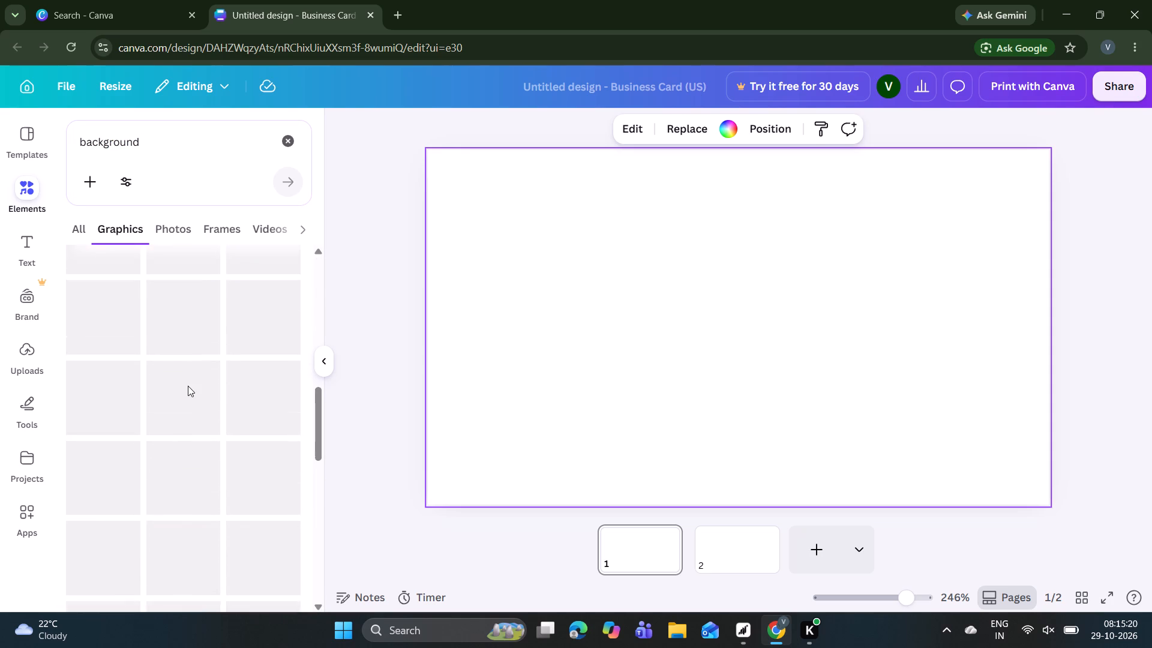
{"action": "scroll", "coordinate": [188, 386], "scroll_direction": "up", "scroll_amount": 1}
{"action": "scroll", "coordinate": [188, 386], "scroll_direction": "right", "scroll_amount": 2}
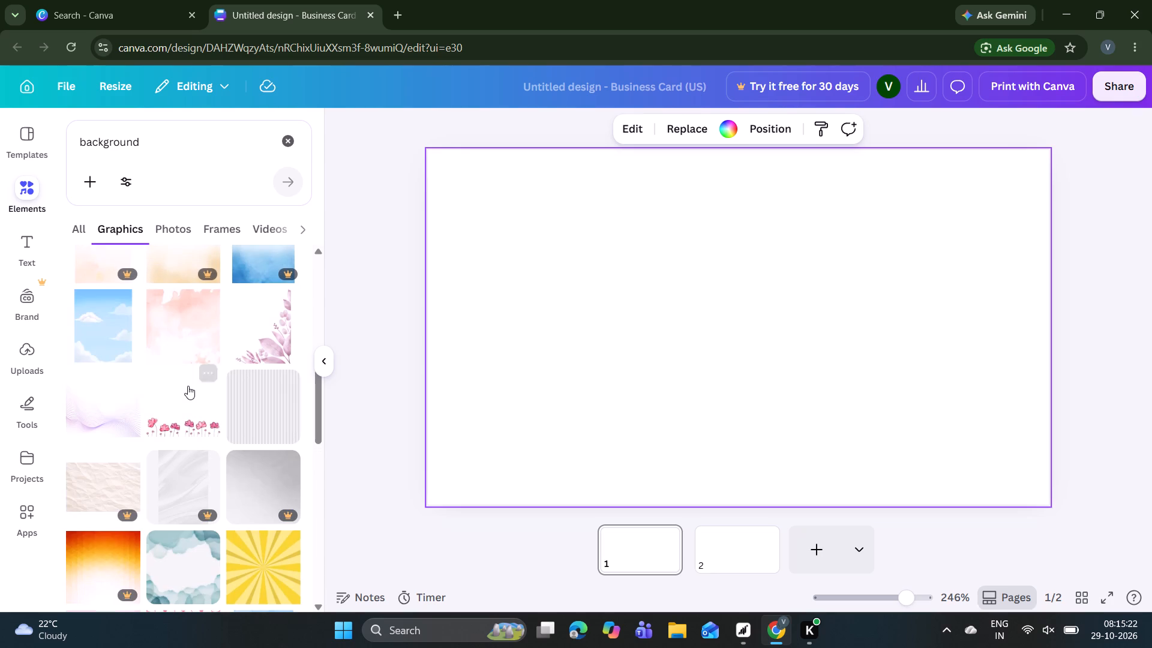
{"action": "scroll", "coordinate": [188, 386], "scroll_direction": "right", "scroll_amount": 1}
{"action": "scroll", "coordinate": [188, 386], "scroll_direction": "down", "scroll_amount": 1}
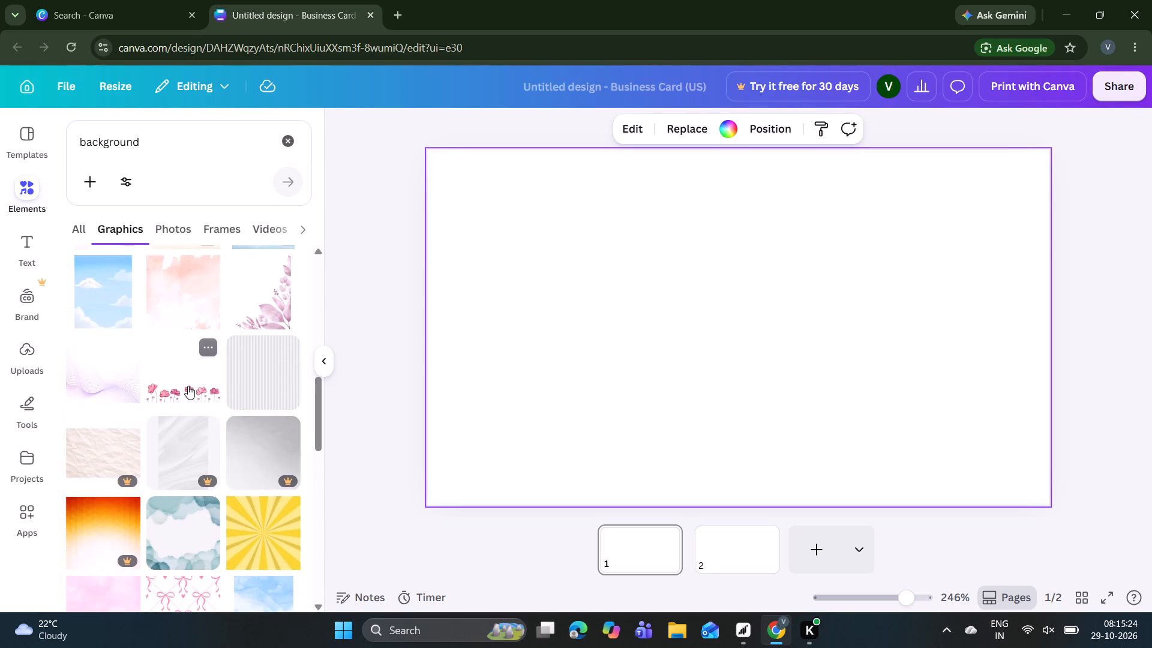
{"action": "scroll", "coordinate": [188, 386], "scroll_direction": "down", "scroll_amount": 3}
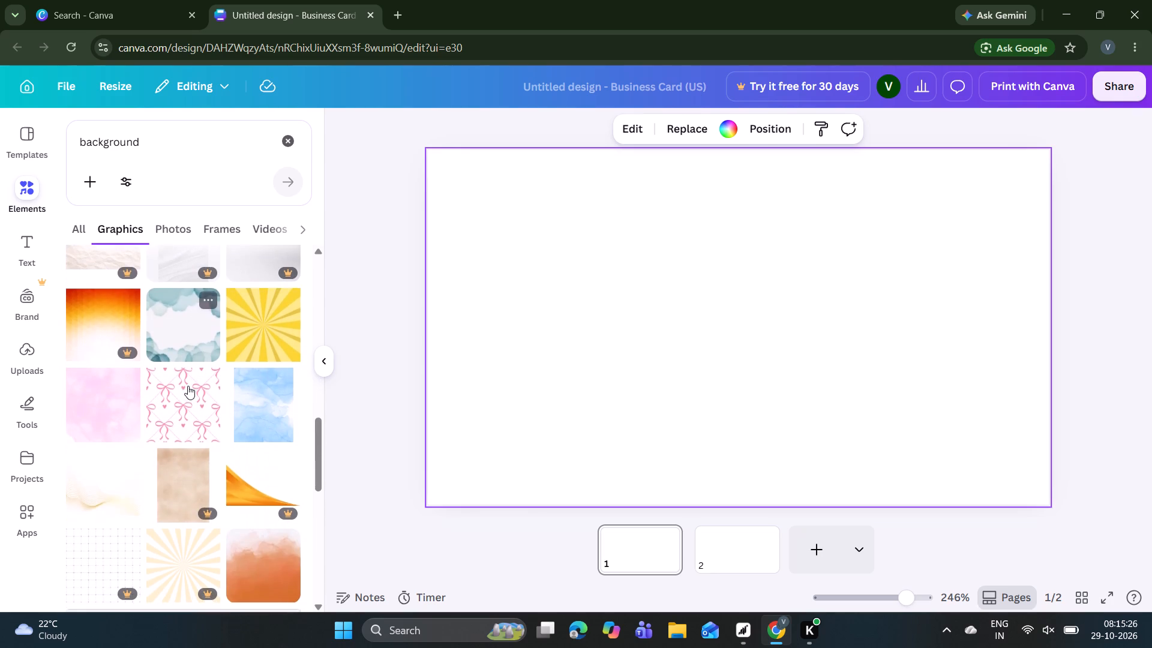
{"action": "scroll", "coordinate": [188, 386], "scroll_direction": "down", "scroll_amount": 3}
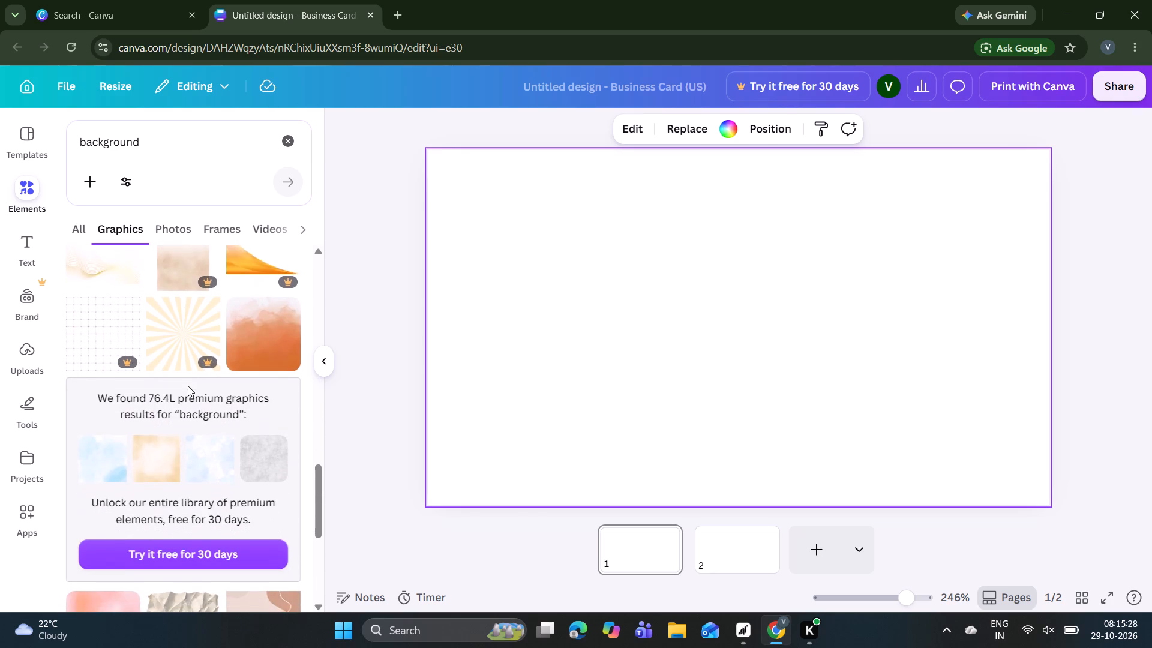
{"action": "scroll", "coordinate": [188, 386], "scroll_direction": "down", "scroll_amount": 3}
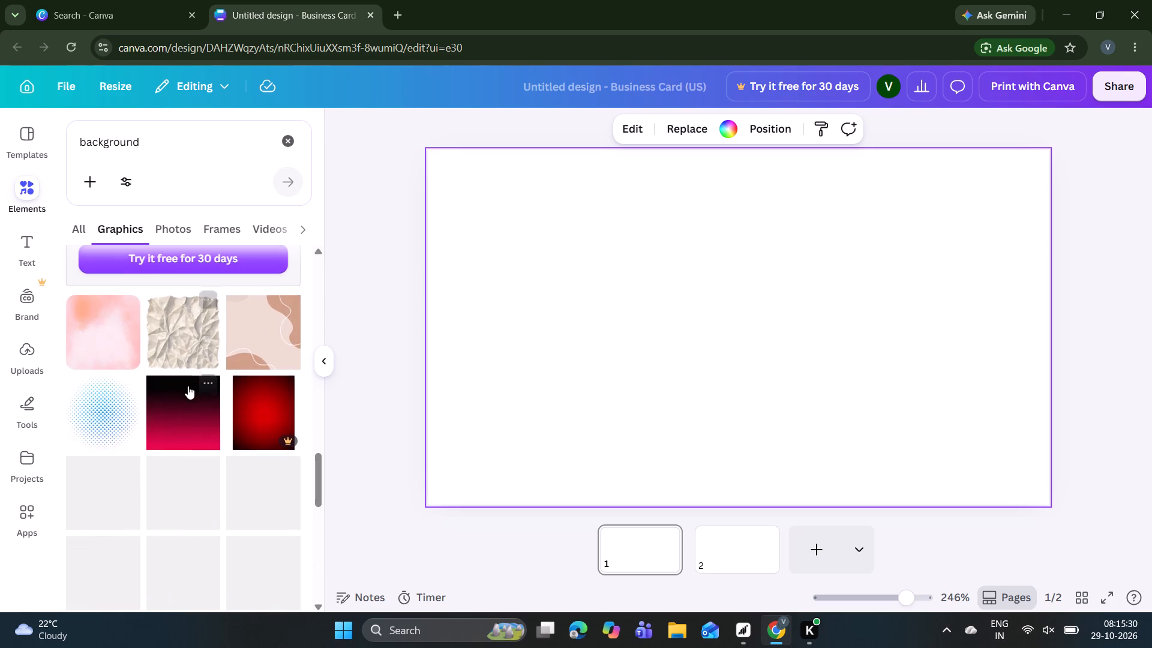
{"action": "scroll", "coordinate": [188, 386], "scroll_direction": "down", "scroll_amount": 2}
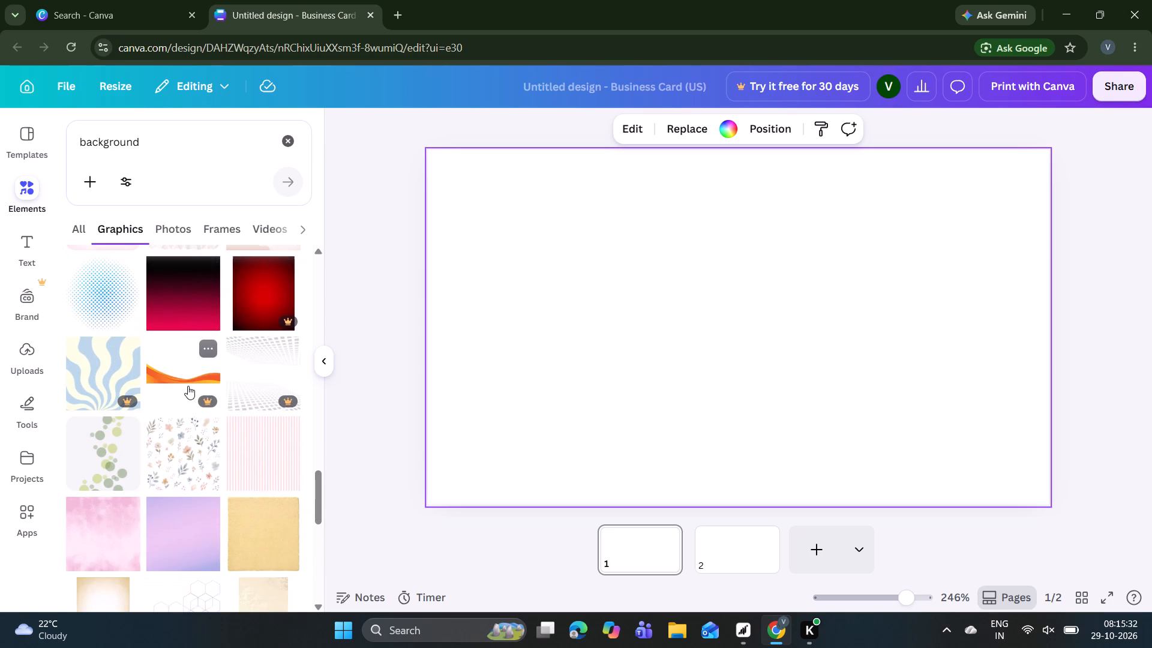
{"action": "scroll", "coordinate": [188, 386], "scroll_direction": "down", "scroll_amount": 2}
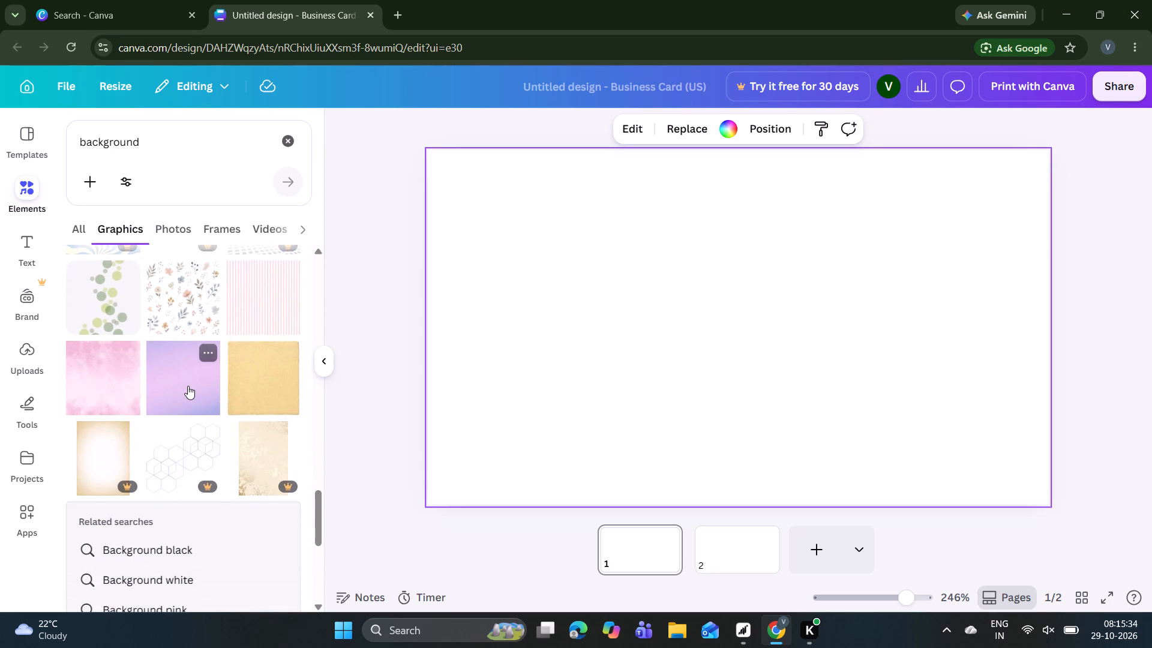
{"action": "scroll", "coordinate": [188, 386], "scroll_direction": "down", "scroll_amount": 3}
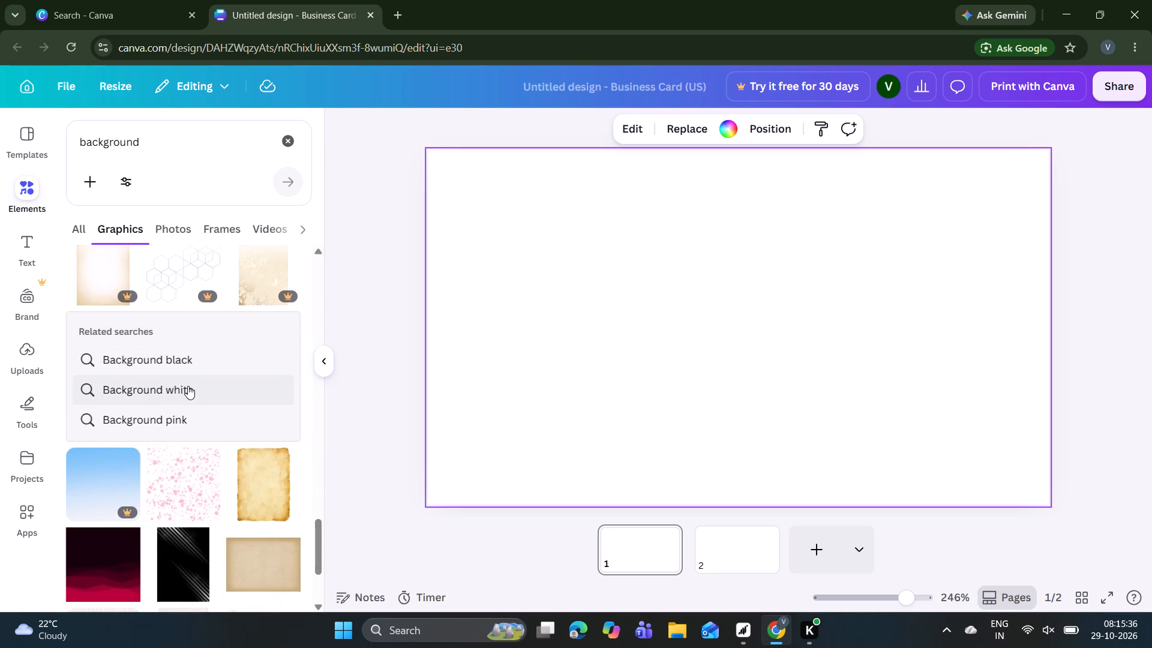
Search the graphics for the related term "Background white".
{"action": "left_click", "coordinate": [164, 395]}
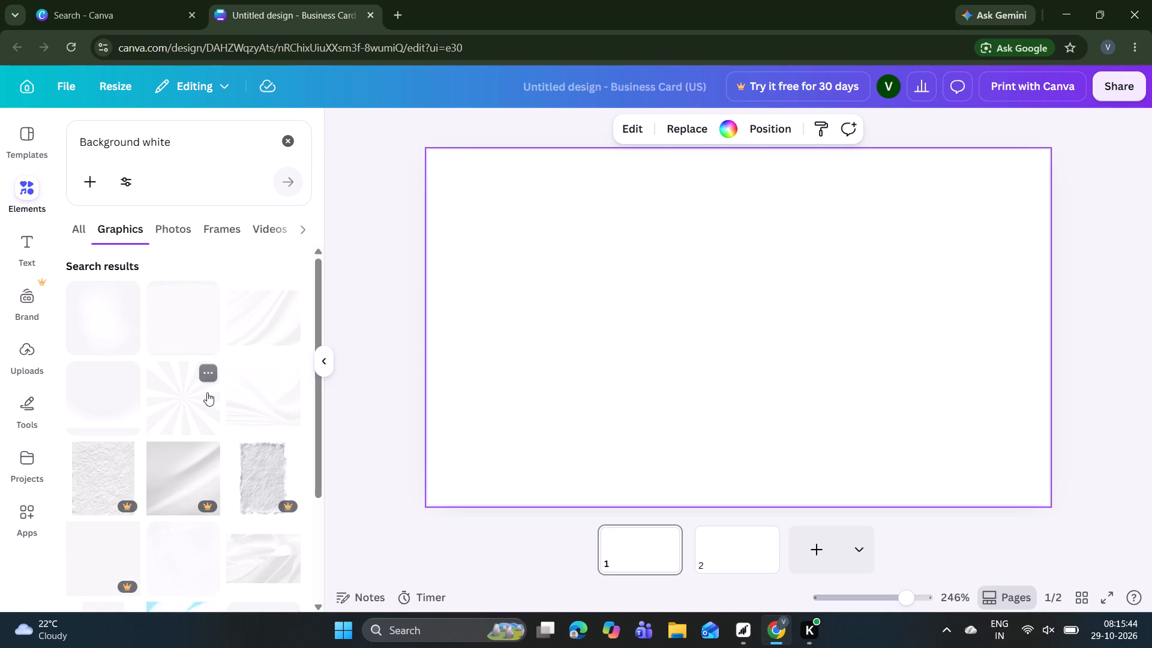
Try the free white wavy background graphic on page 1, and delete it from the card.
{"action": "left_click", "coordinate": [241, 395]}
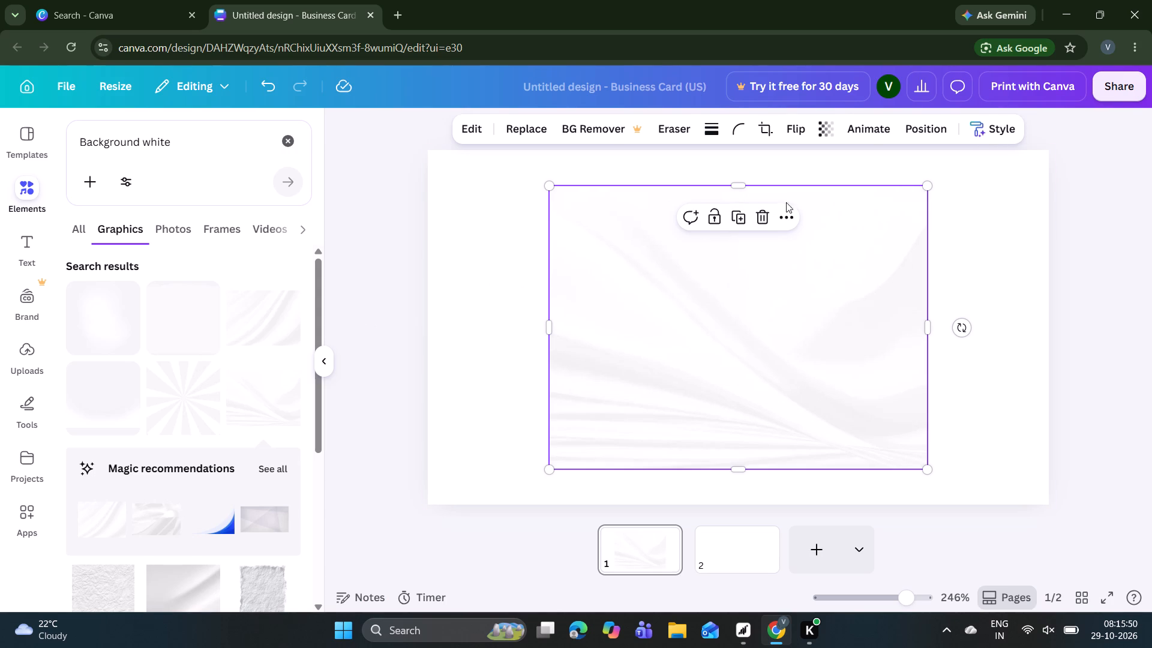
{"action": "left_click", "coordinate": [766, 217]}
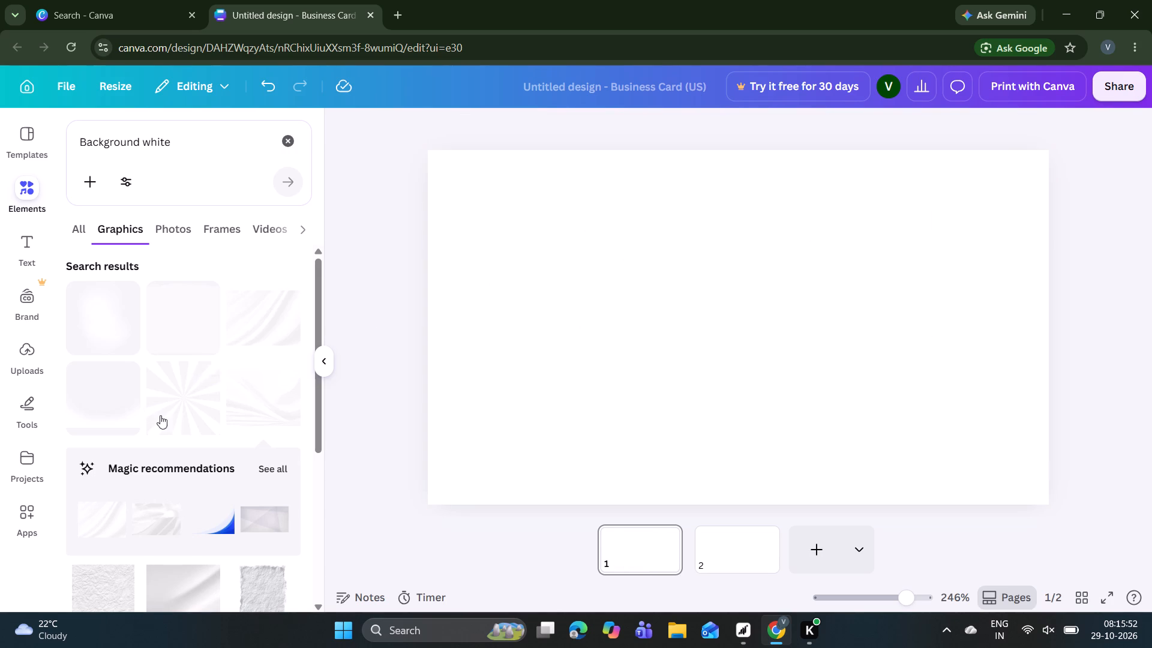
Add the premium white background graphic with crossing diagonal lines and grey shadows to page 1.
{"action": "scroll", "coordinate": [183, 415], "scroll_direction": "down", "scroll_amount": 2}
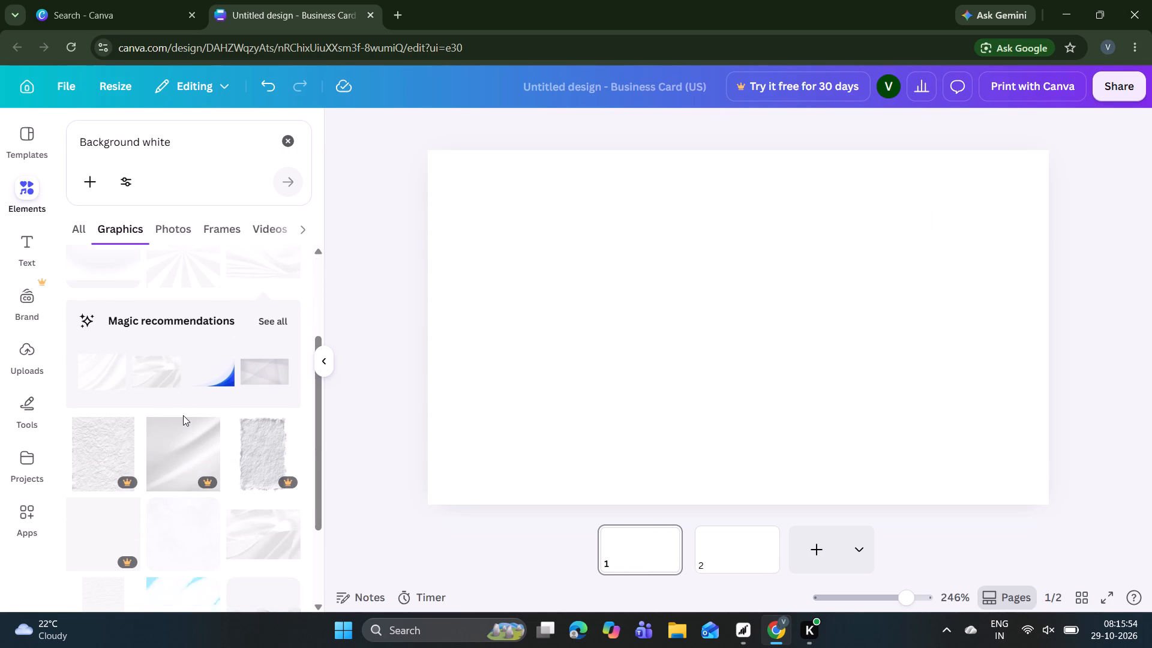
{"action": "scroll", "coordinate": [183, 415], "scroll_direction": "down", "scroll_amount": 1}
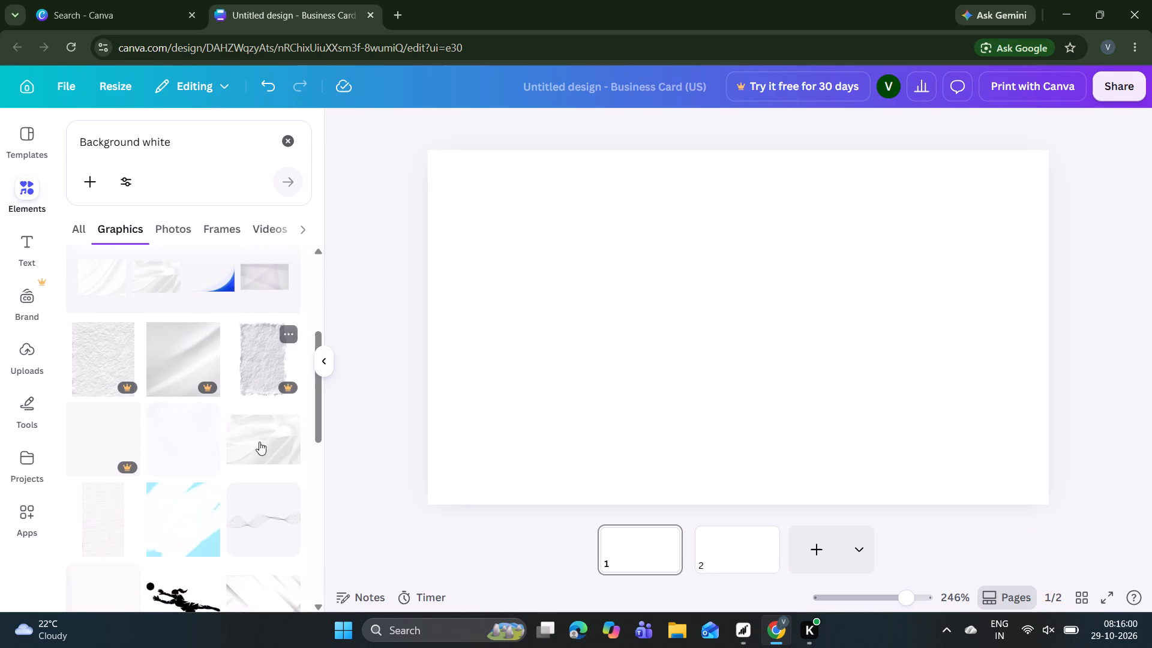
{"action": "scroll", "coordinate": [130, 491], "scroll_direction": "down", "scroll_amount": 3}
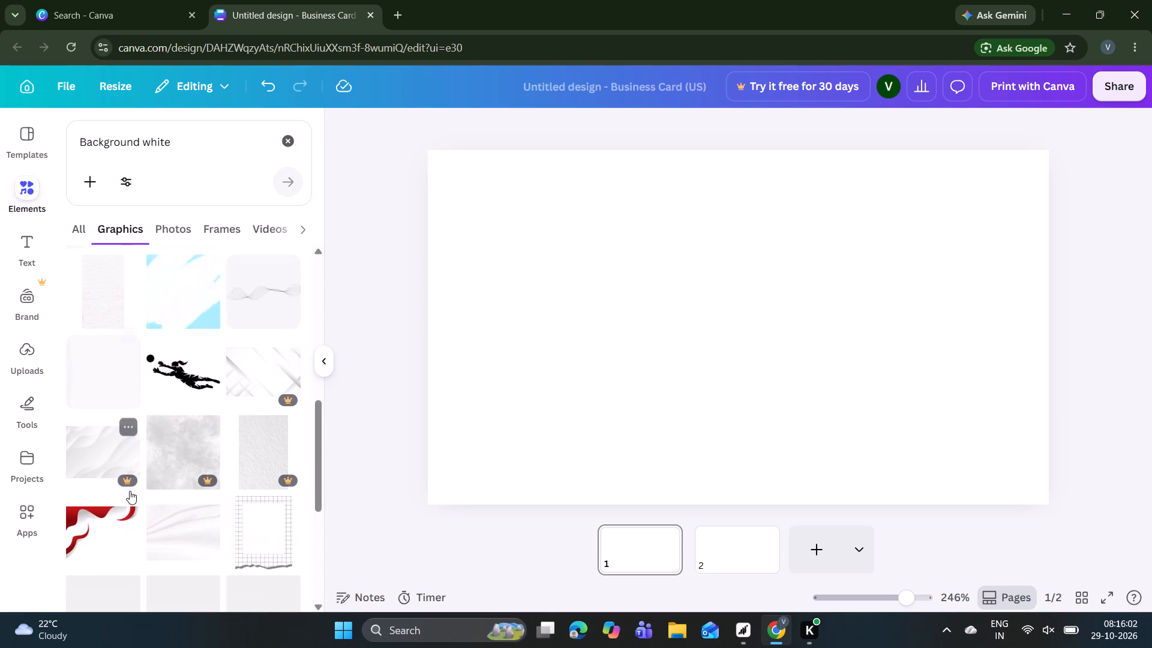
{"action": "left_click", "coordinate": [259, 368]}
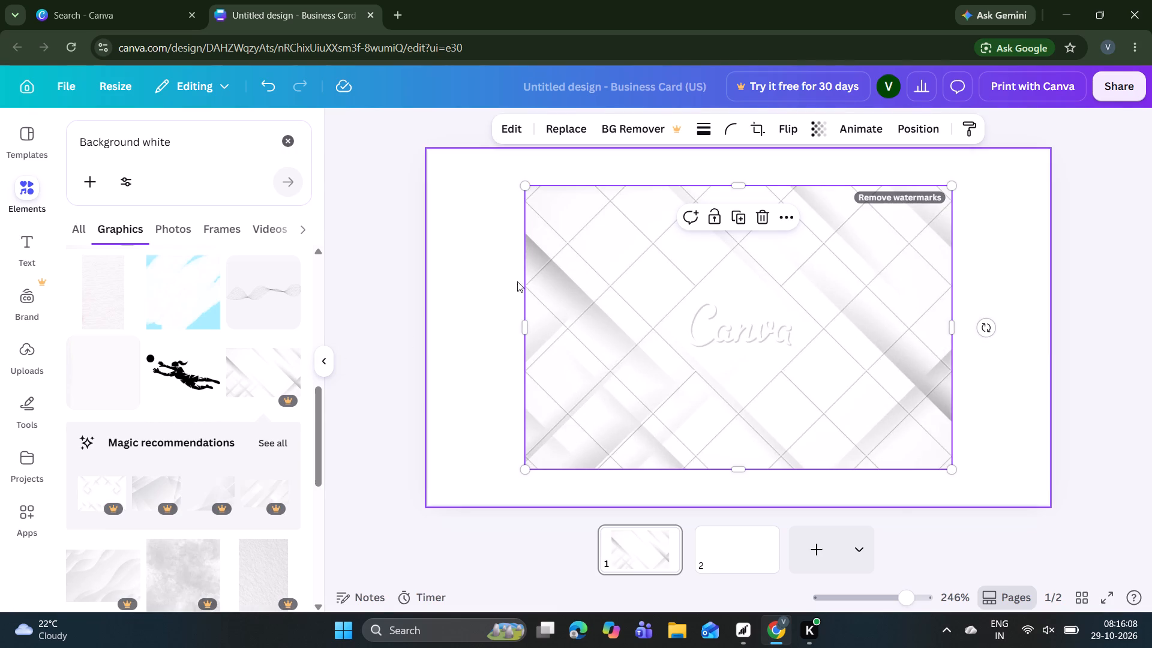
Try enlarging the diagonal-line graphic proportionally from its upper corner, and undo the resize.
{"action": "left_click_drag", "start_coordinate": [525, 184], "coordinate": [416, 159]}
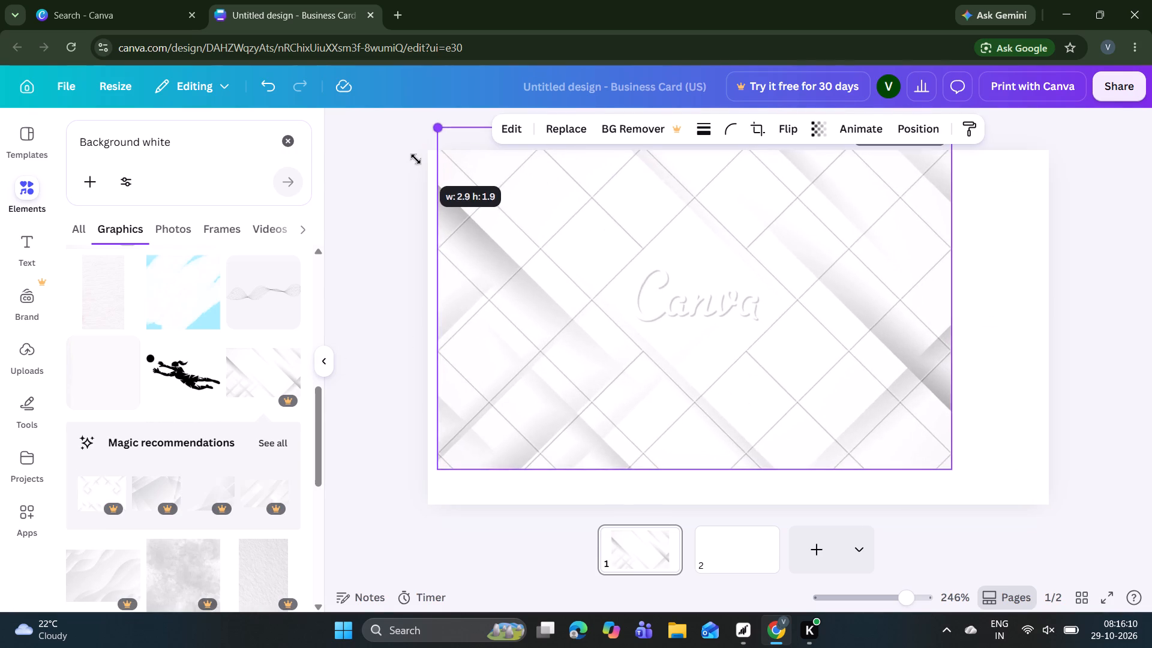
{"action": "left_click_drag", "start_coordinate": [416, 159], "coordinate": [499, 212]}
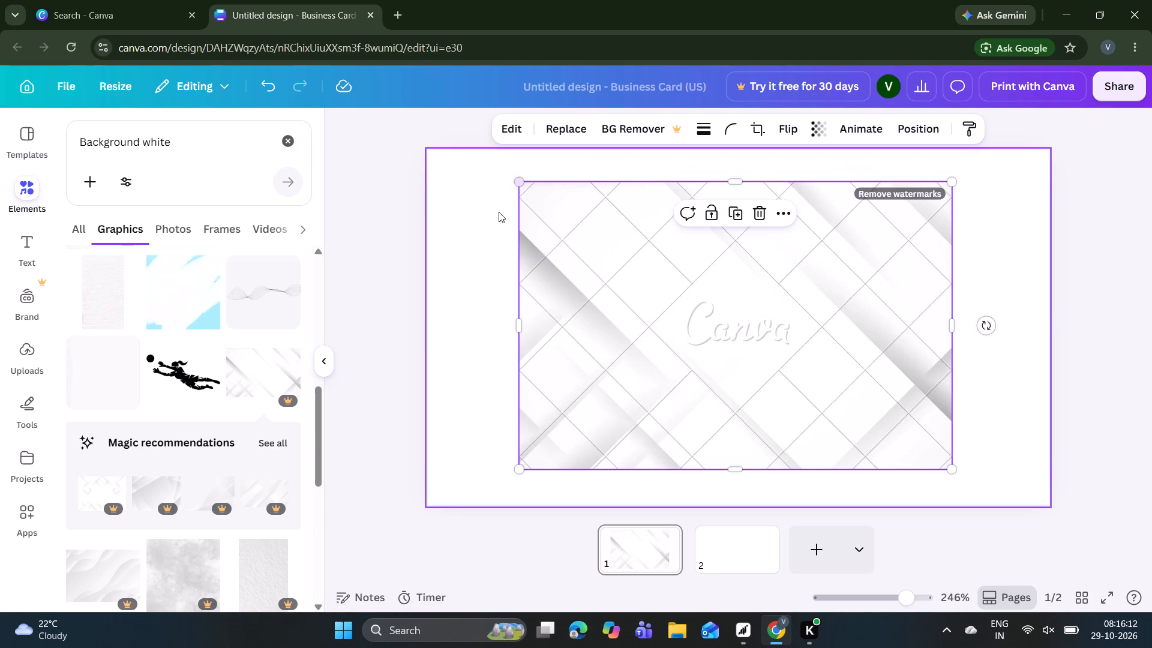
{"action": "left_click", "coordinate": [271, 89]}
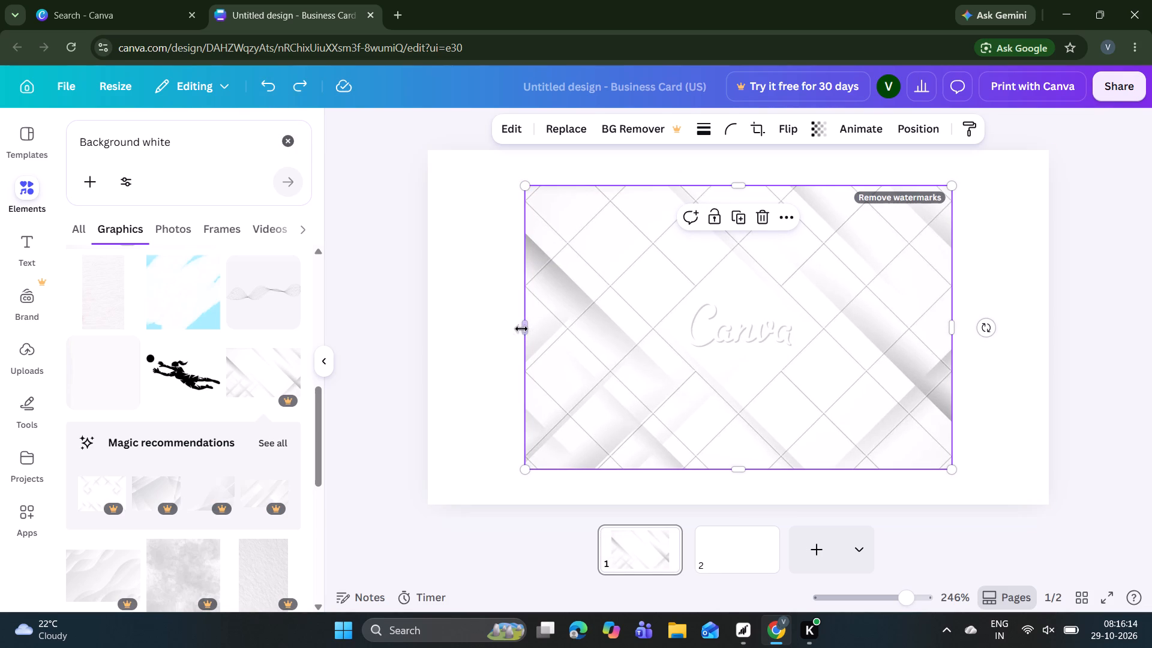
Stretch the diagonal-line graphic to all four page edges, 3.5 wide by 2 high, so it fills the card.
{"action": "left_click", "coordinate": [527, 323]}
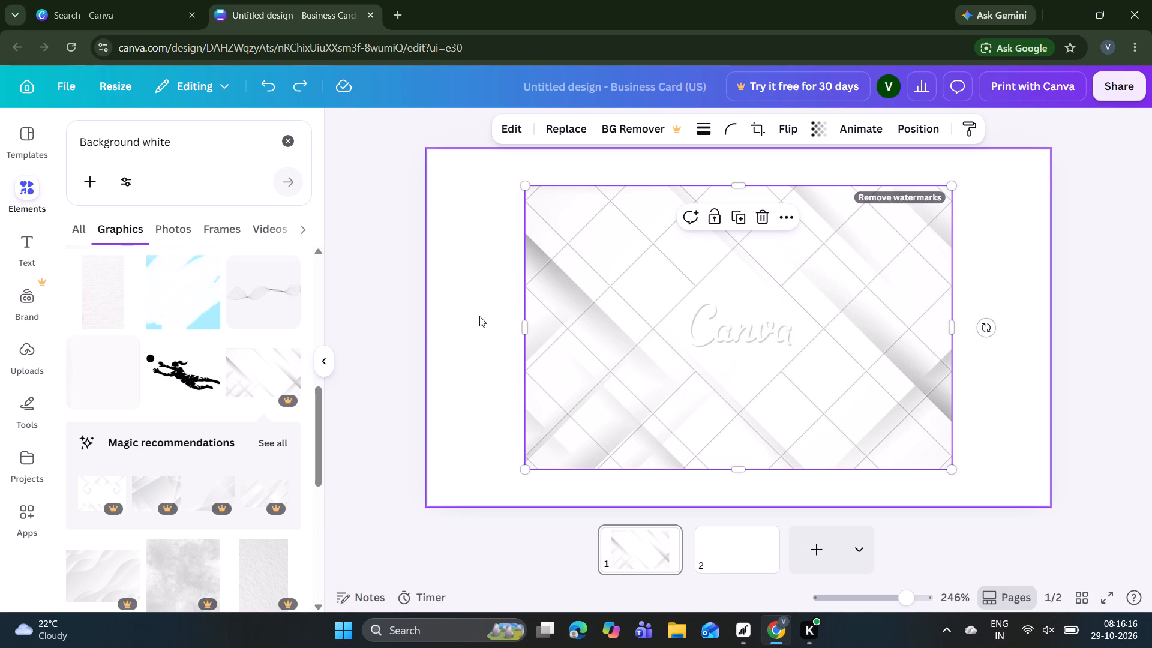
{"action": "left_click_drag", "start_coordinate": [529, 329], "coordinate": [433, 319]}
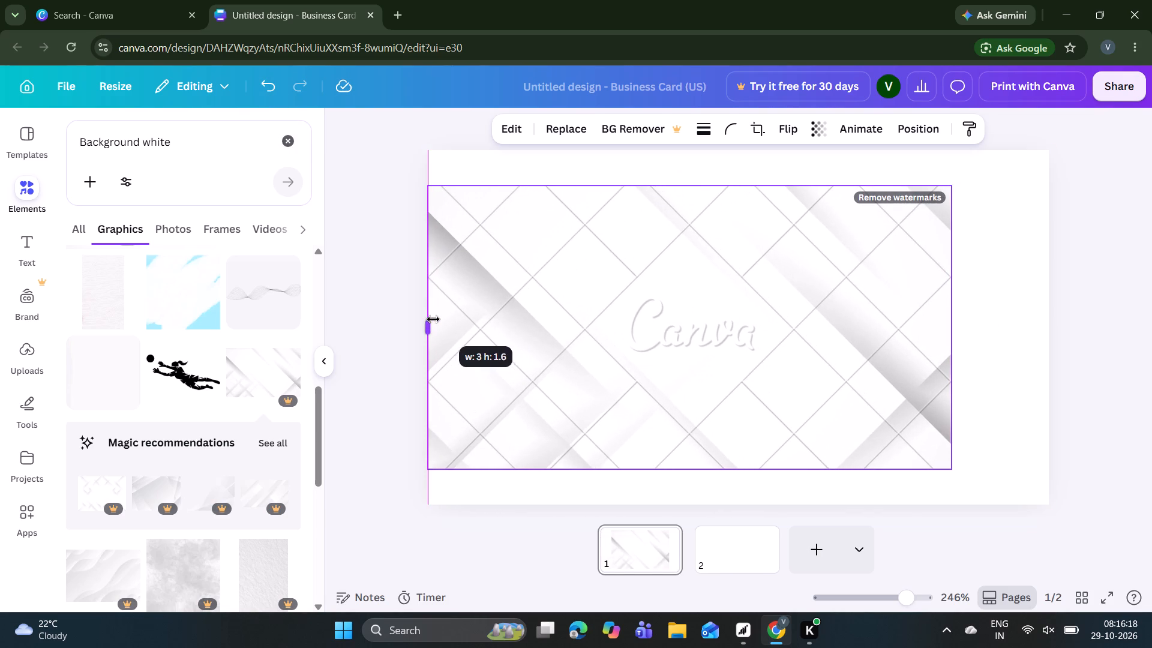
{"action": "left_click_drag", "start_coordinate": [433, 319], "coordinate": [430, 319]}
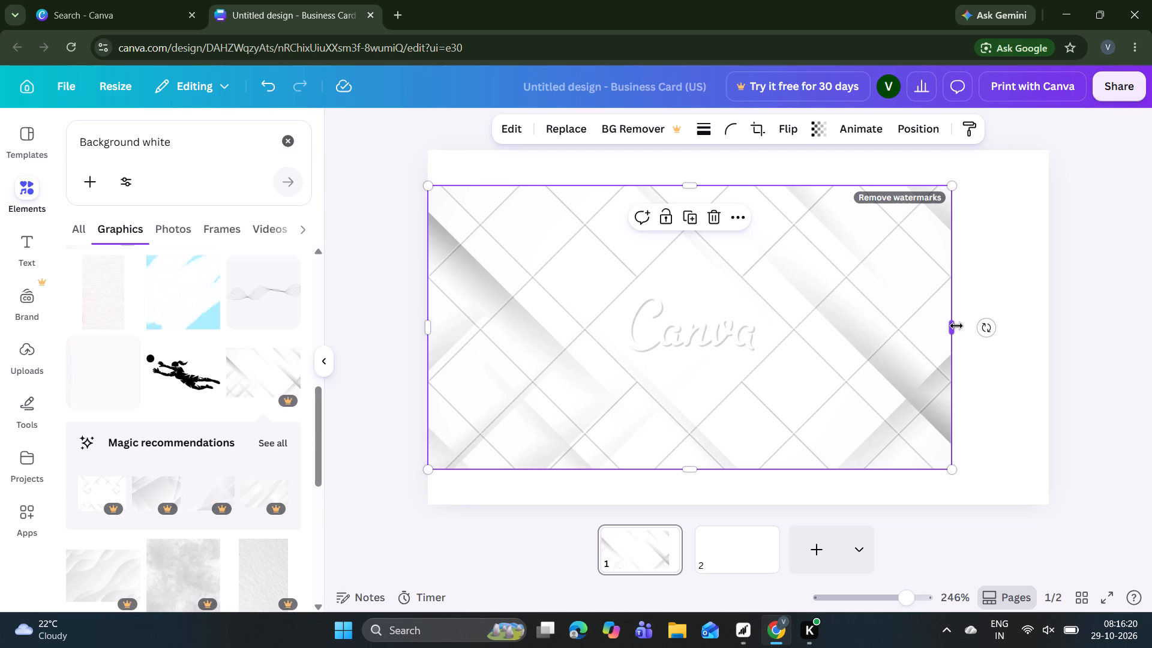
{"action": "left_click_drag", "start_coordinate": [956, 326], "coordinate": [1048, 326]}
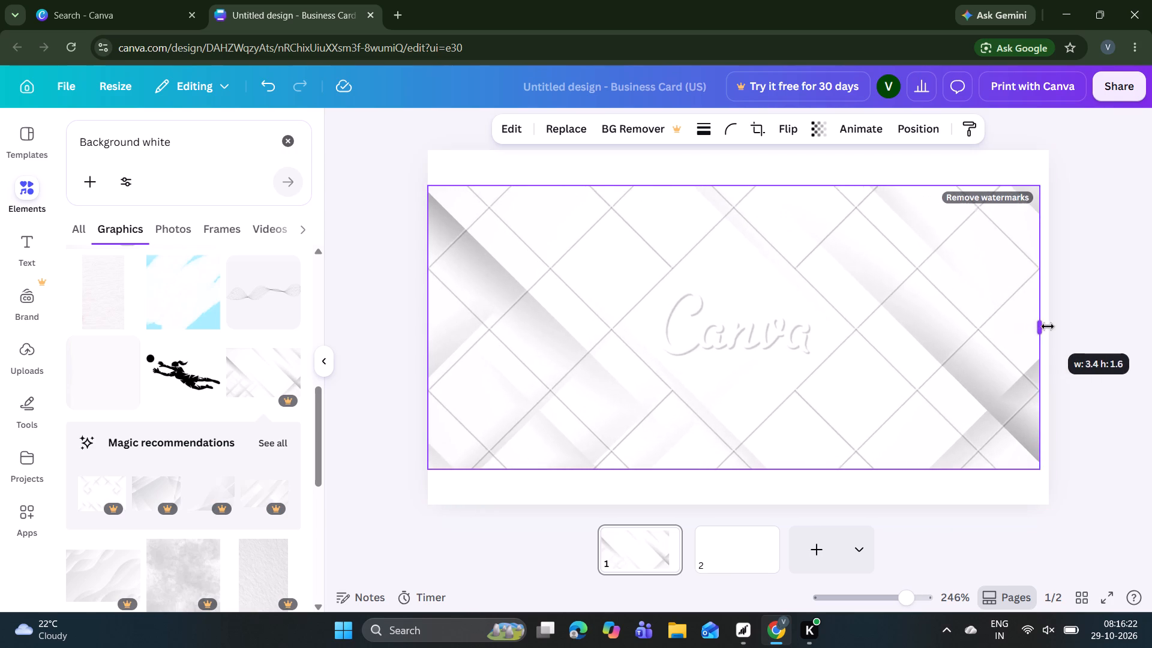
{"action": "left_click_drag", "start_coordinate": [1048, 326], "coordinate": [1053, 326]}
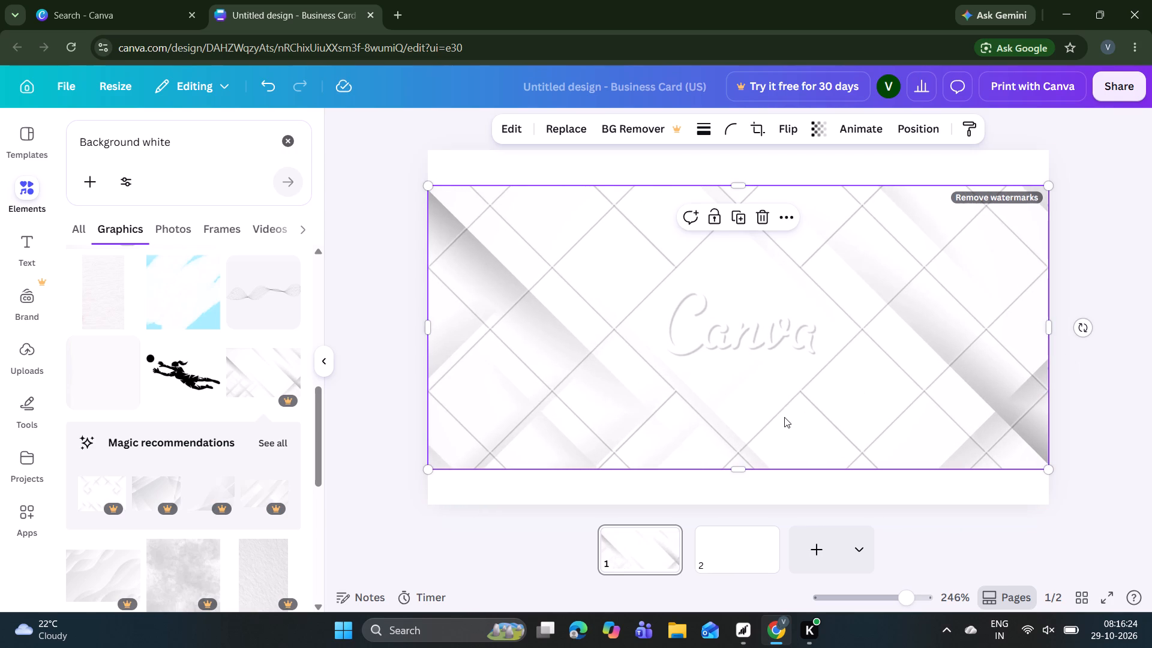
{"action": "left_click_drag", "start_coordinate": [739, 467], "coordinate": [737, 493]}
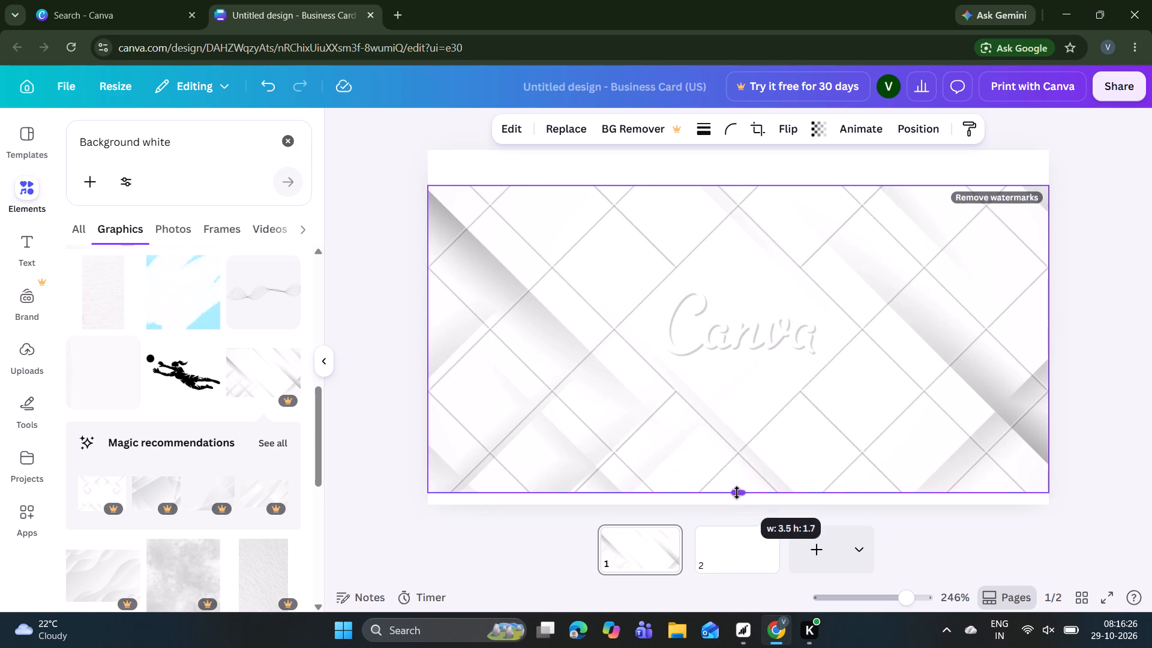
{"action": "left_click_drag", "start_coordinate": [737, 493], "coordinate": [738, 503]}
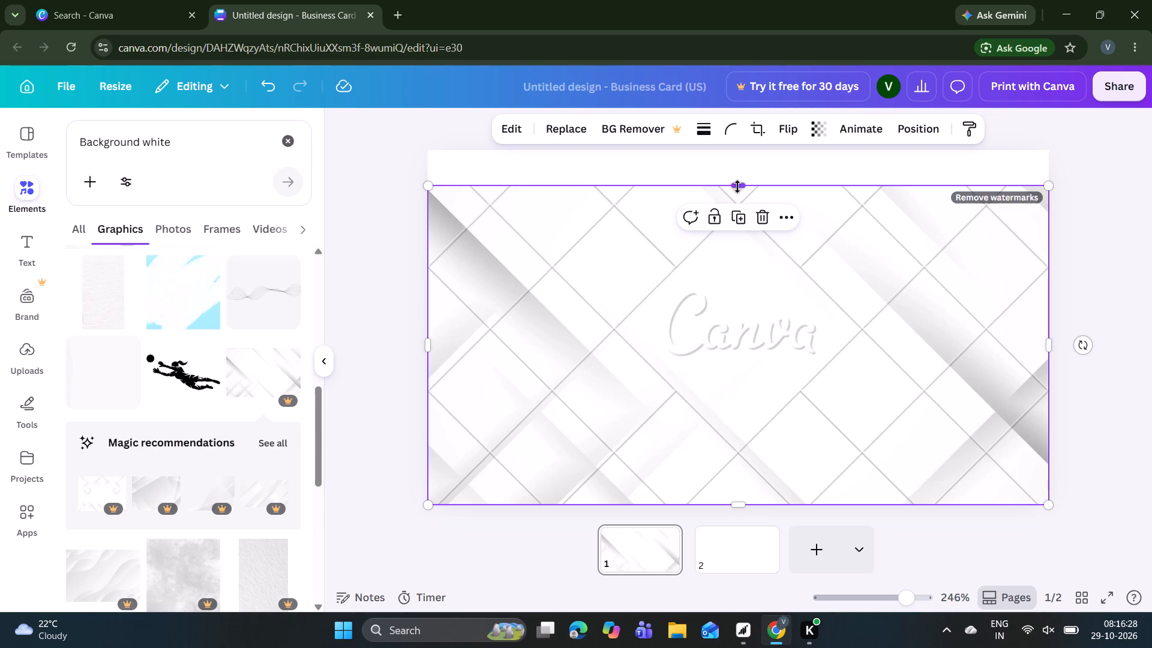
{"action": "left_click_drag", "start_coordinate": [736, 184], "coordinate": [735, 151]}
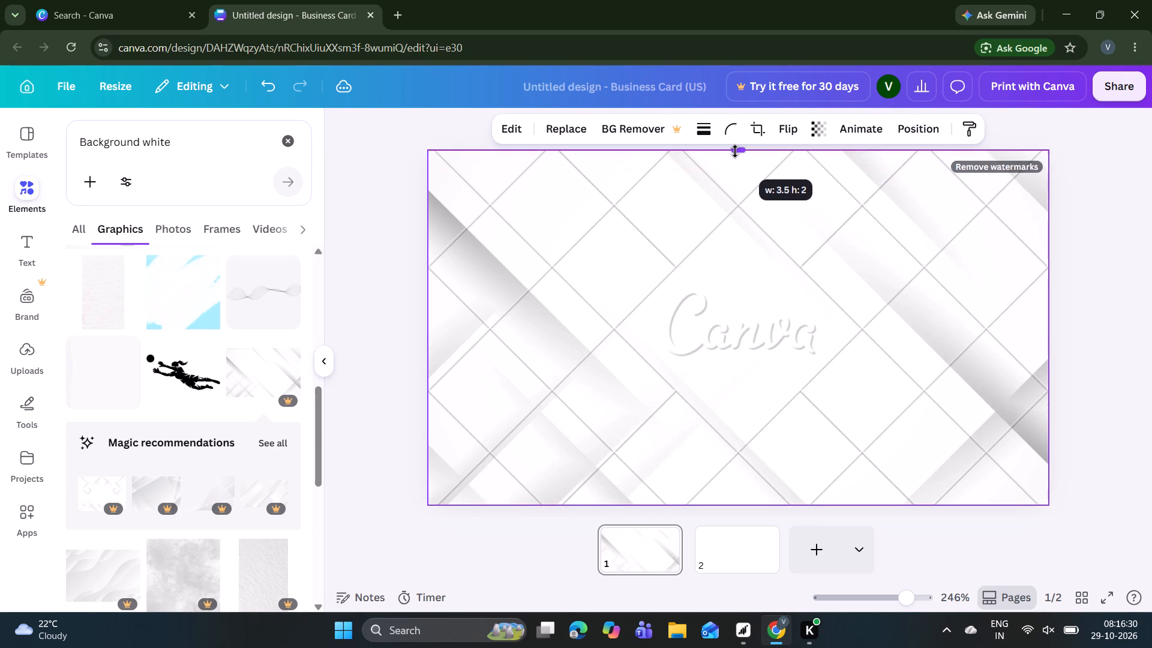
{"action": "left_click_drag", "start_coordinate": [735, 151], "coordinate": [735, 151]}
{"action": "left_click", "coordinate": [409, 158]}
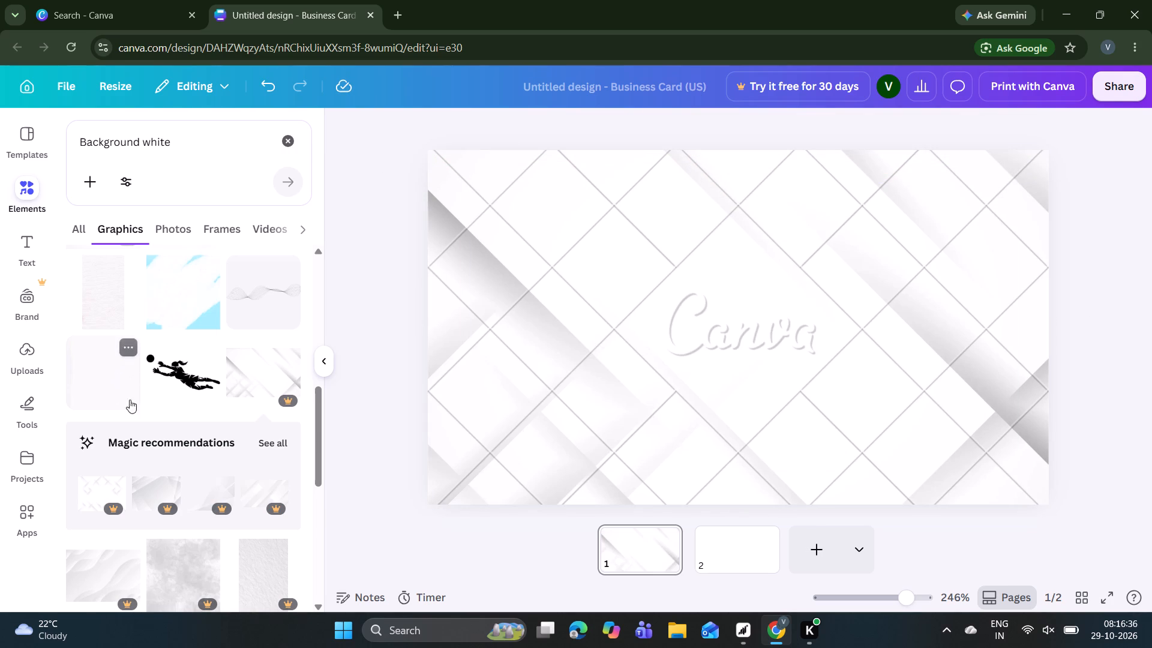
Browse the recommendations related to the diagonal-line graphic and more "Background white" graphics for an alternative card background.
{"action": "scroll", "coordinate": [157, 425], "scroll_direction": "down", "scroll_amount": 2}
{"action": "left_click", "coordinate": [266, 305]}
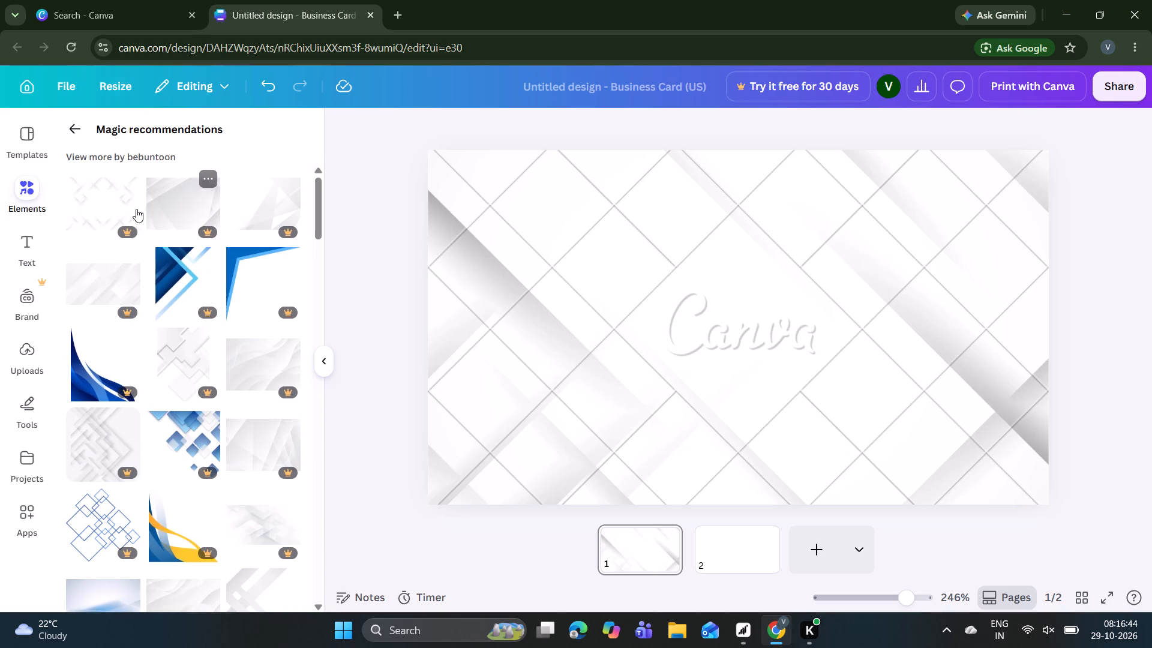
{"action": "scroll", "coordinate": [211, 435], "scroll_direction": "down", "scroll_amount": 3}
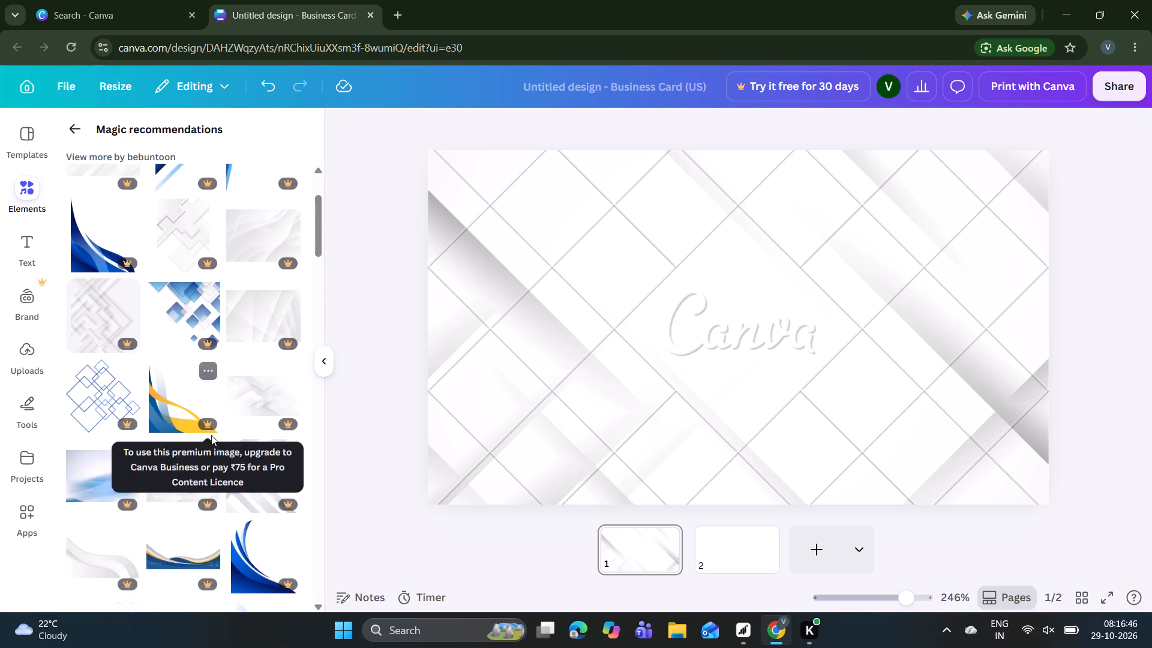
{"action": "scroll", "coordinate": [211, 435], "scroll_direction": "down", "scroll_amount": 3}
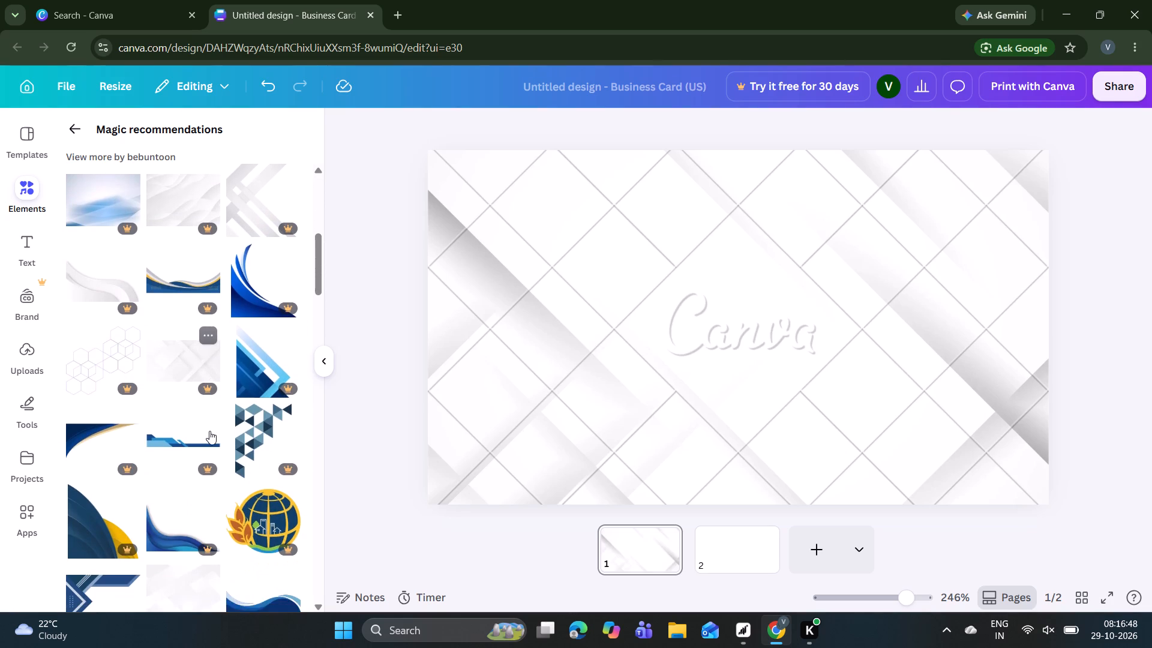
{"action": "scroll", "coordinate": [209, 431], "scroll_direction": "down", "scroll_amount": 3}
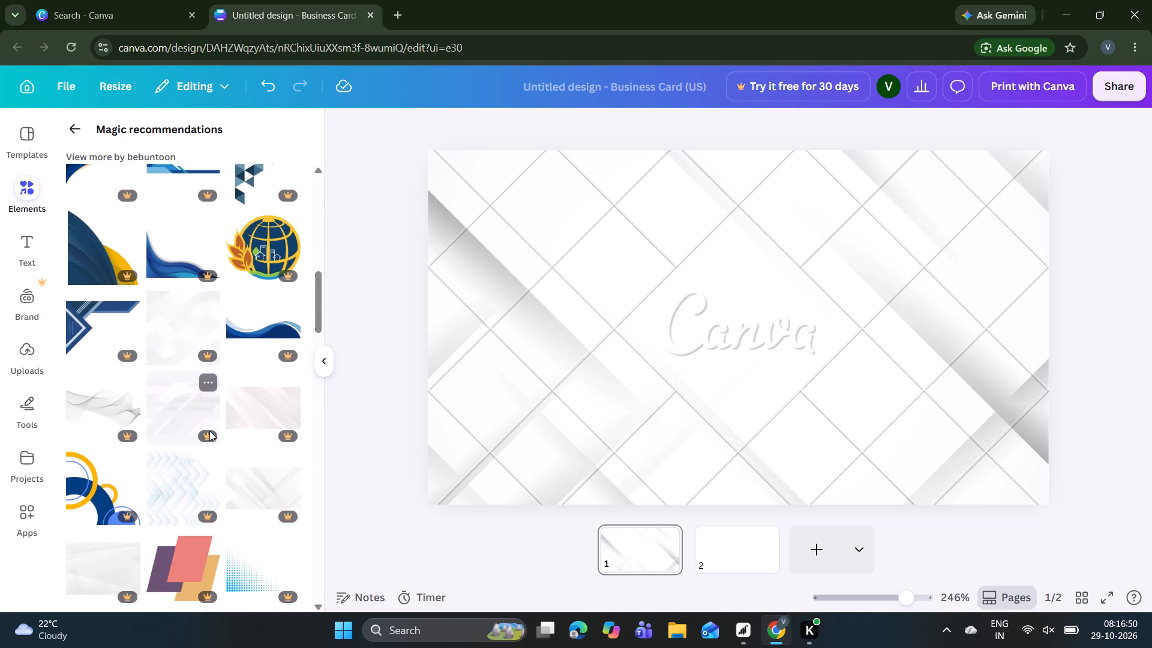
{"action": "scroll", "coordinate": [209, 431], "scroll_direction": "down", "scroll_amount": 4}
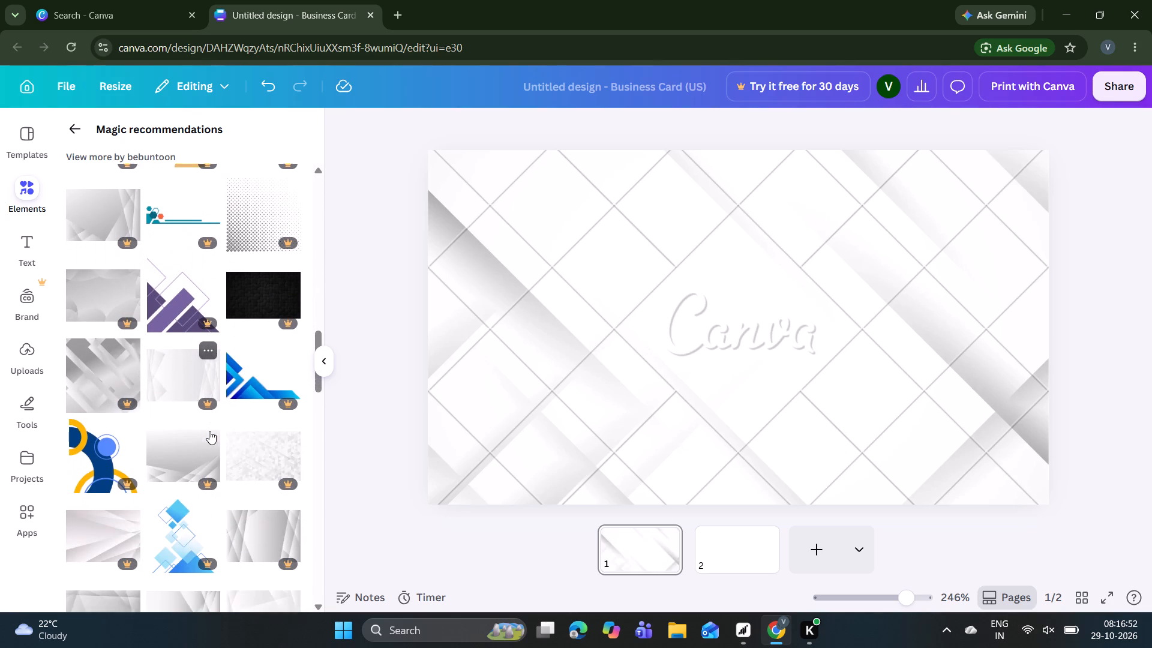
{"action": "scroll", "coordinate": [209, 431], "scroll_direction": "down", "scroll_amount": 3}
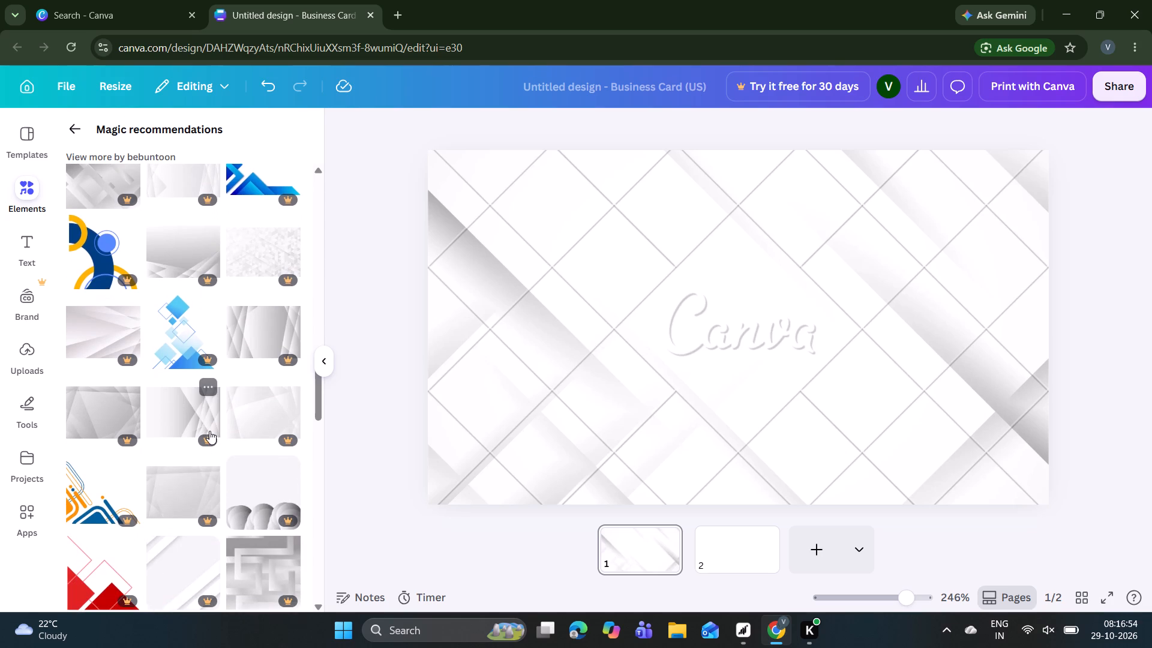
{"action": "scroll", "coordinate": [209, 431], "scroll_direction": "down", "scroll_amount": 2}
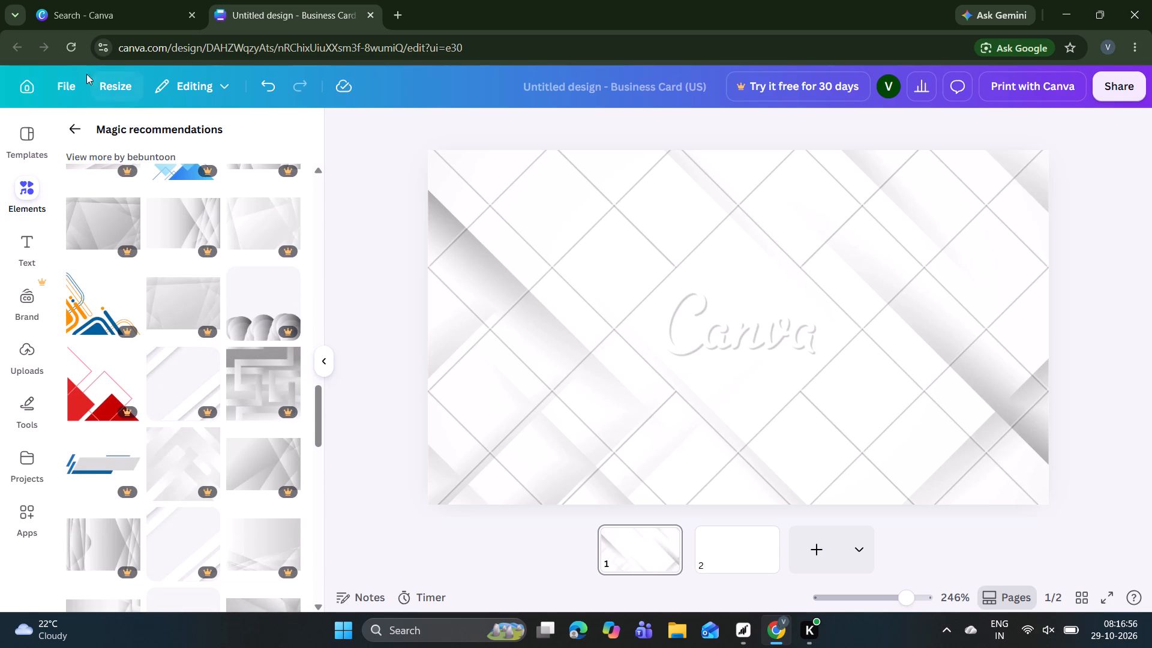
{"action": "left_click", "coordinate": [80, 131]}
{"action": "scroll", "coordinate": [158, 379], "scroll_direction": "down", "scroll_amount": 1}
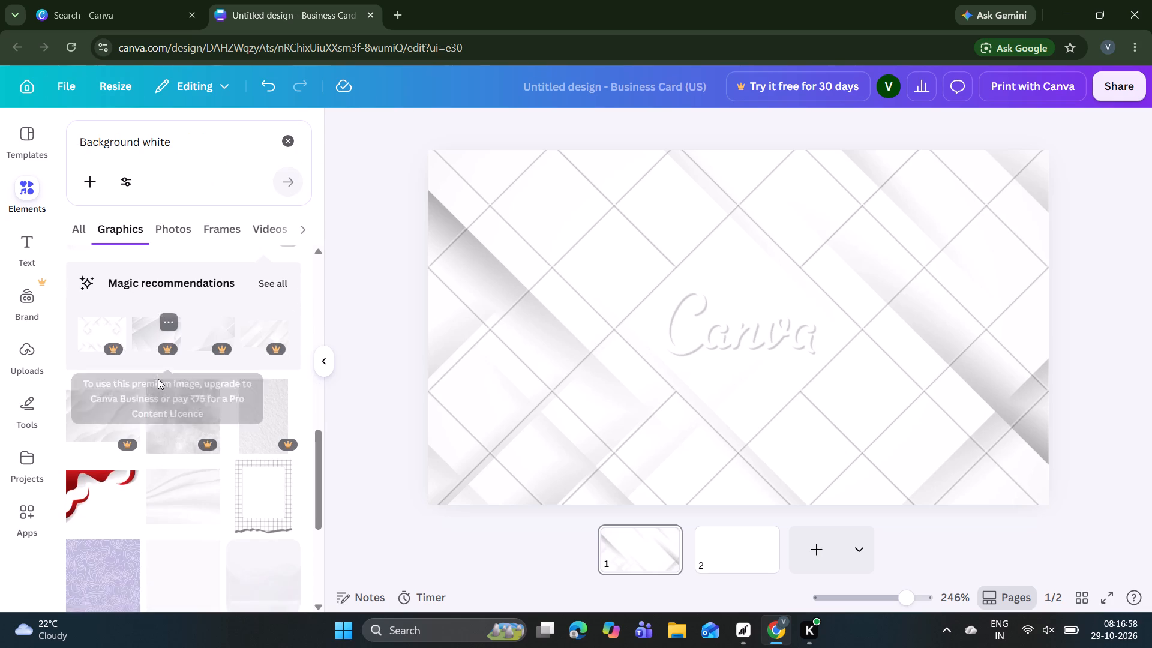
{"action": "scroll", "coordinate": [158, 379], "scroll_direction": "down", "scroll_amount": 1}
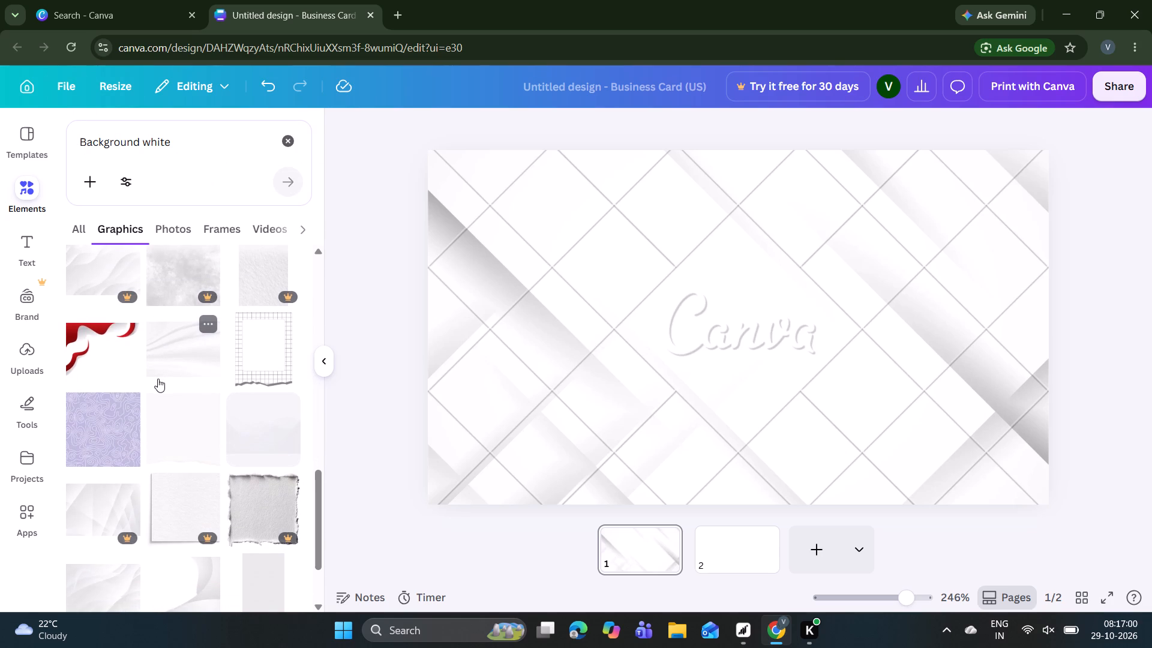
{"action": "scroll", "coordinate": [158, 379], "scroll_direction": "down", "scroll_amount": 3}
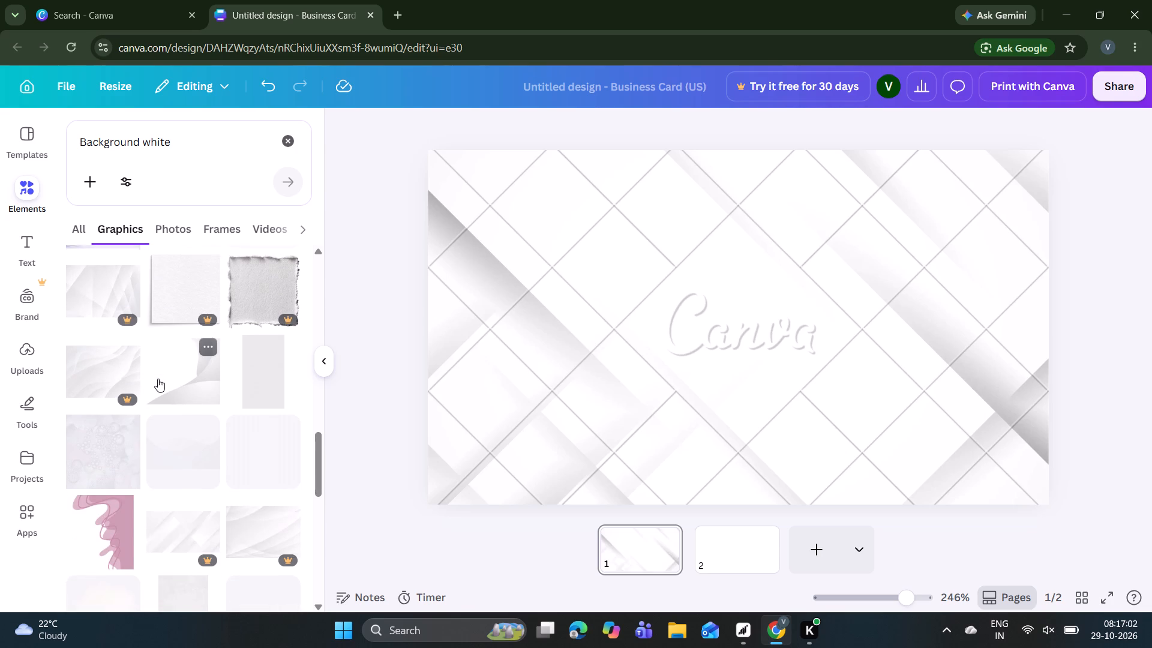
Delete the premium diagonal-line background graphic from page 1.
{"action": "left_click", "coordinate": [606, 292]}
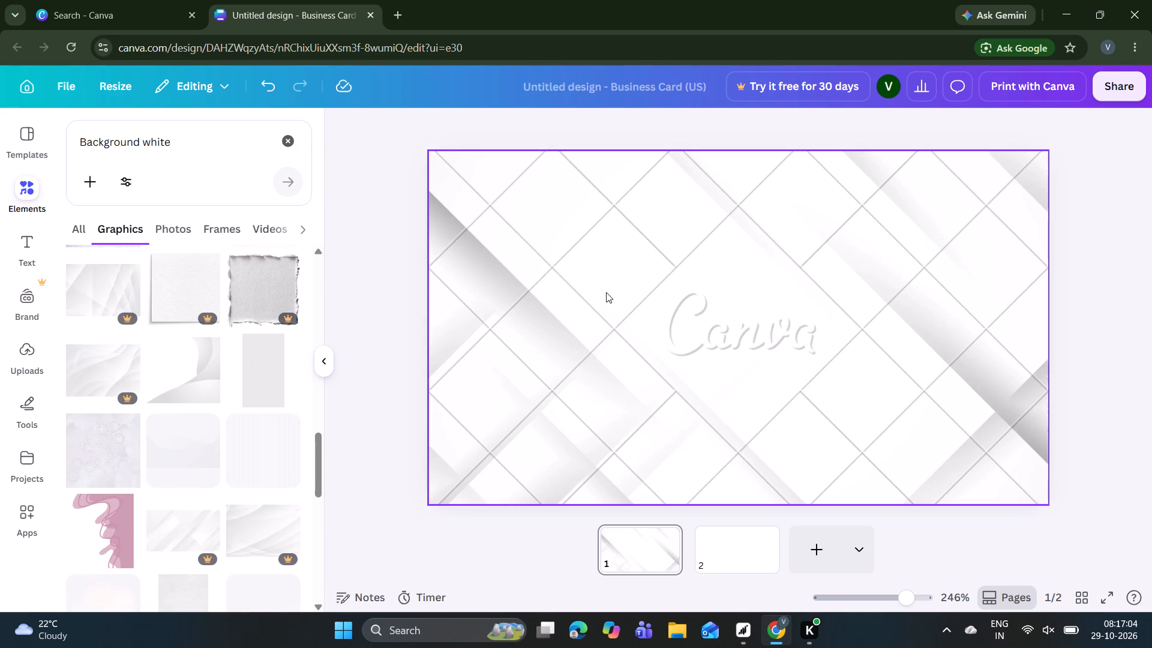
{"action": "left_click", "coordinate": [766, 182]}
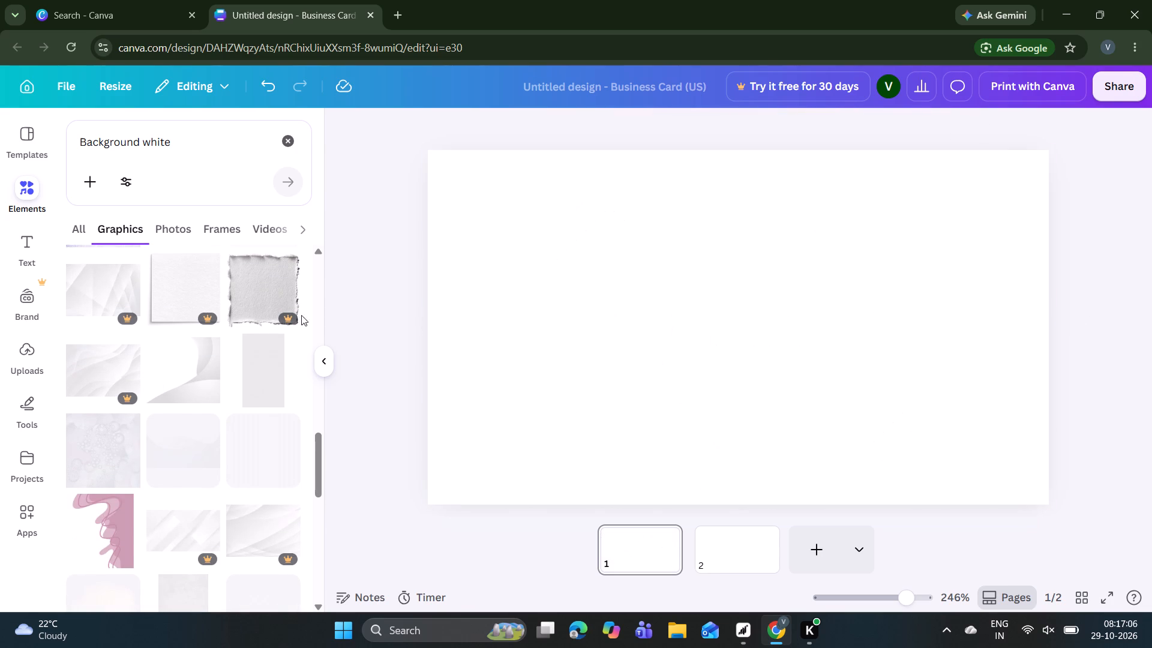
Add the free white graphic with sweeping grey curves to page 1 and stretch it to all four page edges.
{"action": "left_click", "coordinate": [200, 361]}
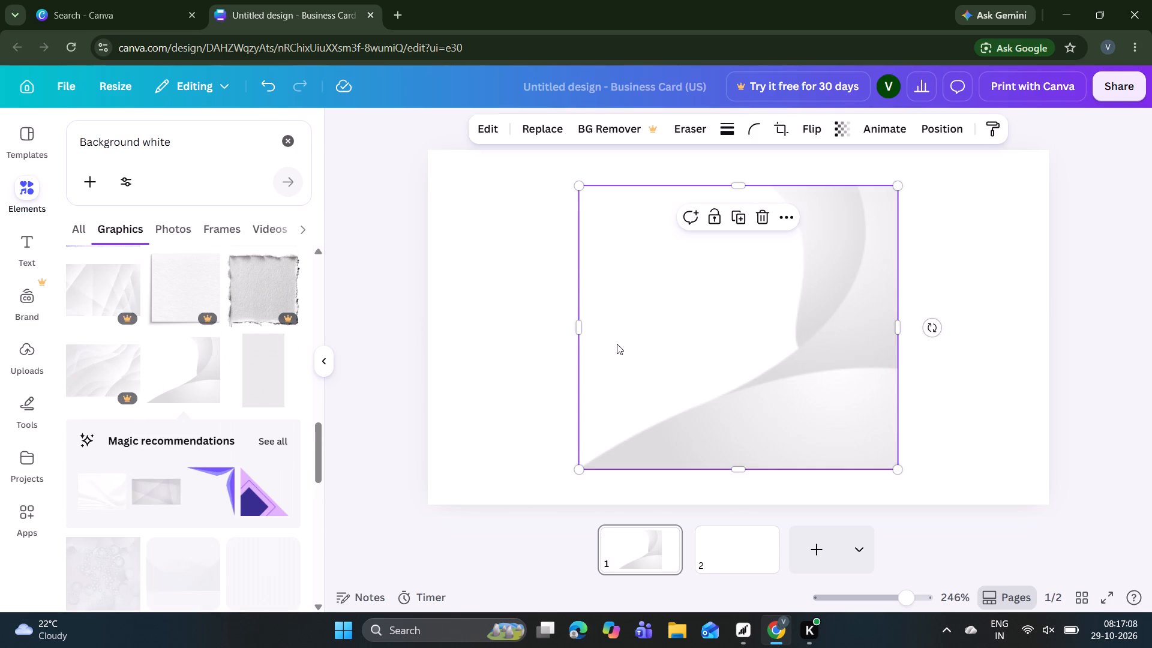
{"action": "left_click_drag", "start_coordinate": [578, 321], "coordinate": [445, 316]}
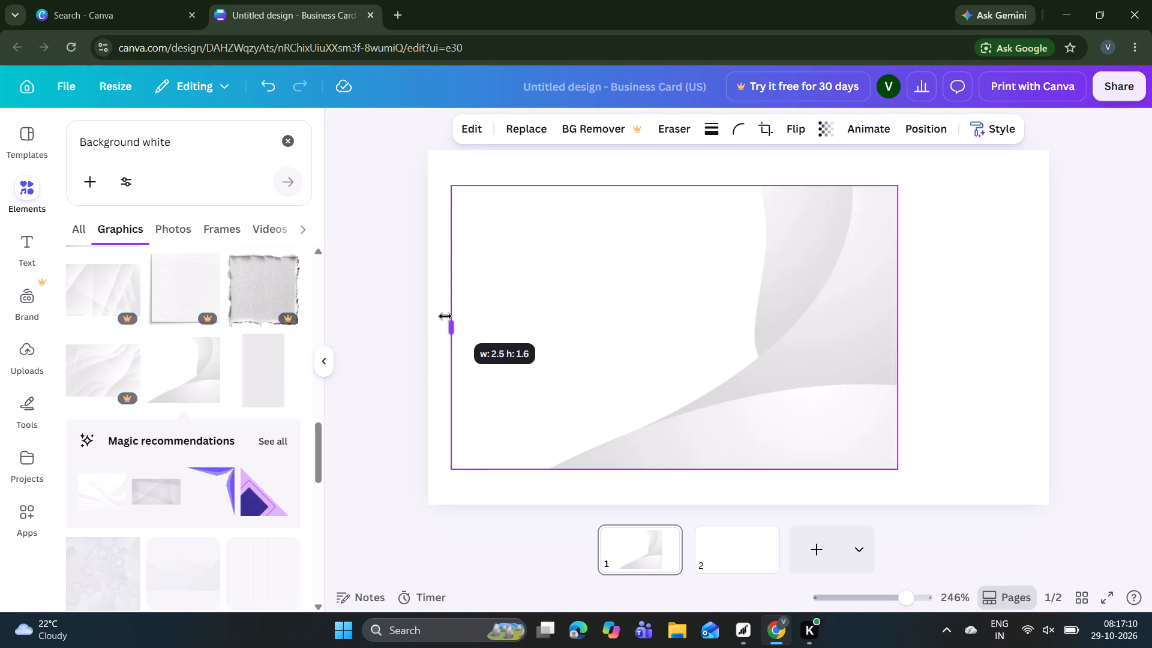
{"action": "left_click_drag", "start_coordinate": [445, 316], "coordinate": [428, 316]}
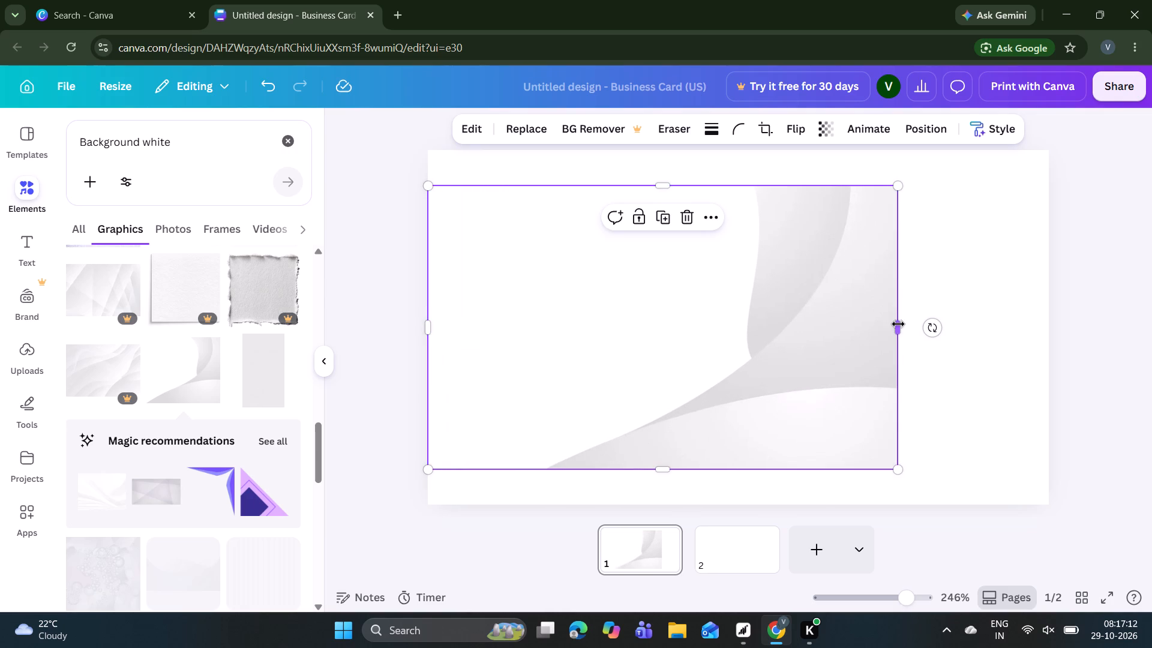
{"action": "left_click_drag", "start_coordinate": [898, 324], "coordinate": [1033, 317]}
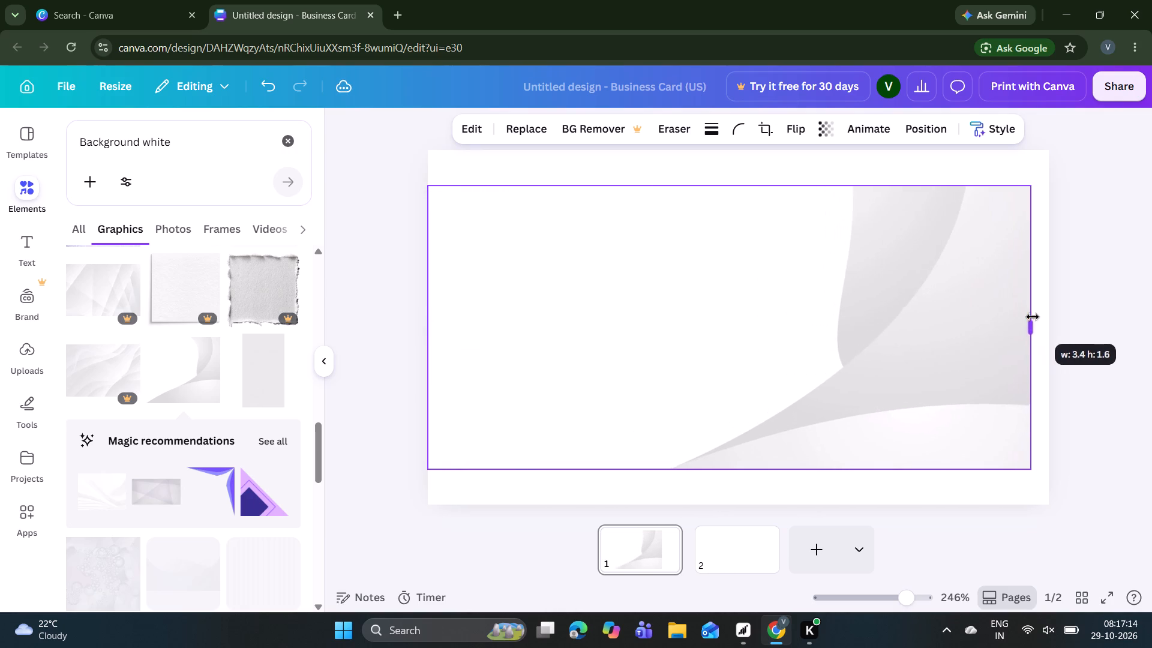
{"action": "left_click_drag", "start_coordinate": [1033, 317], "coordinate": [1049, 316]}
{"action": "left_click_drag", "start_coordinate": [740, 470], "coordinate": [740, 508]}
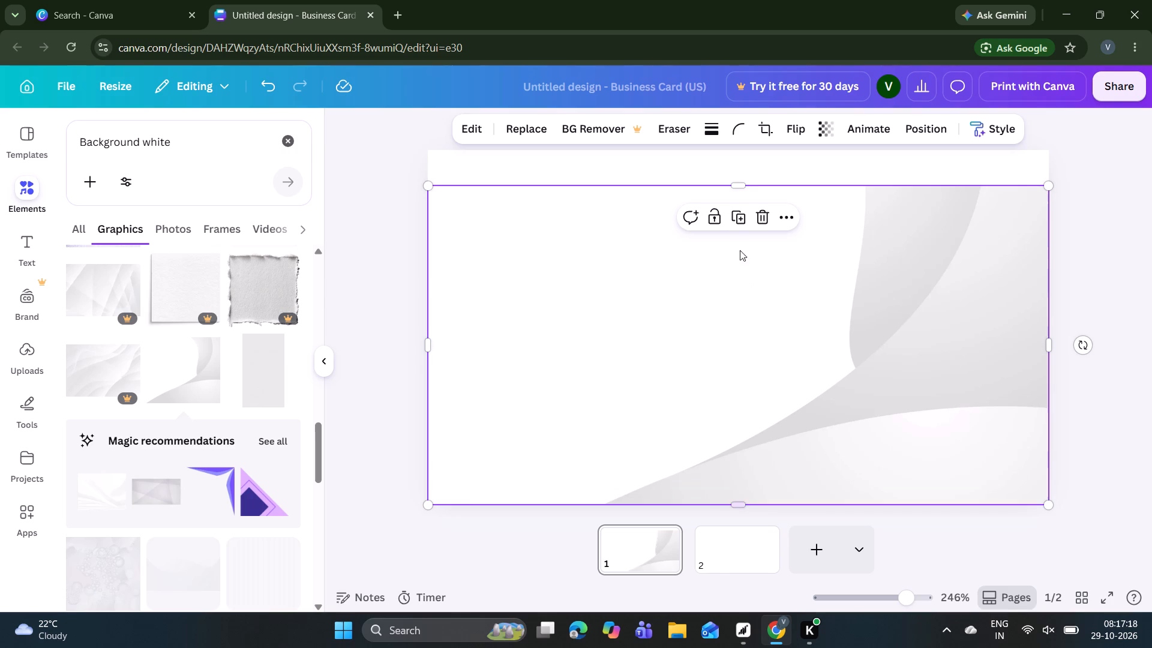
{"action": "left_click_drag", "start_coordinate": [742, 185], "coordinate": [740, 157]}
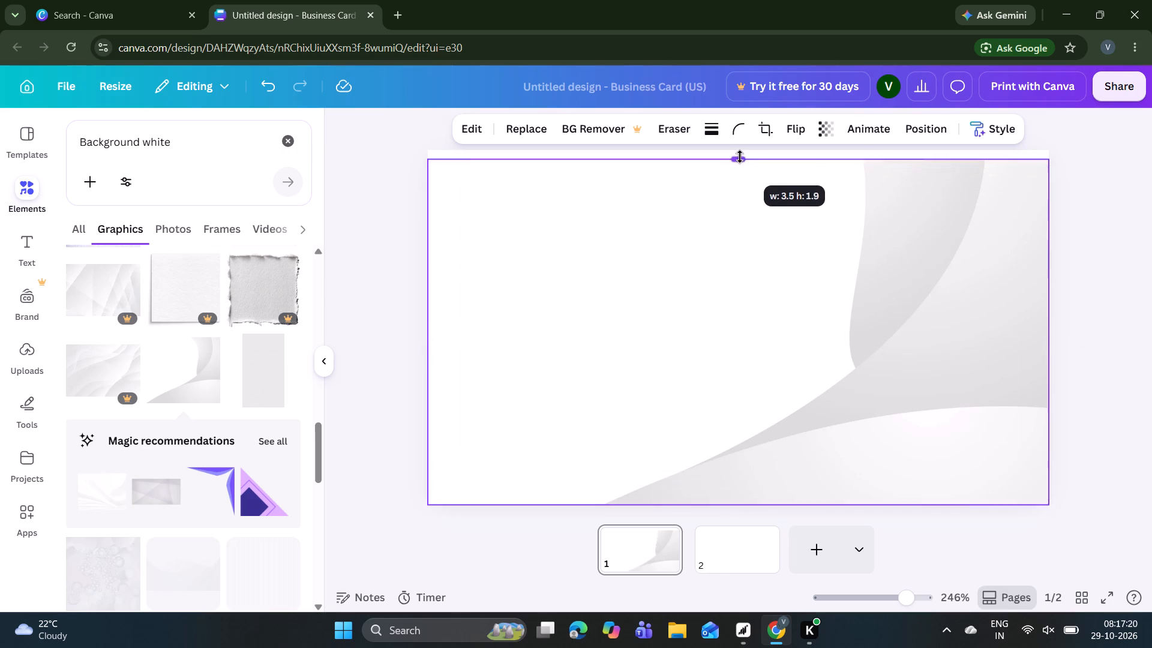
{"action": "left_click_drag", "start_coordinate": [740, 157], "coordinate": [740, 151]}
{"action": "left_click", "coordinate": [385, 213]}
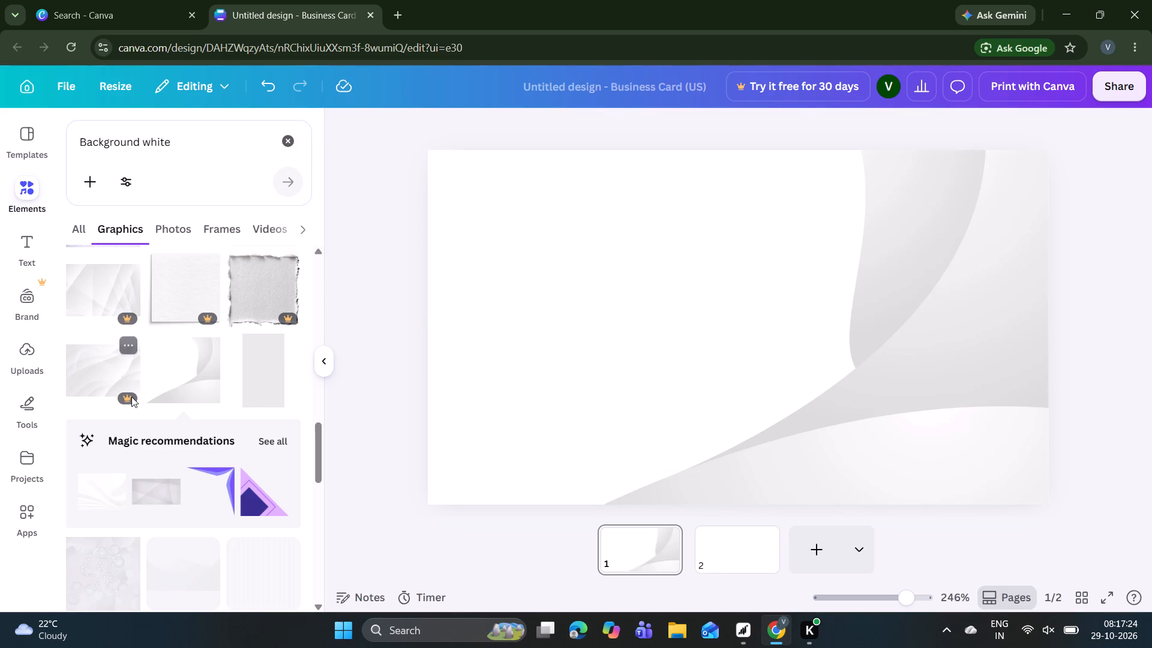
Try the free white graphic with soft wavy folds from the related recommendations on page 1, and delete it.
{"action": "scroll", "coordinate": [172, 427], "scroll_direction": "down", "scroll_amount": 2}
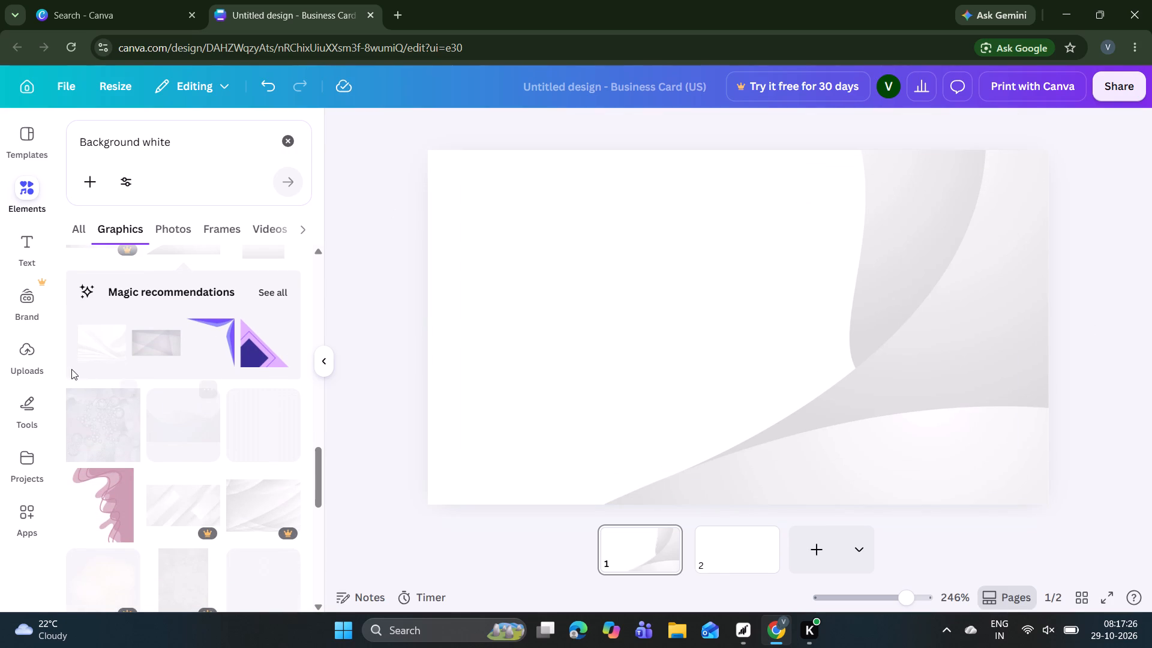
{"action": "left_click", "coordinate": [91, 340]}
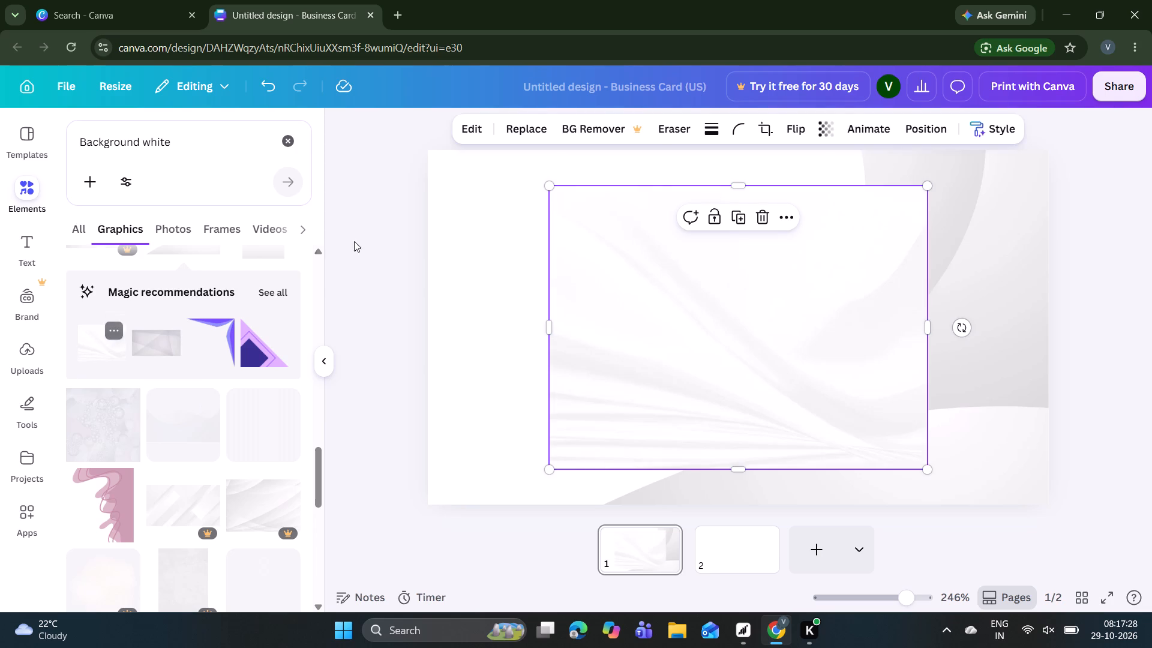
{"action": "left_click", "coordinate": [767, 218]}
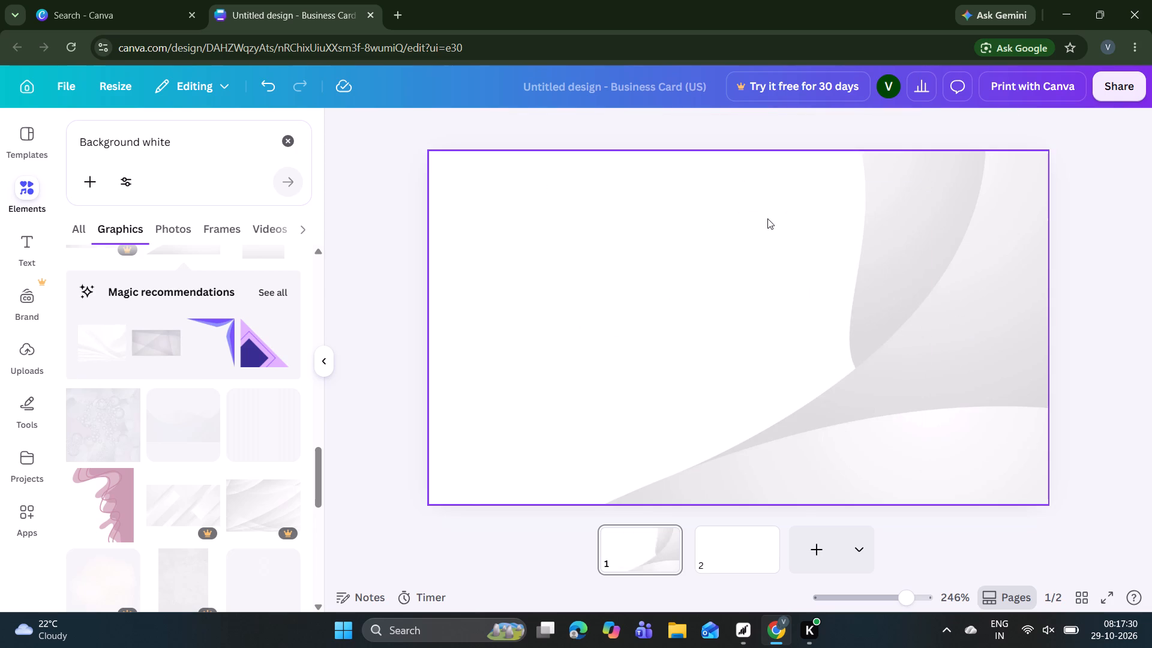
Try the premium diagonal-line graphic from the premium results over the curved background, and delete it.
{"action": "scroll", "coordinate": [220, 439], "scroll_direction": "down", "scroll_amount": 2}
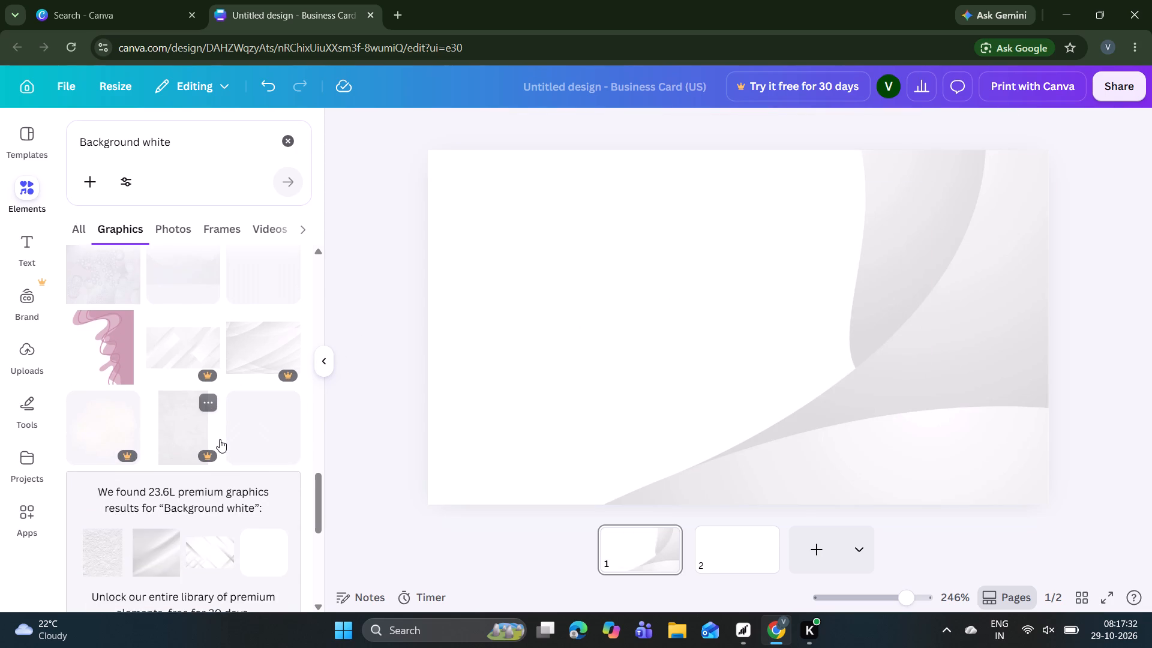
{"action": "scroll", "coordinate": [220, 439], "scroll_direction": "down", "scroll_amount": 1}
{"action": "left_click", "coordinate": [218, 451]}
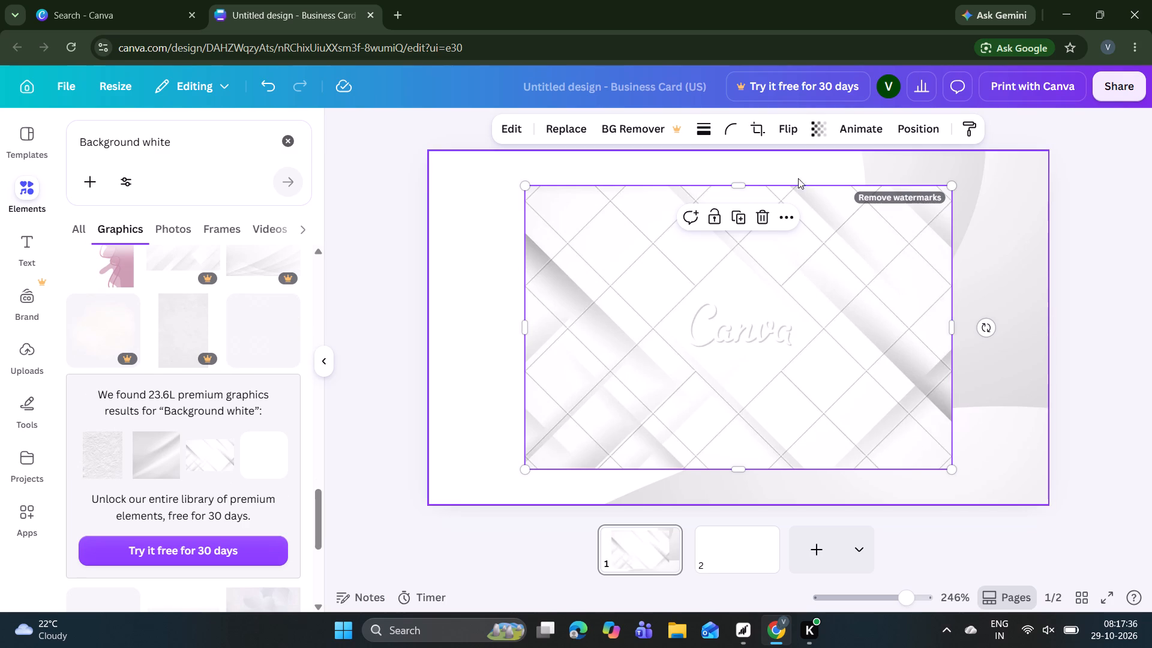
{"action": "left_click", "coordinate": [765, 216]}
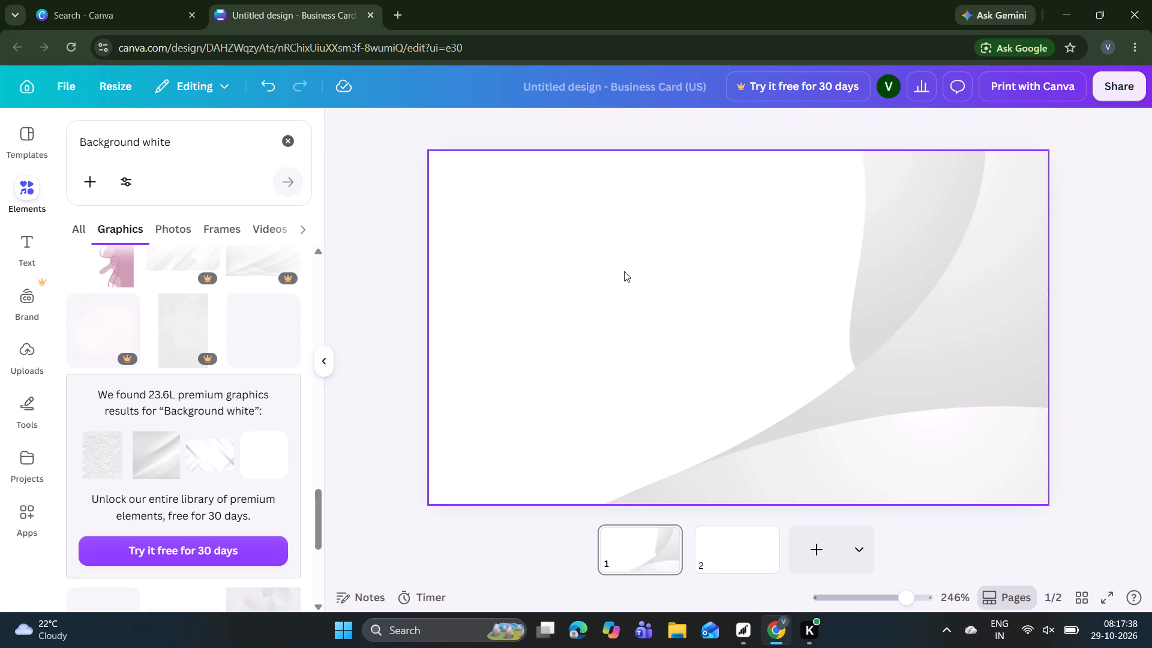
Browse further "Background white" graphics for other designs that could suit the card.
{"action": "scroll", "coordinate": [229, 449], "scroll_direction": "down", "scroll_amount": 3}
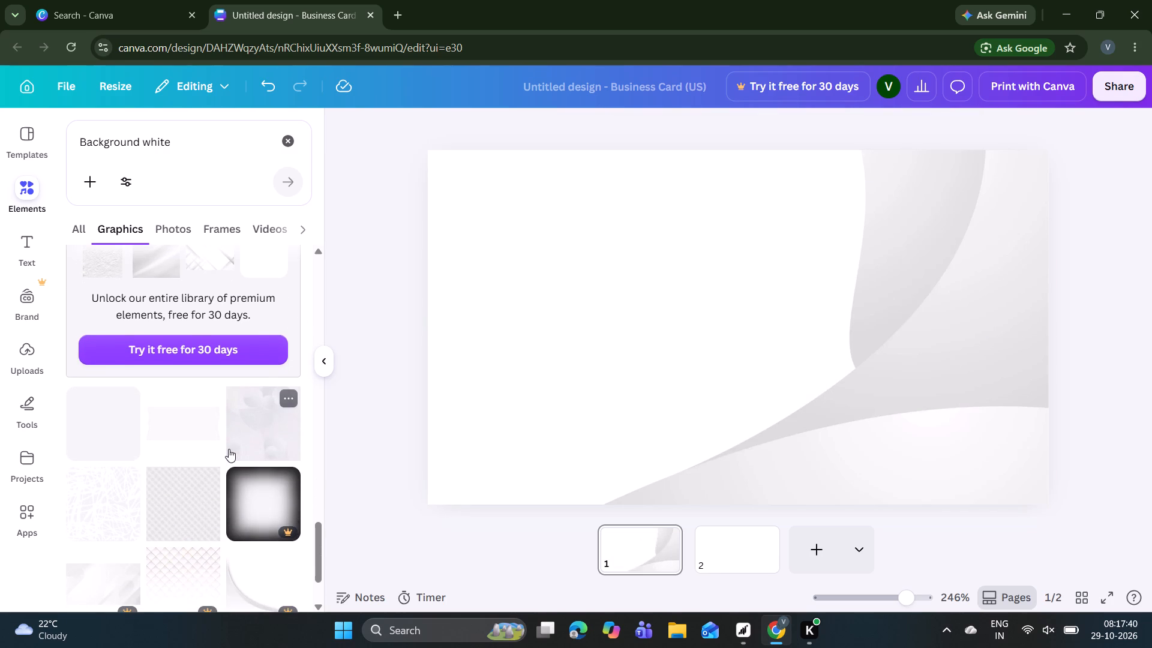
{"action": "scroll", "coordinate": [229, 449], "scroll_direction": "down", "scroll_amount": 3}
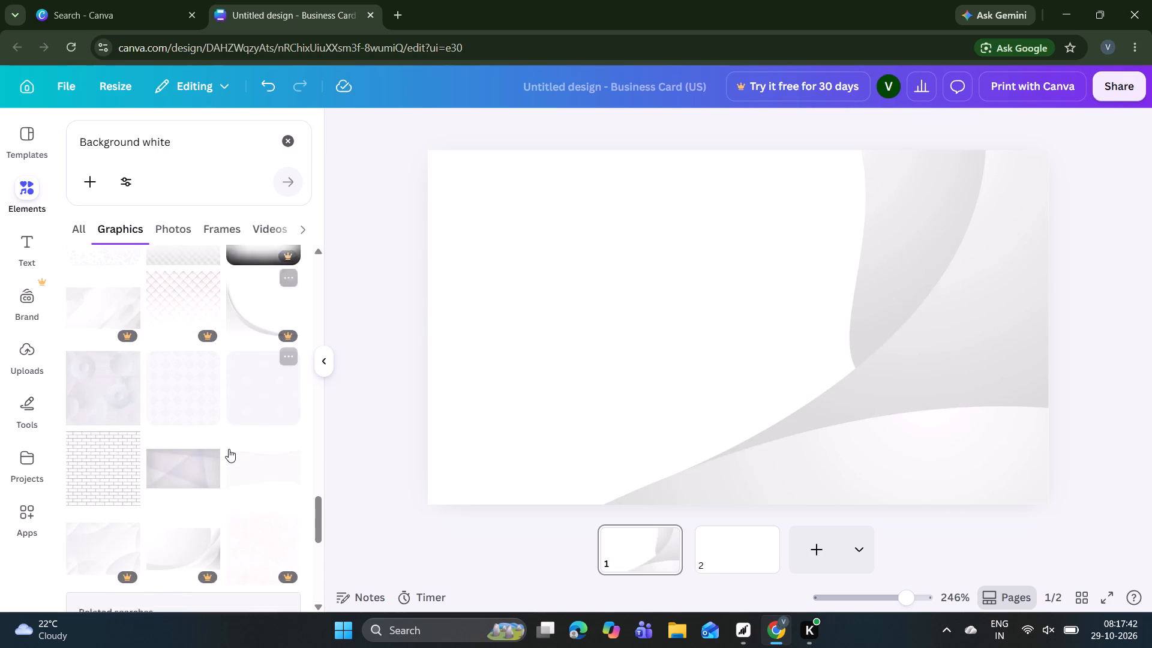
{"action": "scroll", "coordinate": [229, 449], "scroll_direction": "down", "scroll_amount": 1}
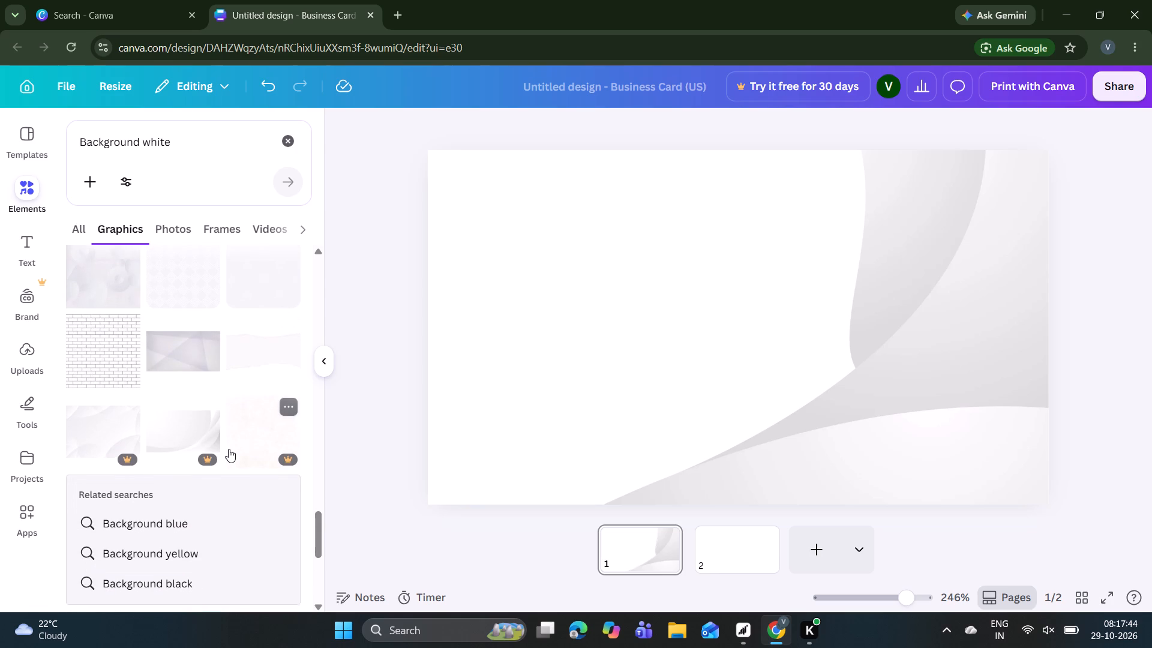
{"action": "scroll", "coordinate": [229, 449], "scroll_direction": "down", "scroll_amount": 4}
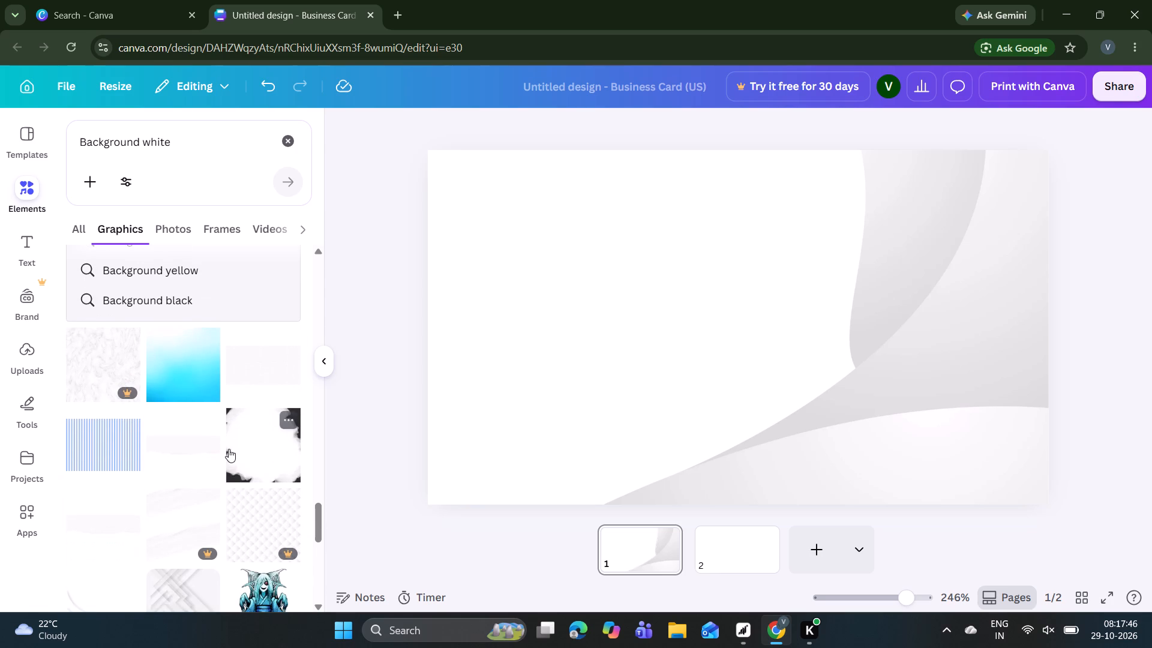
{"action": "scroll", "coordinate": [229, 449], "scroll_direction": "down", "scroll_amount": 2}
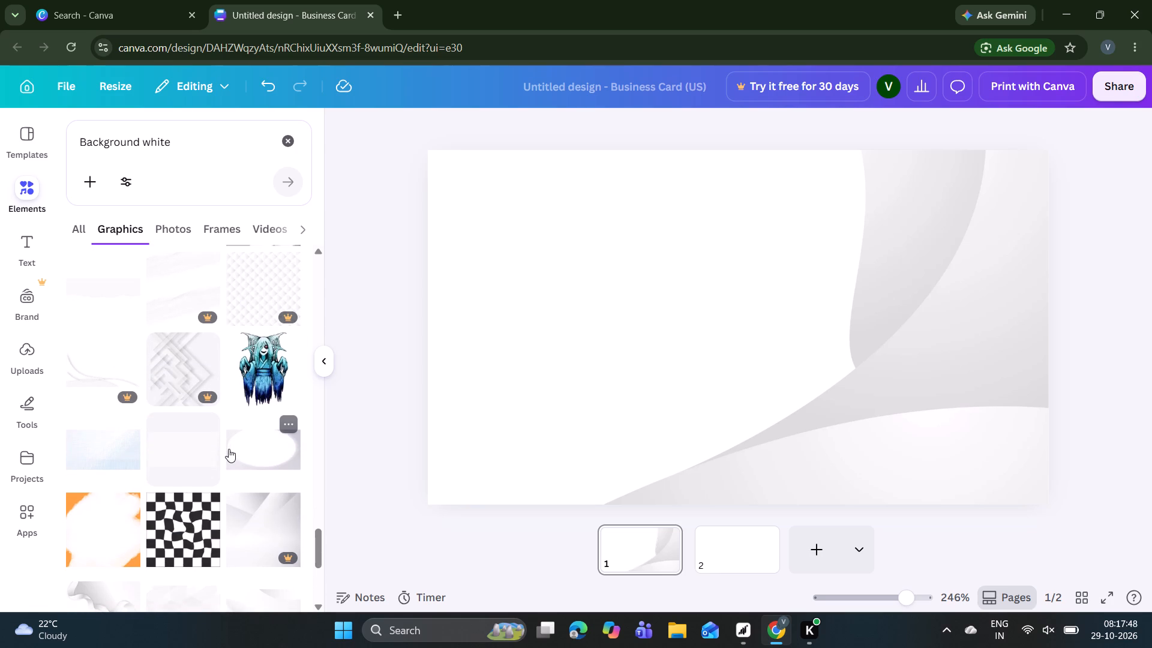
{"action": "scroll", "coordinate": [229, 449], "scroll_direction": "down", "scroll_amount": 3}
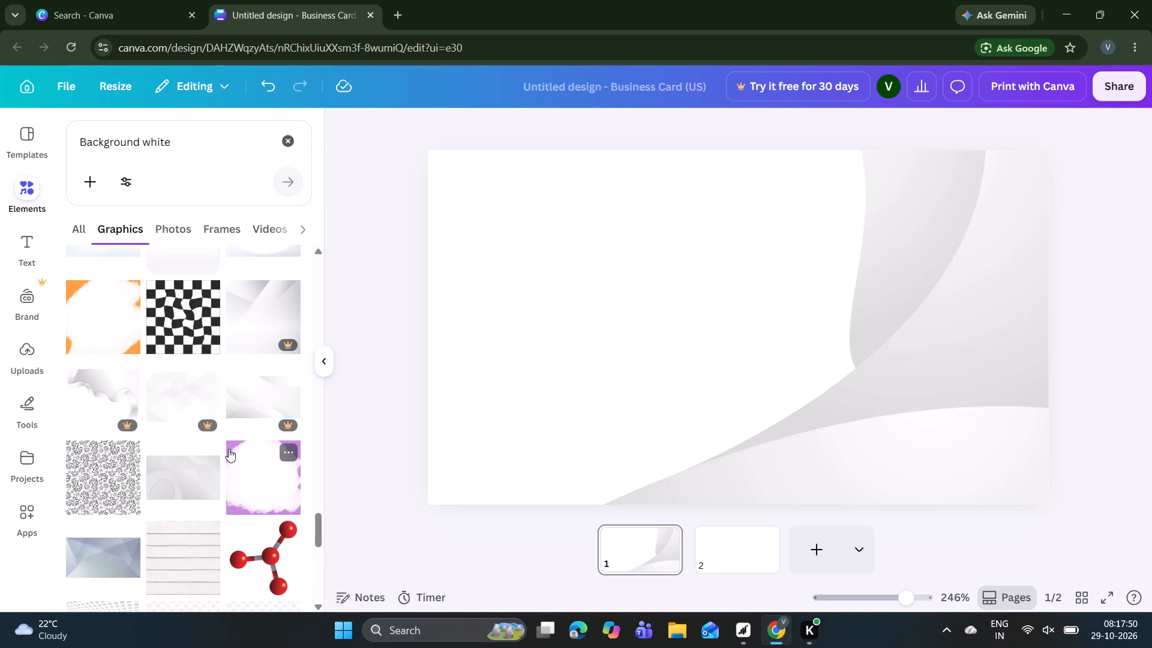
Add a rounded square from the basic shapes to page 1 and fill it with black.
{"action": "left_click", "coordinate": [293, 151]}
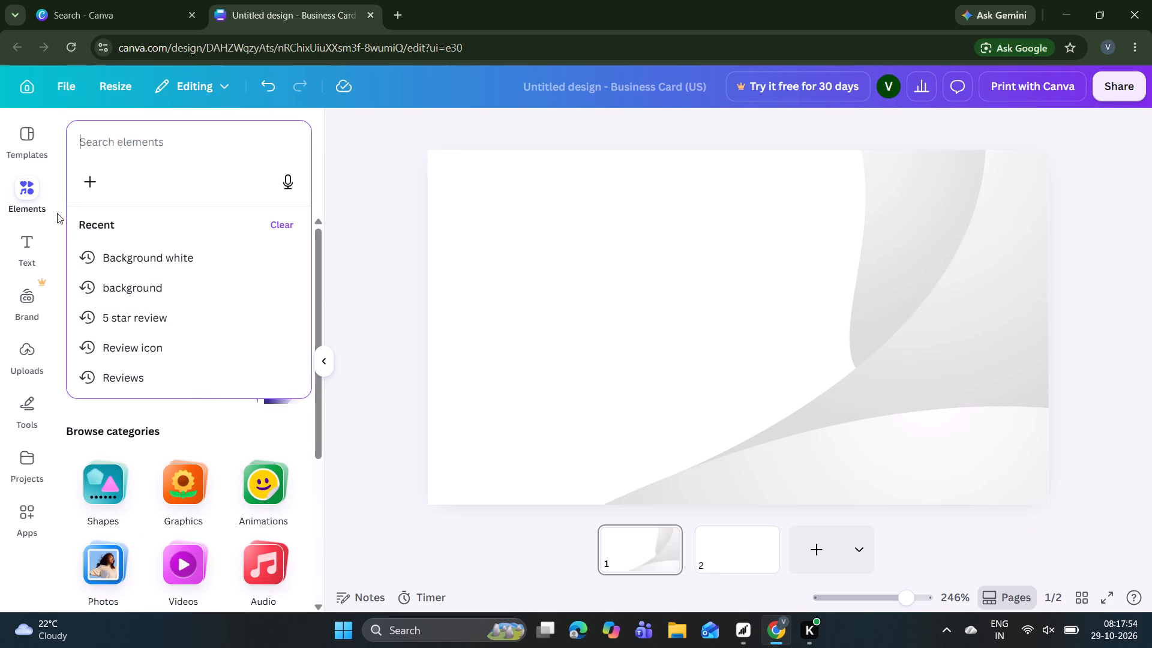
{"action": "left_click", "coordinate": [30, 182]}
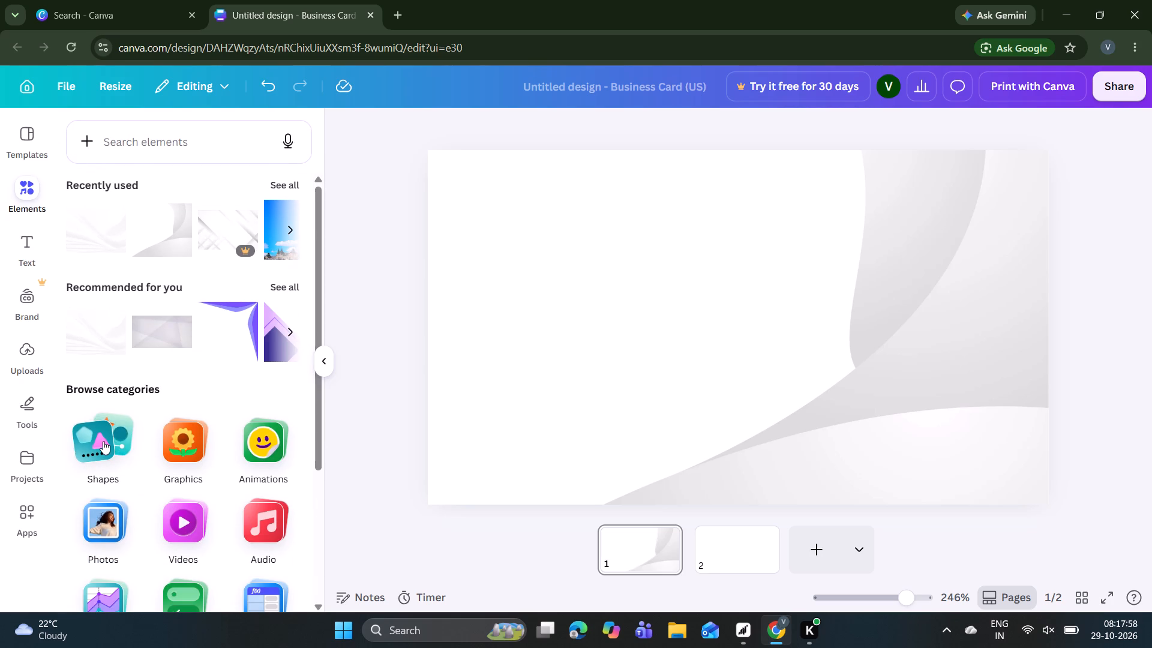
{"action": "left_click", "coordinate": [103, 441]}
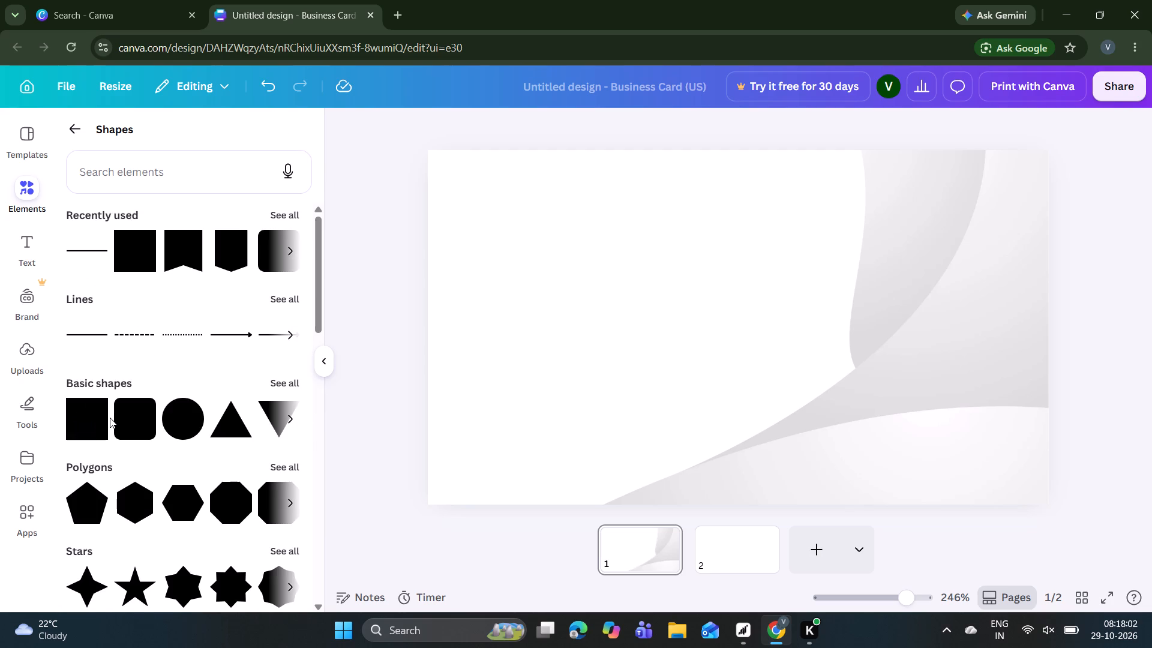
{"action": "left_click", "coordinate": [128, 420]}
{"action": "left_click", "coordinate": [344, 214]}
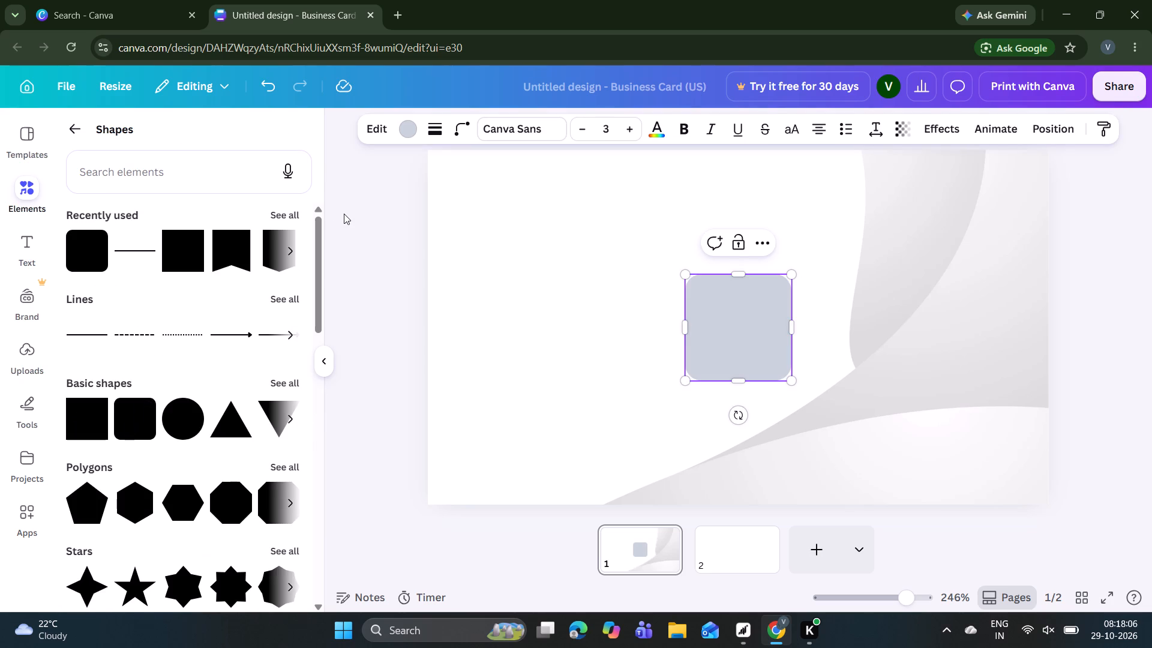
{"action": "left_click", "coordinate": [344, 214]}
{"action": "left_click", "coordinate": [764, 306]}
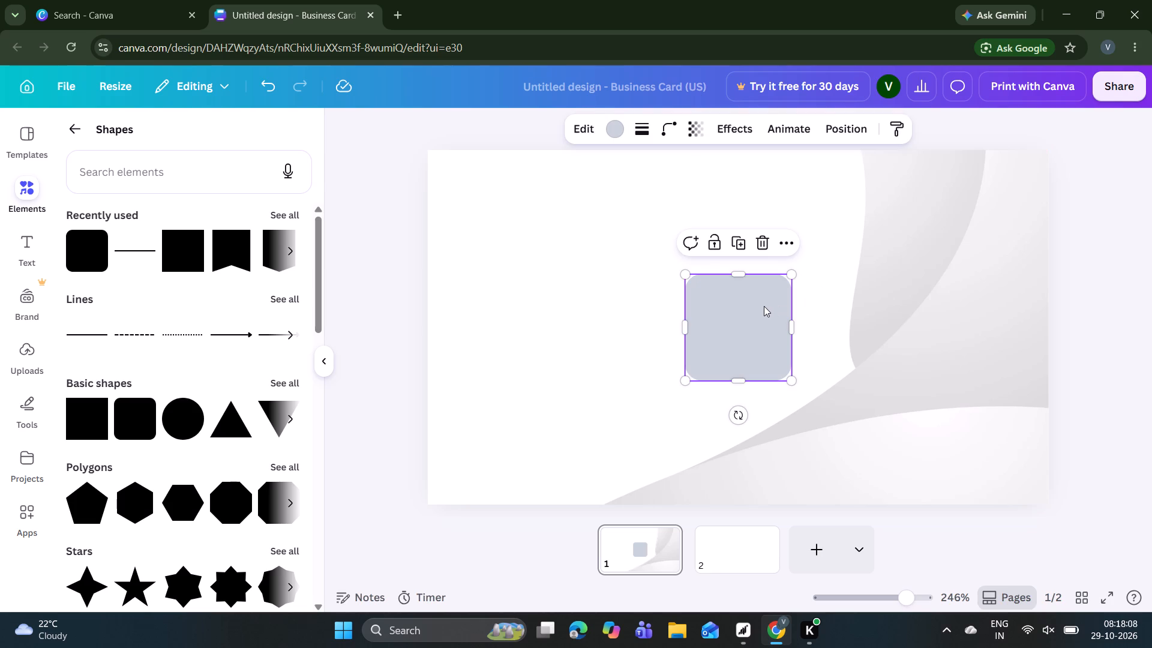
{"action": "left_click", "coordinate": [614, 133]}
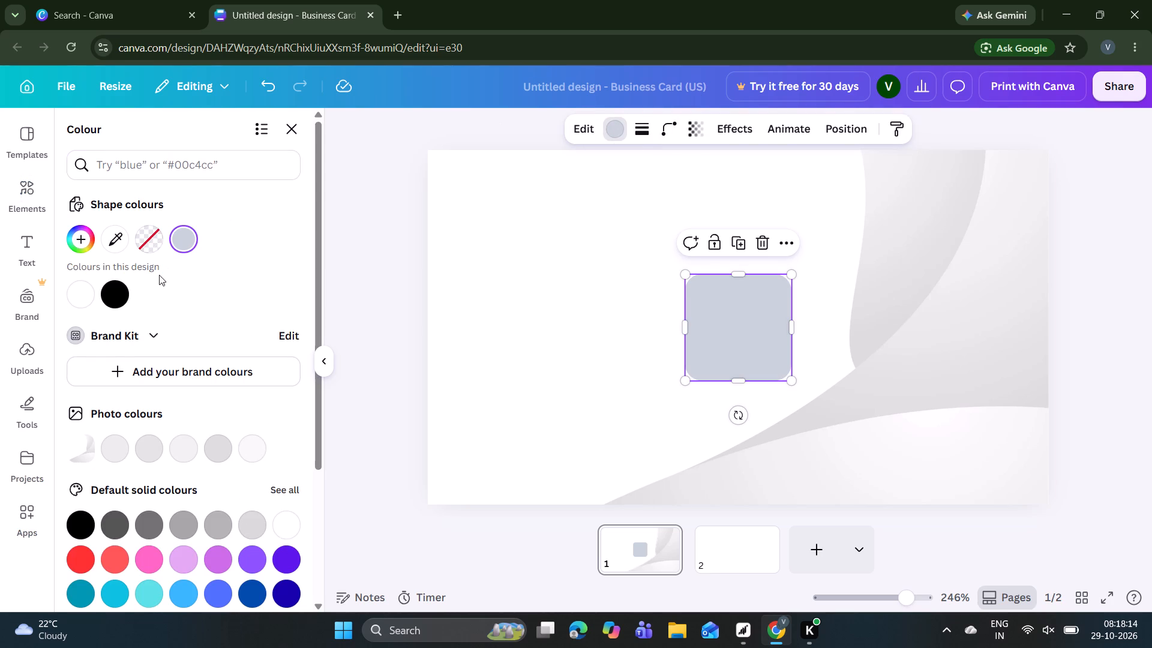
{"action": "left_click", "coordinate": [112, 281]}
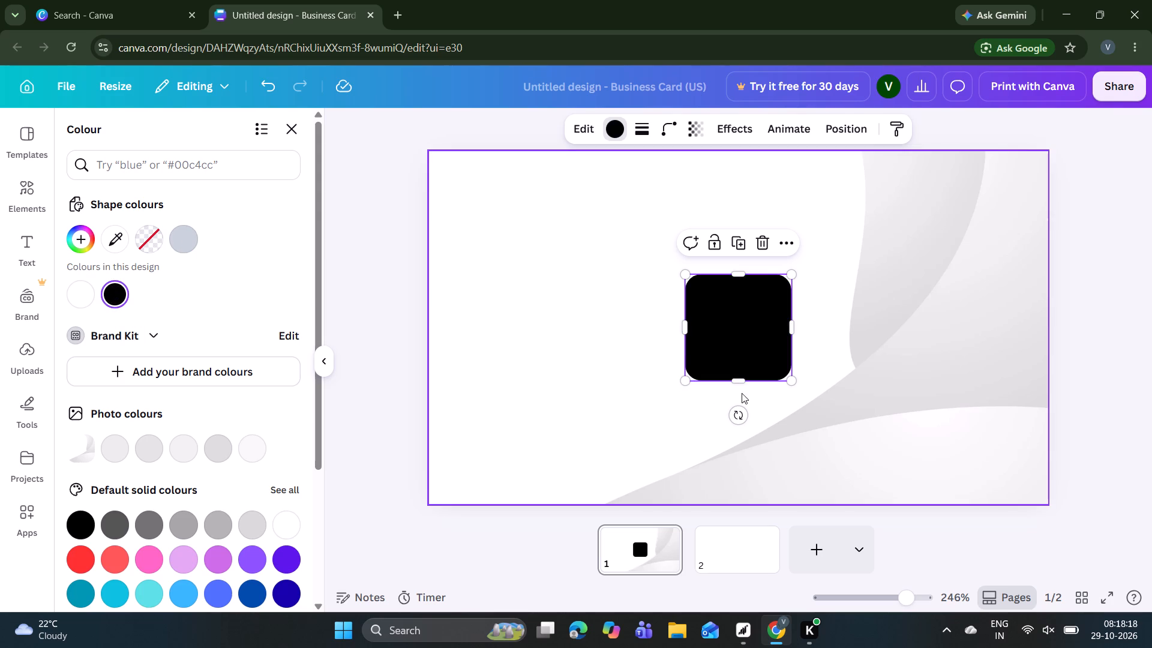
Enlarge the black rounded square into a wide rectangle that extends past the card's left edge.
{"action": "left_click_drag", "start_coordinate": [684, 376], "coordinate": [446, 498]}
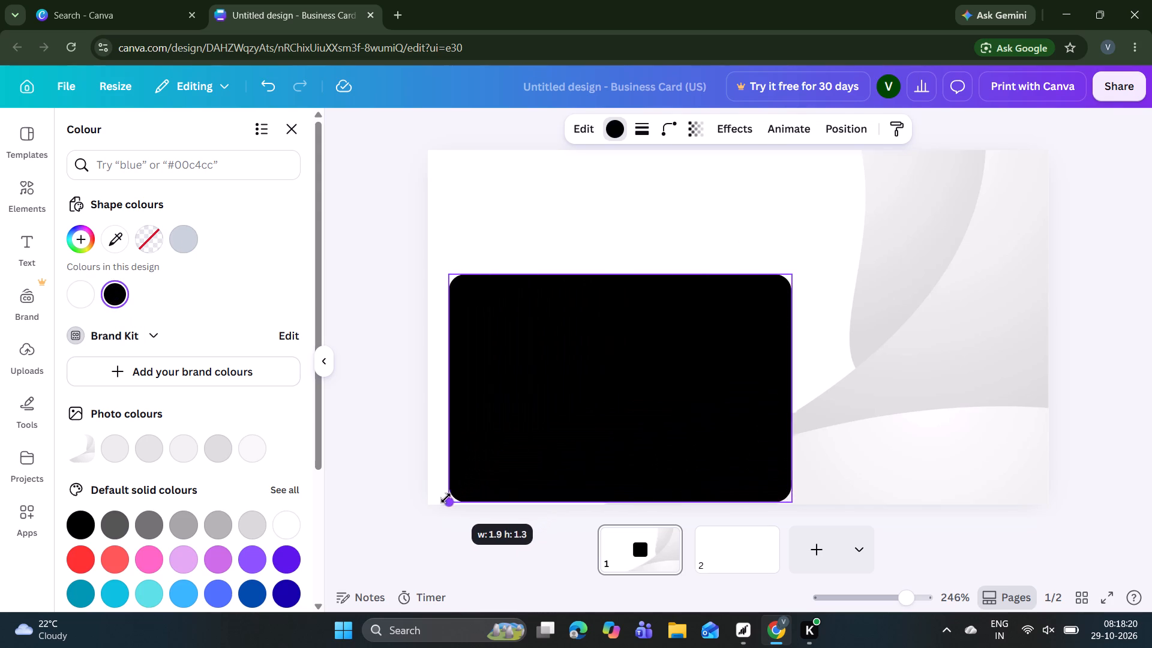
{"action": "left_click_drag", "start_coordinate": [446, 498], "coordinate": [445, 499]}
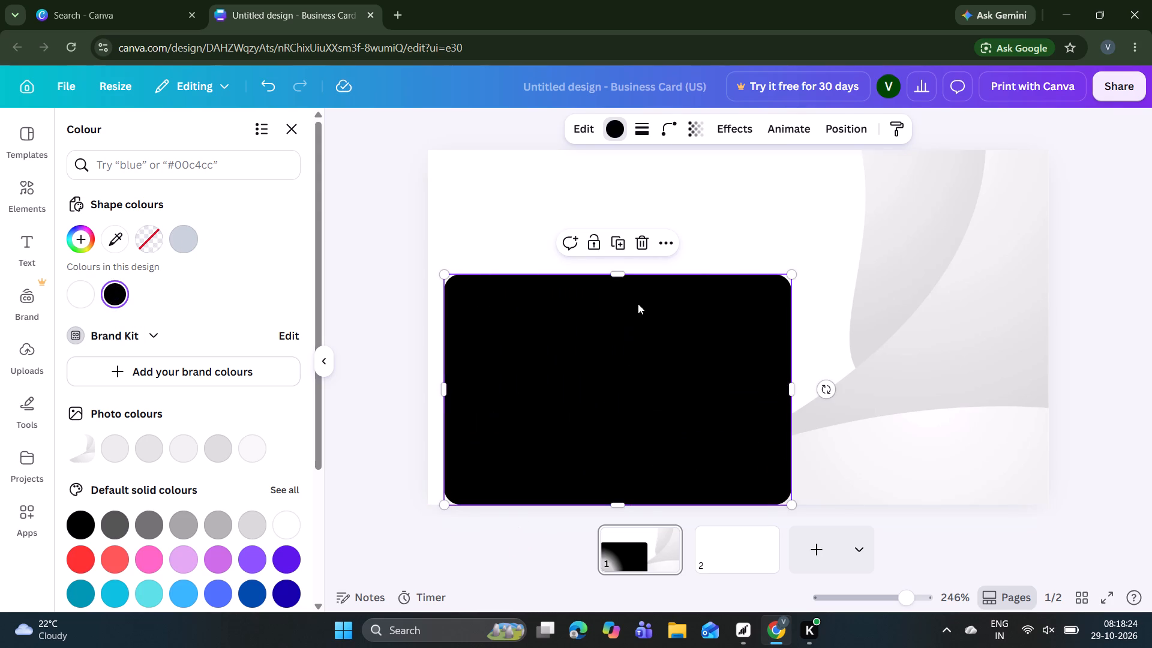
{"action": "left_click_drag", "start_coordinate": [629, 341], "coordinate": [680, 235]}
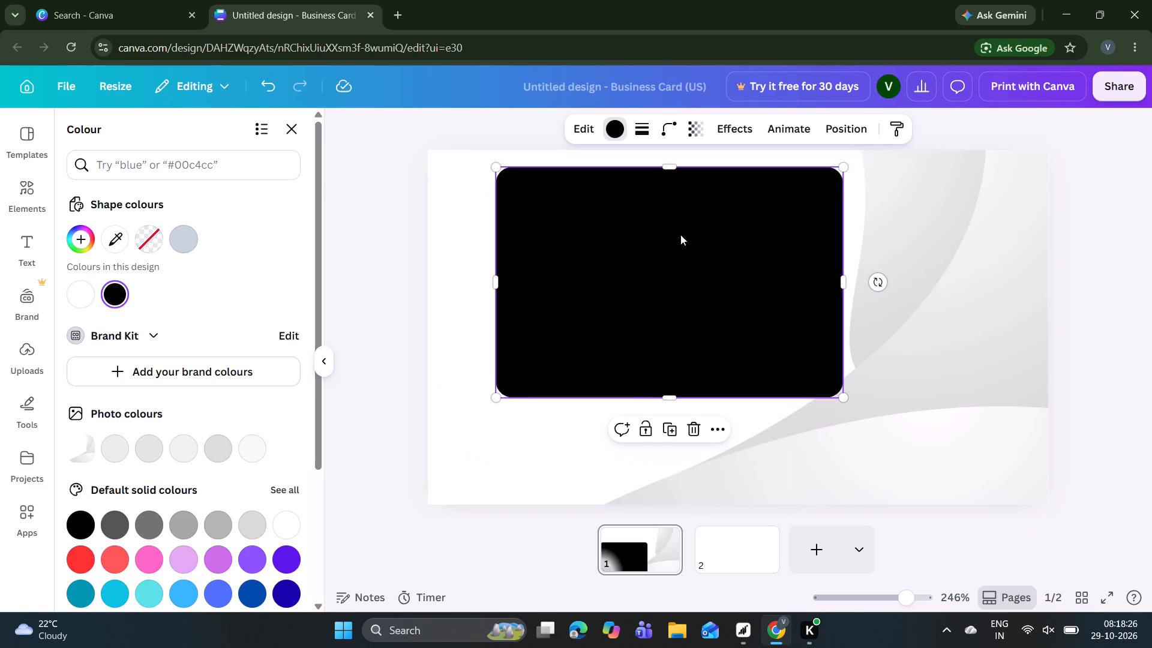
{"action": "left_click_drag", "start_coordinate": [497, 398], "coordinate": [421, 450]}
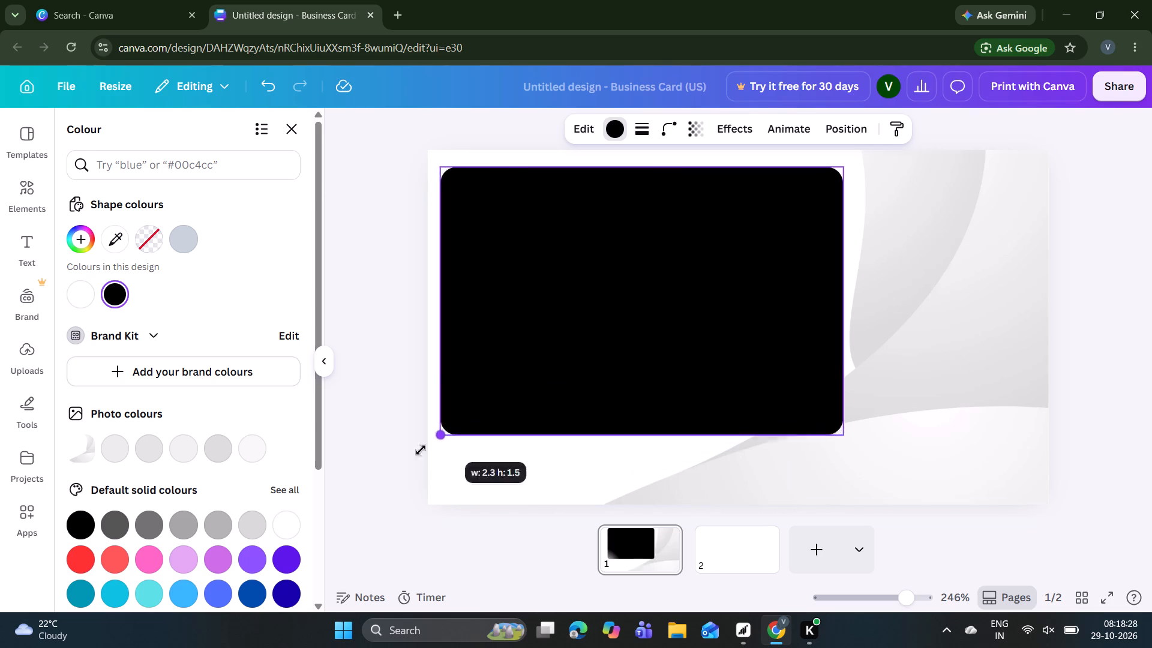
{"action": "left_click_drag", "start_coordinate": [421, 450], "coordinate": [384, 480]}
Give the black rectangle a solid outline of weight 5 in light turquoise #5ce1e6.
{"action": "left_click", "coordinate": [643, 136]}
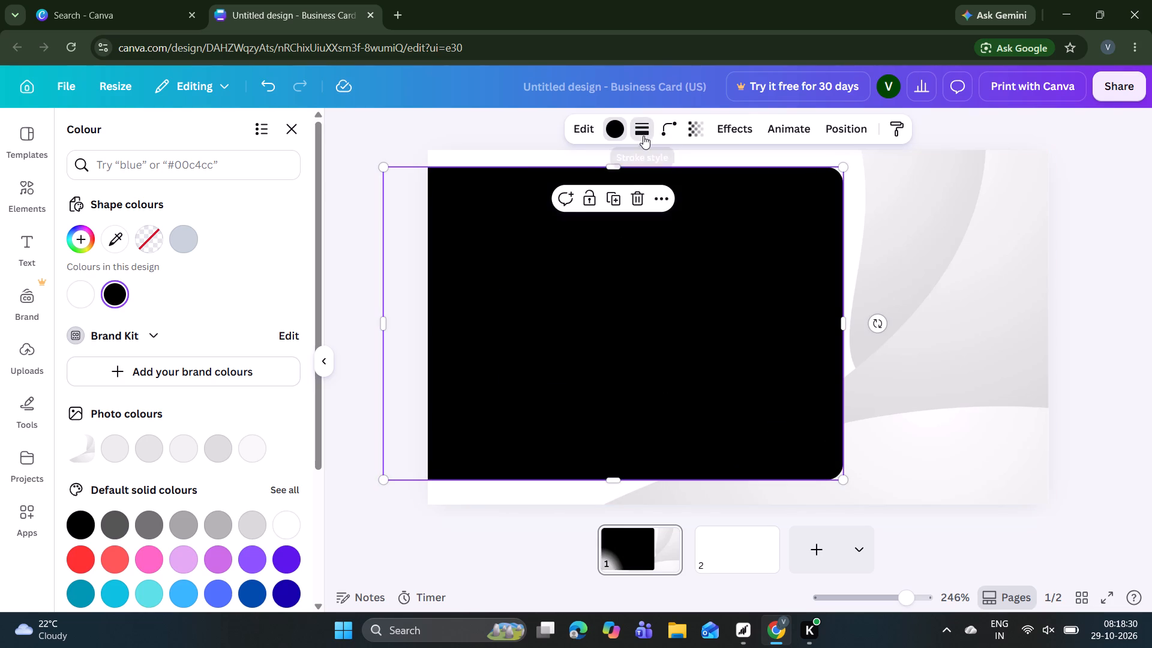
{"action": "left_click_drag", "start_coordinate": [542, 236], "coordinate": [568, 236]}
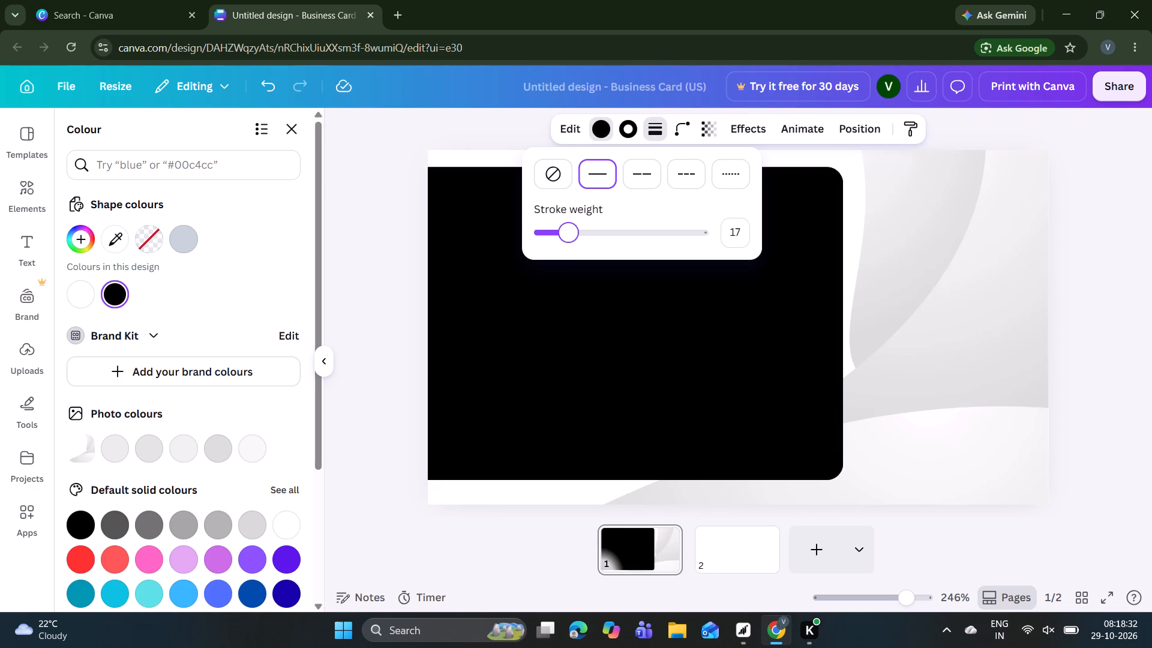
{"action": "left_click_drag", "start_coordinate": [568, 236], "coordinate": [548, 239]}
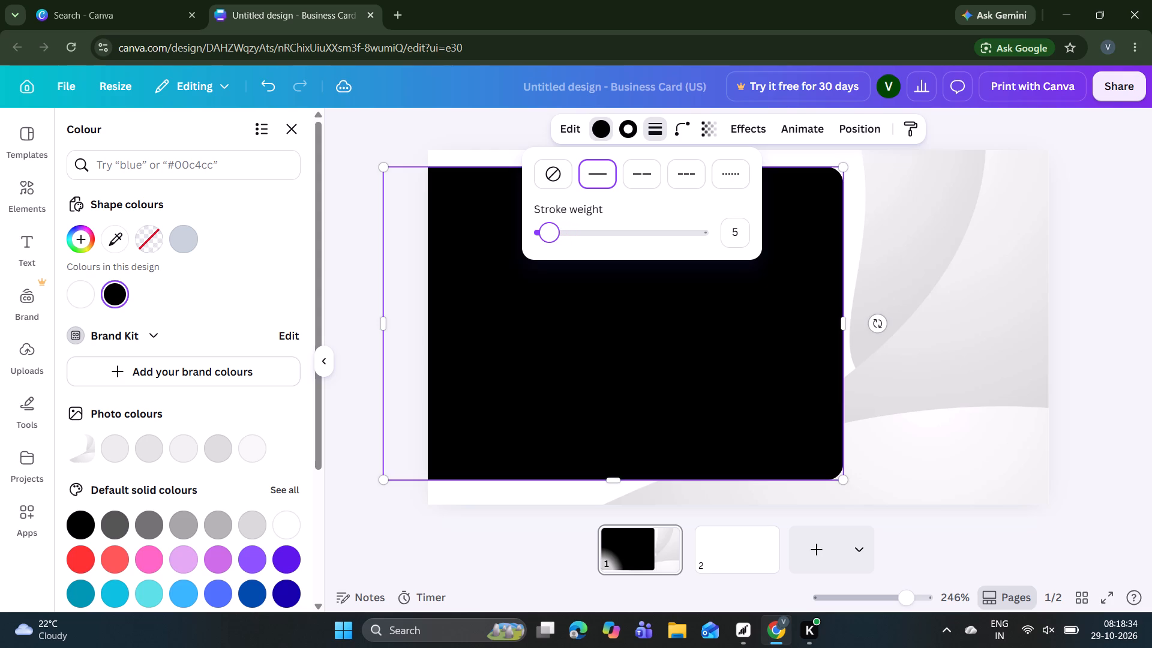
{"action": "left_click", "coordinate": [624, 130]}
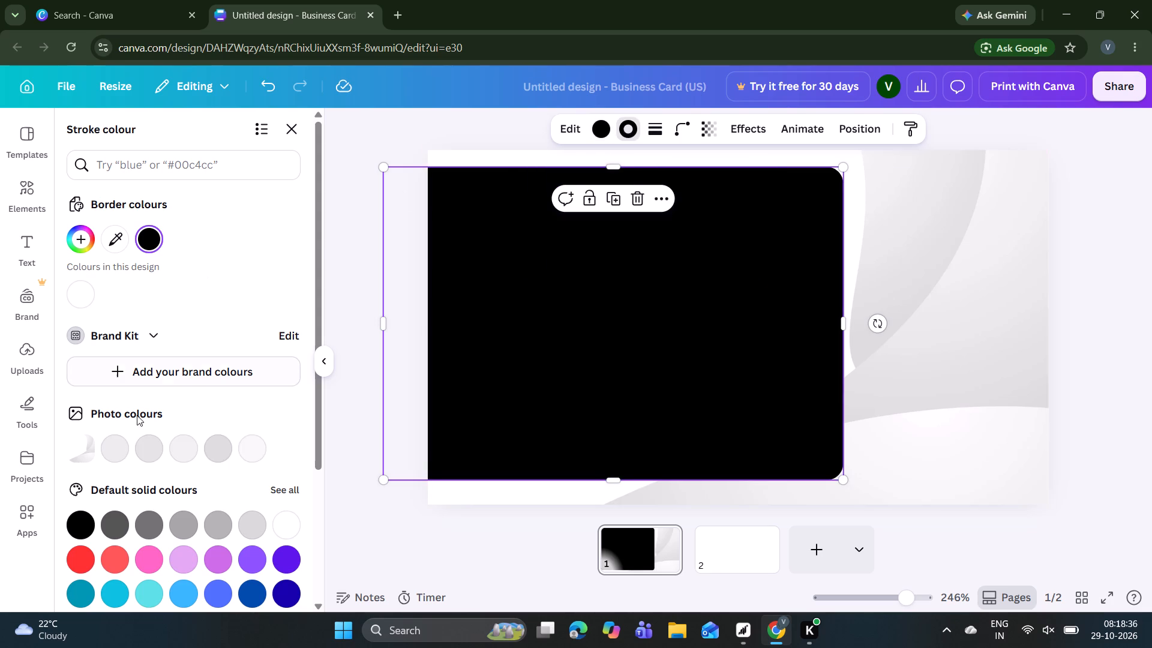
{"action": "scroll", "coordinate": [137, 415], "scroll_direction": "down", "scroll_amount": 3}
{"action": "left_click", "coordinate": [115, 409]}
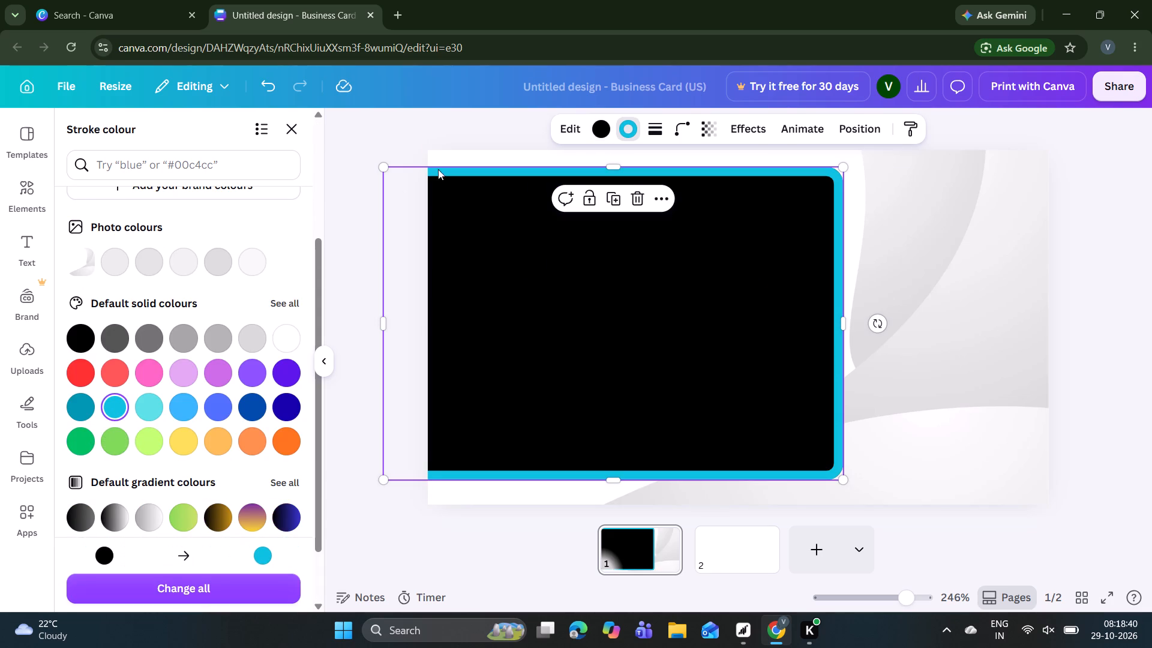
{"action": "left_click", "coordinate": [145, 404]}
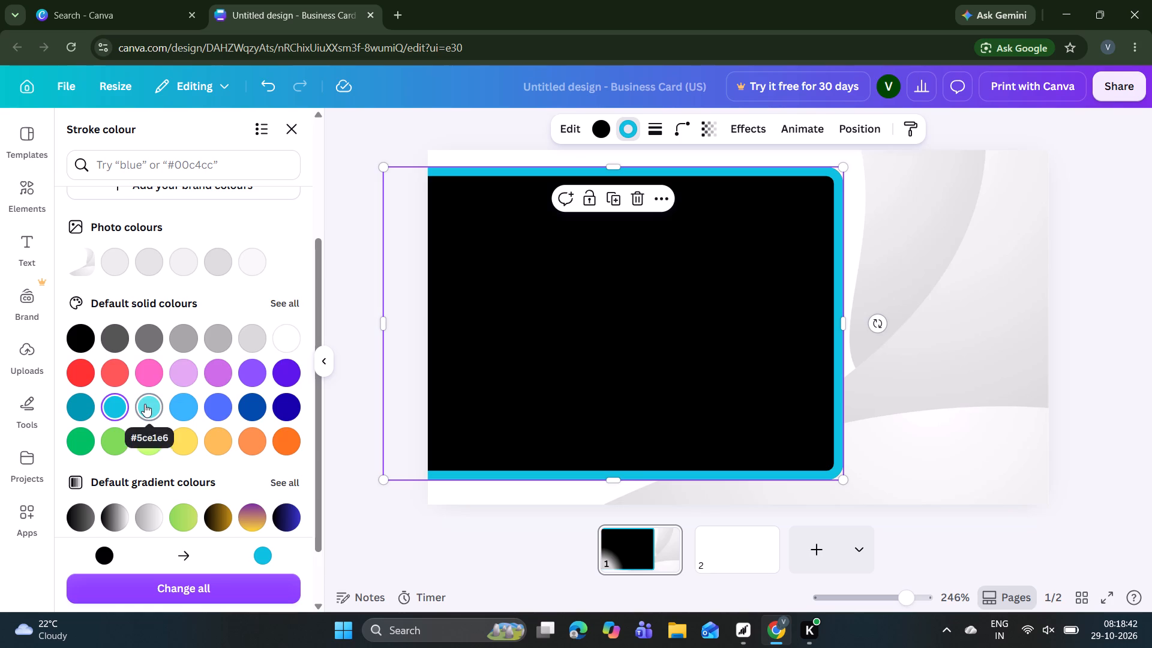
{"action": "left_click", "coordinate": [448, 155]}
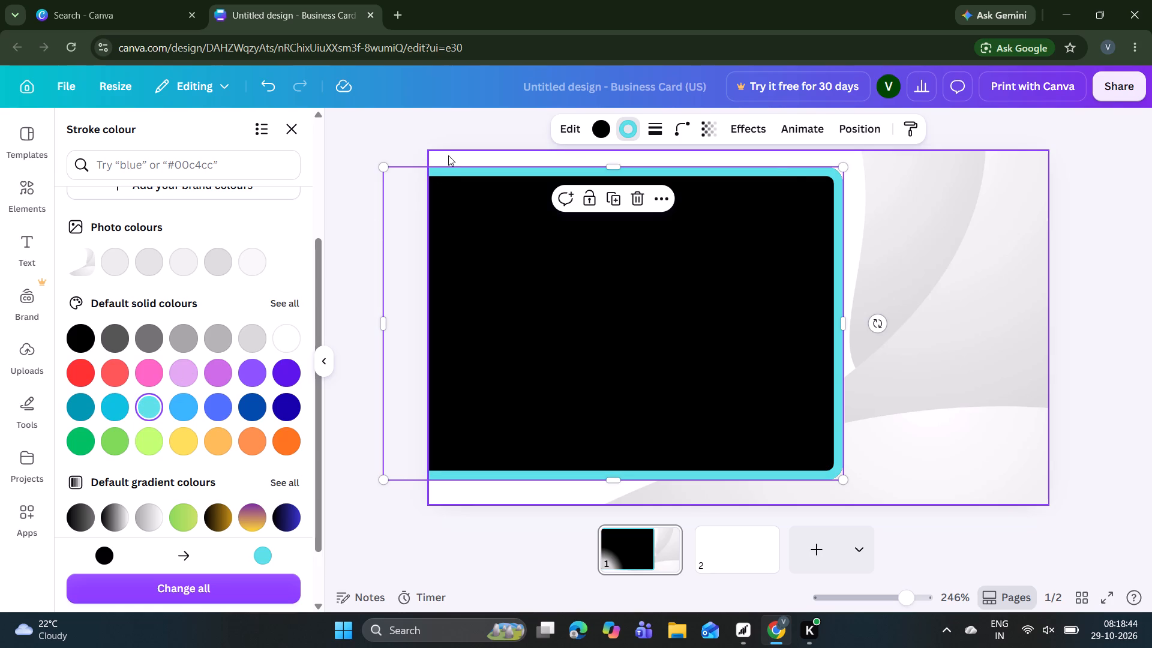
{"action": "left_click", "coordinate": [416, 143]}
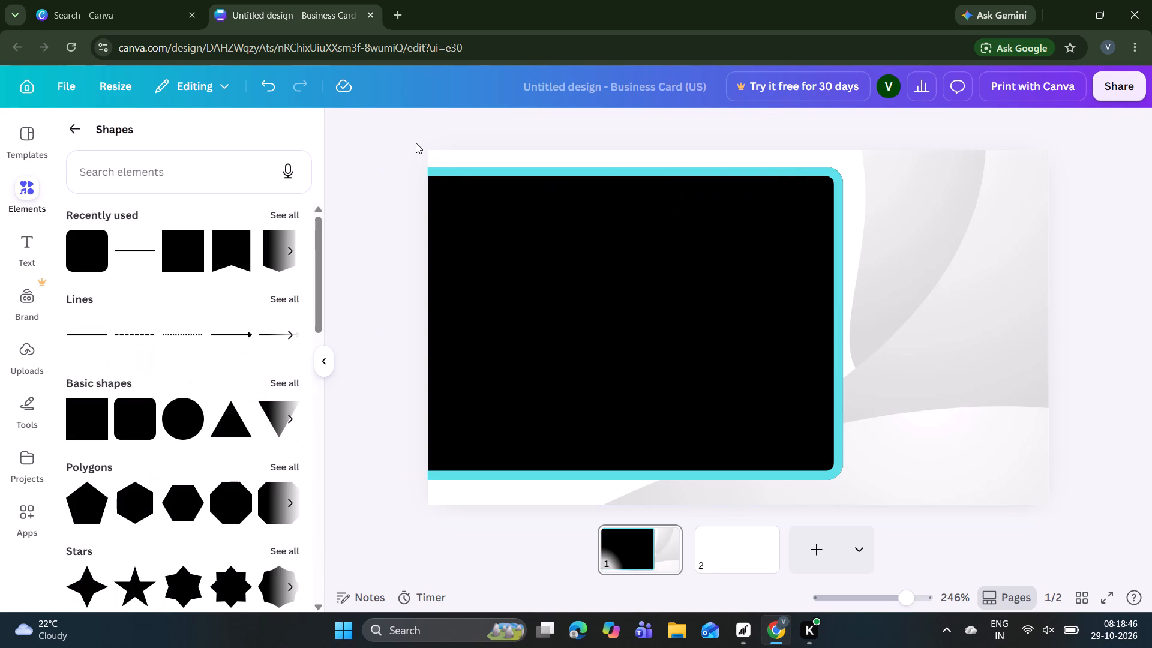
Set the black rectangle's outline weight to 3.
{"action": "left_click", "coordinate": [624, 247]}
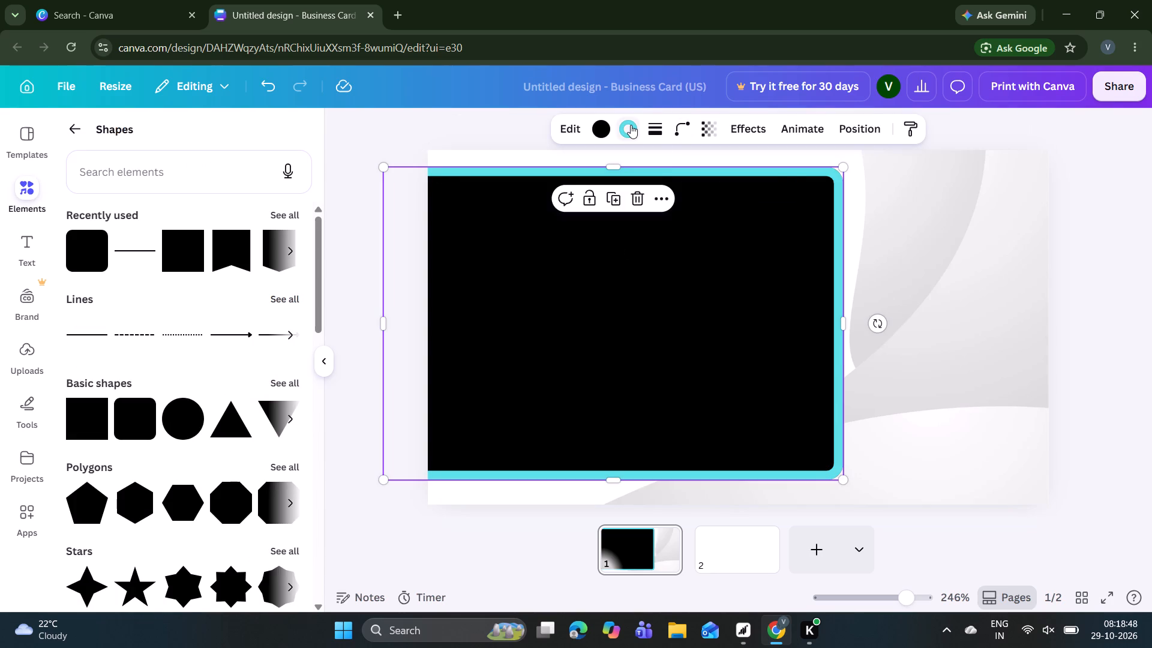
{"action": "left_click", "coordinate": [631, 125]}
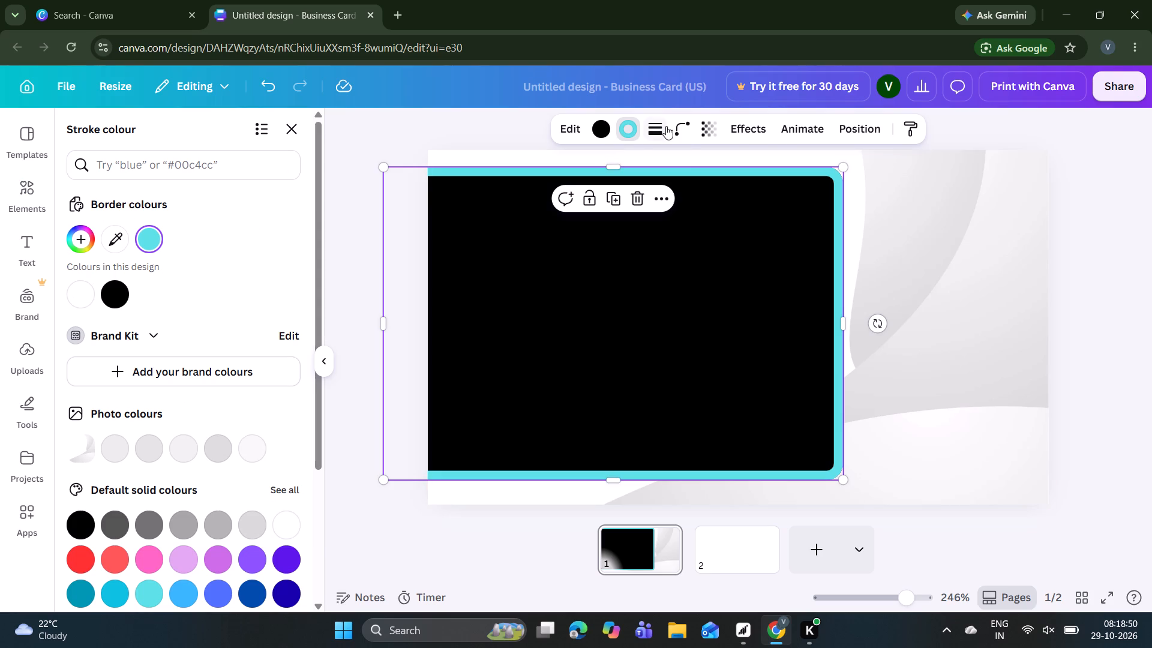
{"action": "left_click_drag", "start_coordinate": [668, 126], "coordinate": [653, 127]}
{"action": "left_click", "coordinate": [653, 127]}
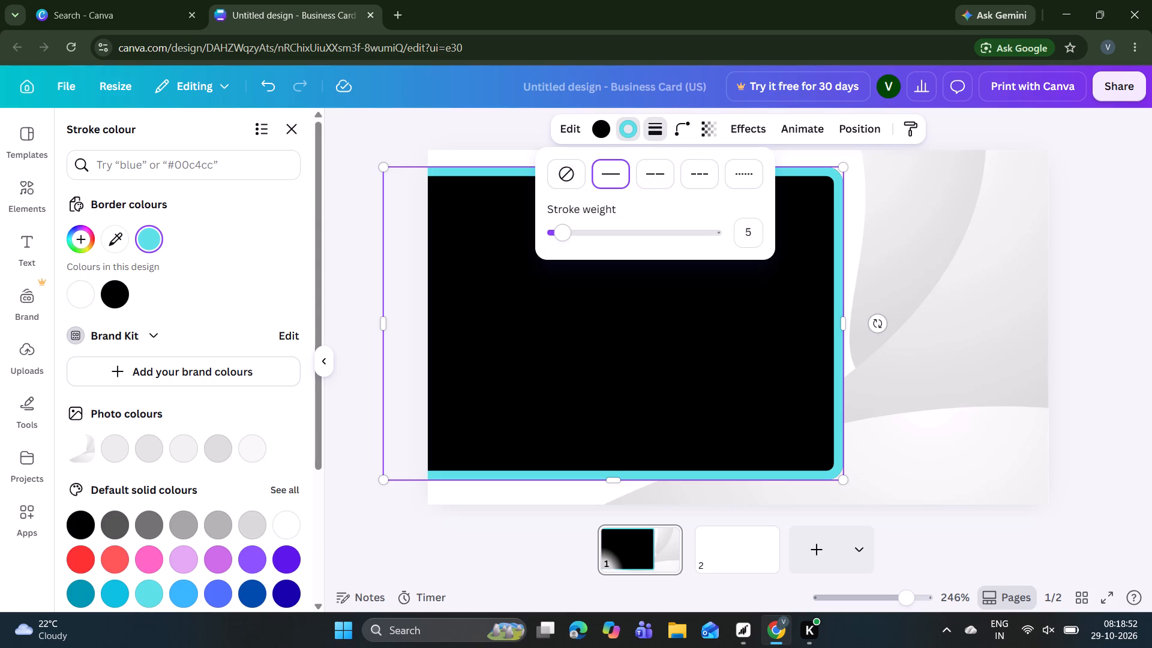
{"action": "left_click", "coordinate": [562, 230]}
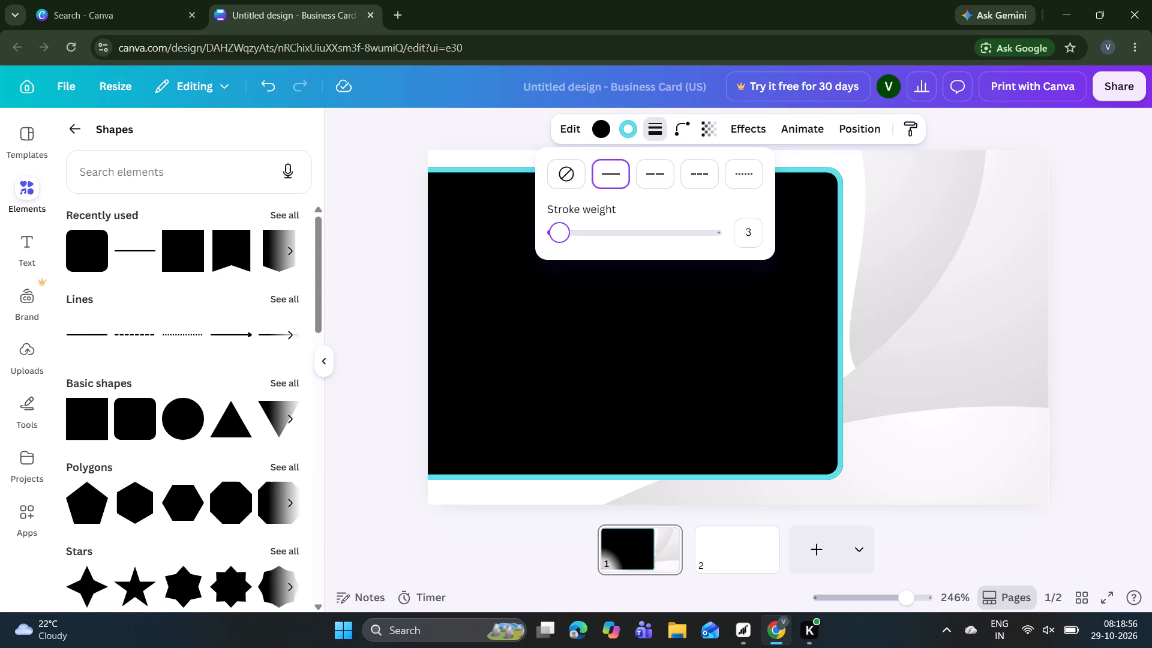
{"action": "left_click", "coordinate": [447, 122]}
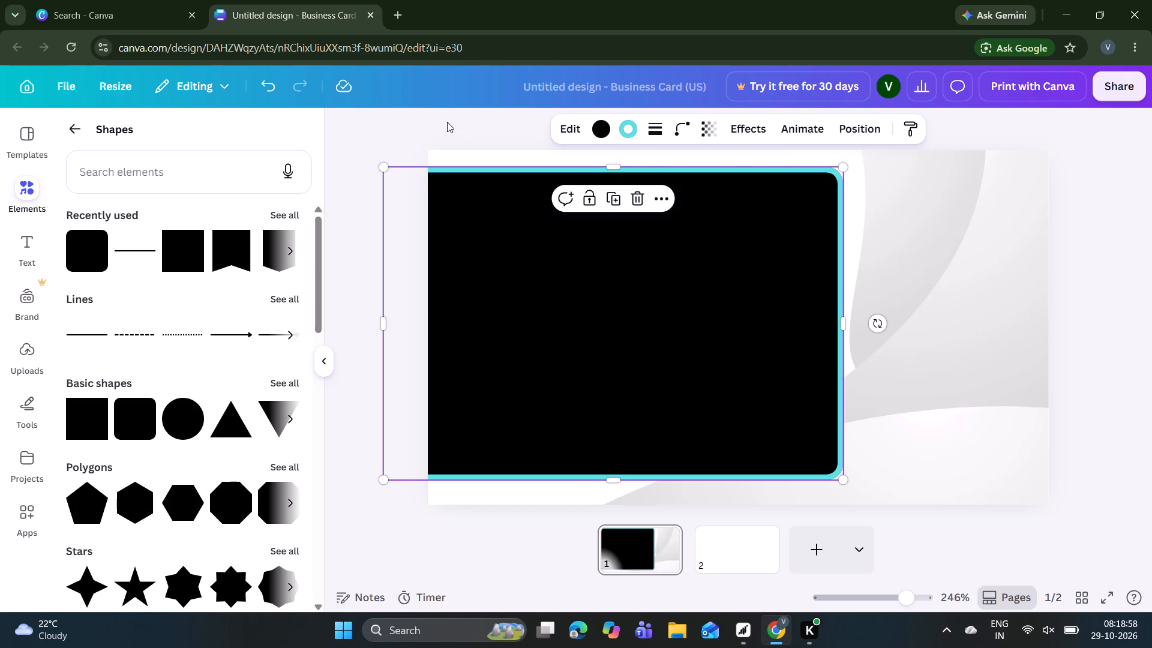
{"action": "left_click", "coordinate": [447, 122]}
Rotate the black rectangle to about 26° clockwise and shift it toward the card's lower-left corner.
{"action": "left_click", "coordinate": [579, 314]}
{"action": "left_click_drag", "start_coordinate": [880, 322], "coordinate": [877, 395]}
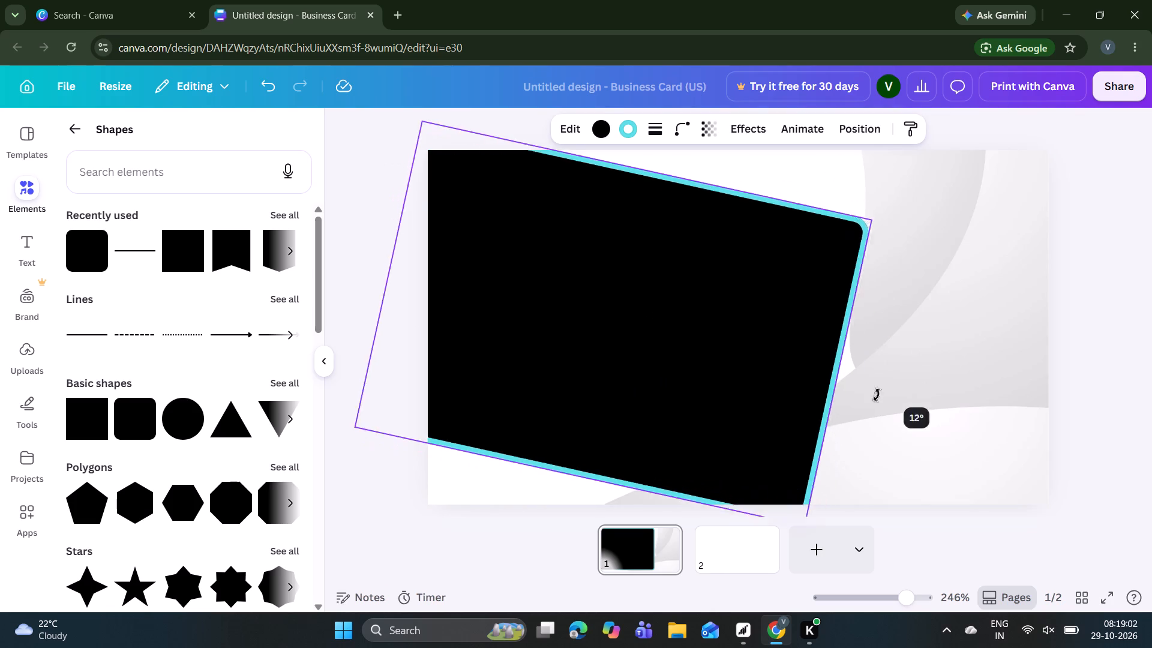
{"action": "left_click_drag", "start_coordinate": [877, 395], "coordinate": [793, 490]}
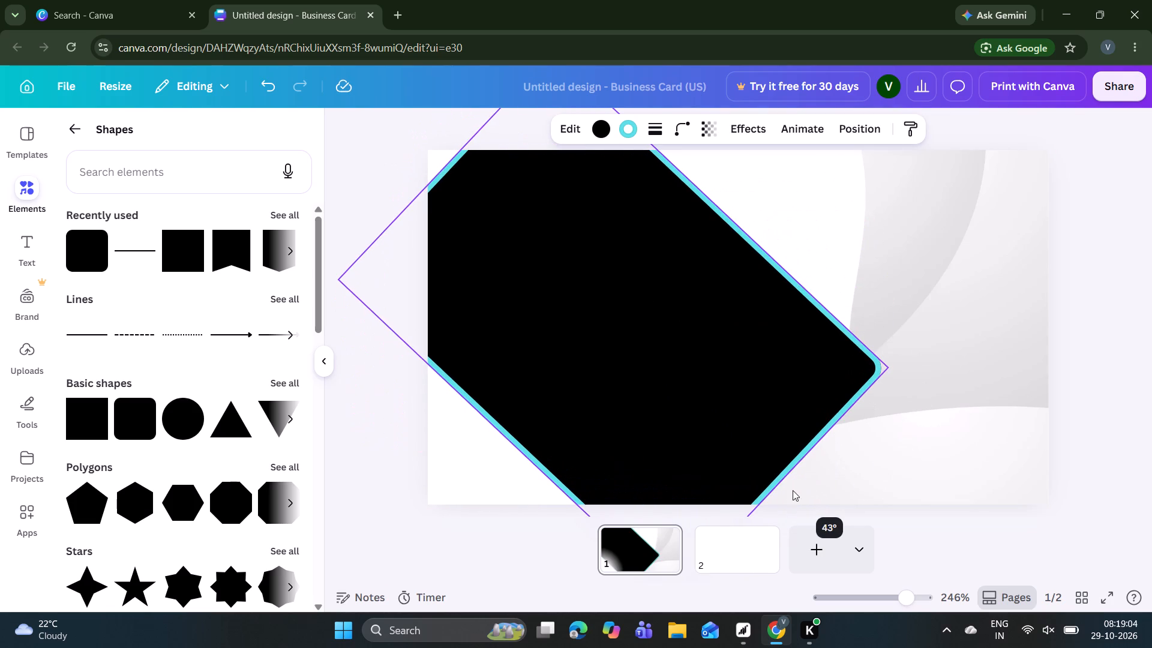
{"action": "left_click_drag", "start_coordinate": [661, 410], "coordinate": [543, 437]}
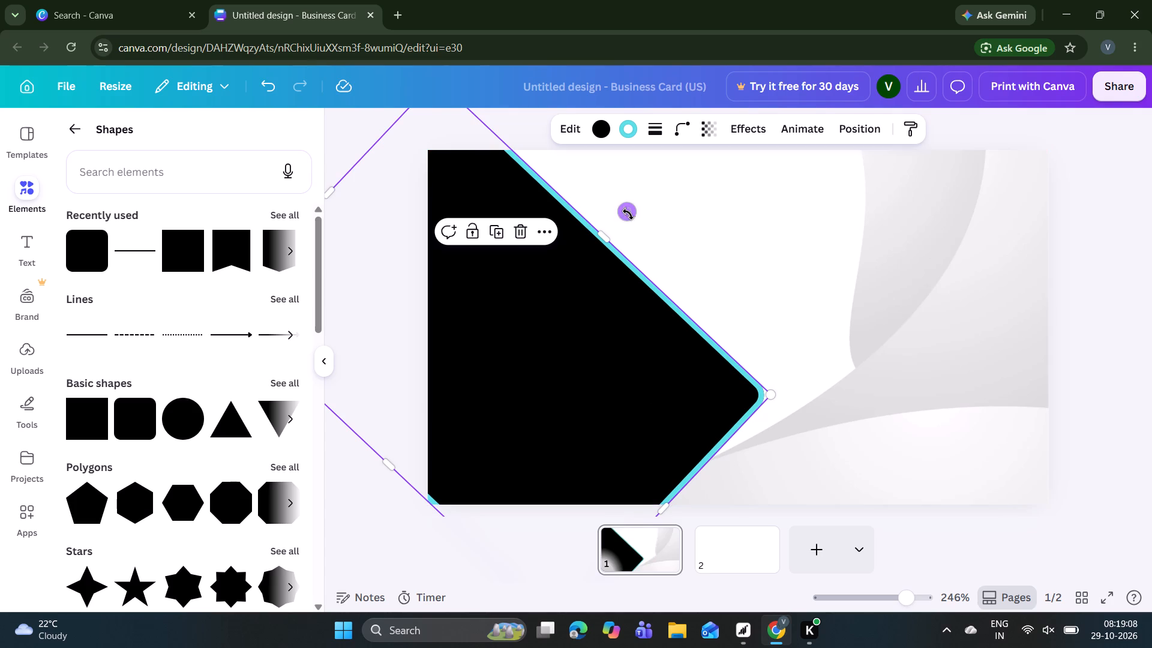
{"action": "left_click_drag", "start_coordinate": [628, 214], "coordinate": [600, 151]}
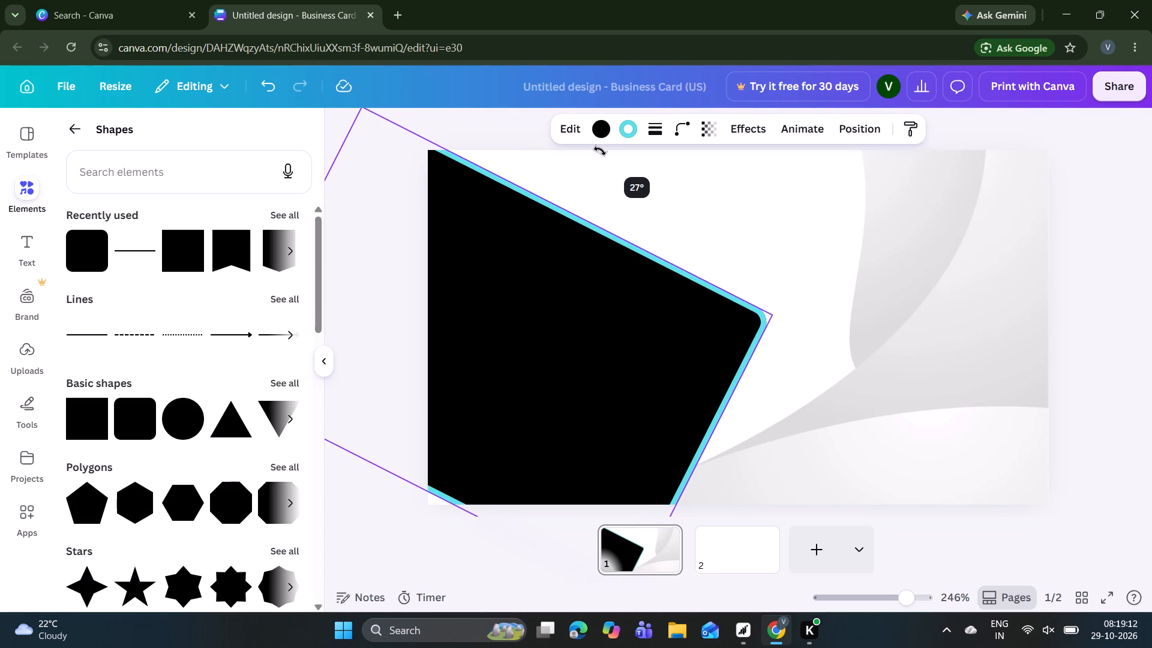
{"action": "left_click_drag", "start_coordinate": [600, 151], "coordinate": [600, 143]}
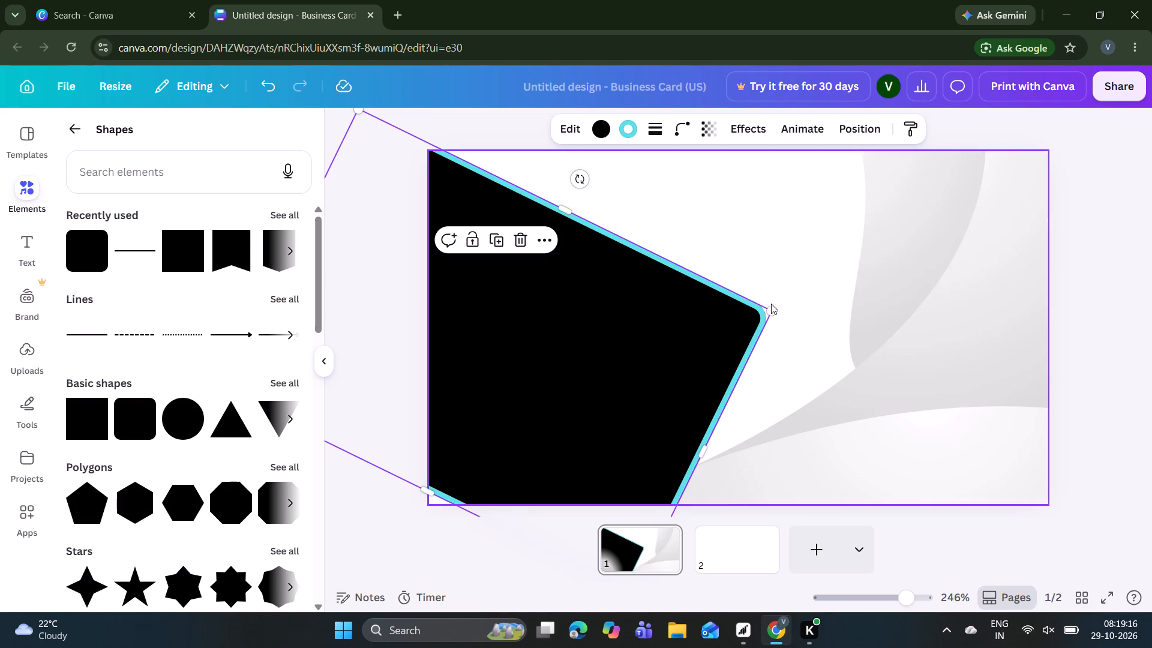
Enlarge the rotated rectangle to about 3 by 2.32 in and move it to cover the card's left part, with its outlined corner pointing right.
{"action": "left_click_drag", "start_coordinate": [769, 309], "coordinate": [876, 253]}
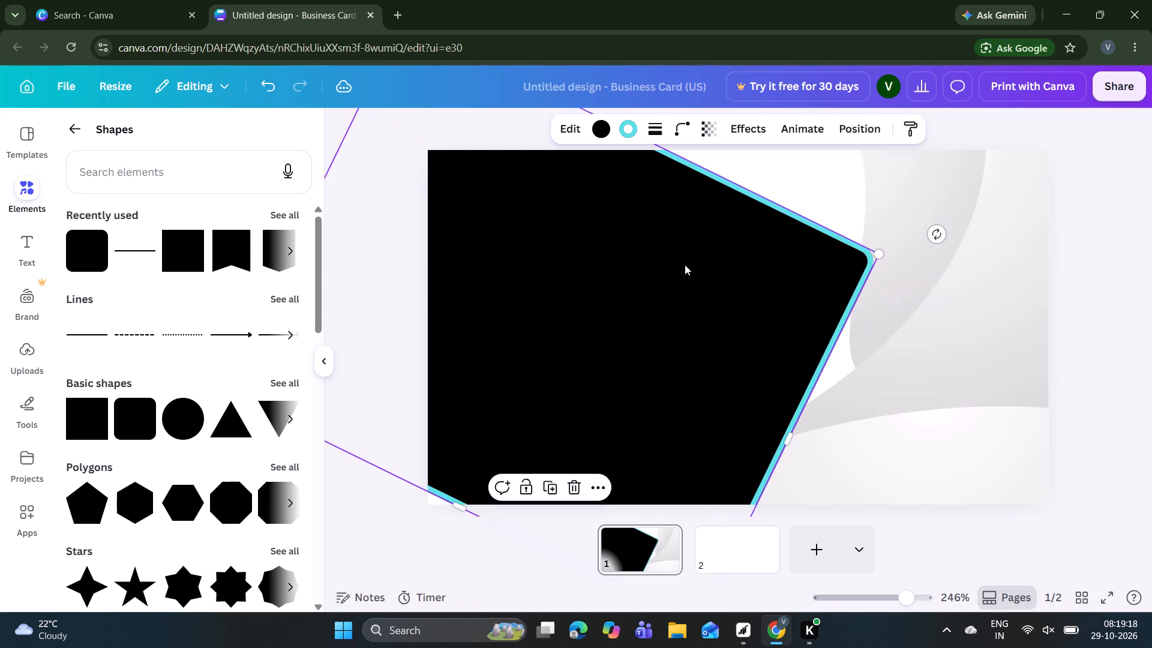
{"action": "left_click_drag", "start_coordinate": [685, 265], "coordinate": [619, 305]}
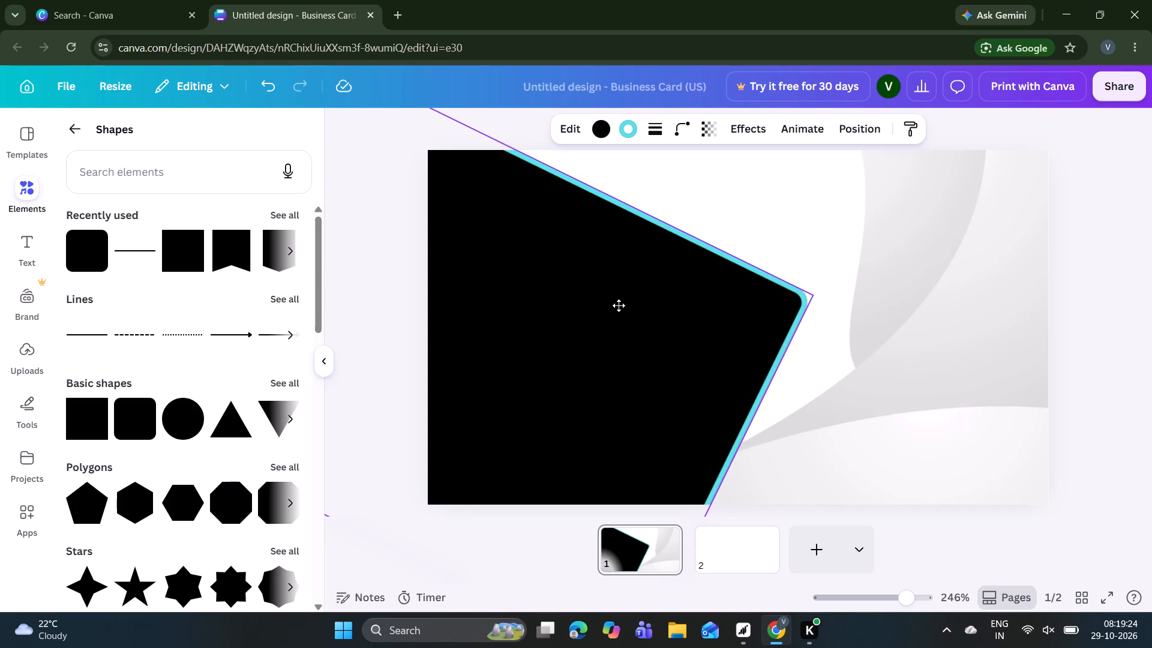
{"action": "left_click_drag", "start_coordinate": [619, 305], "coordinate": [620, 310]}
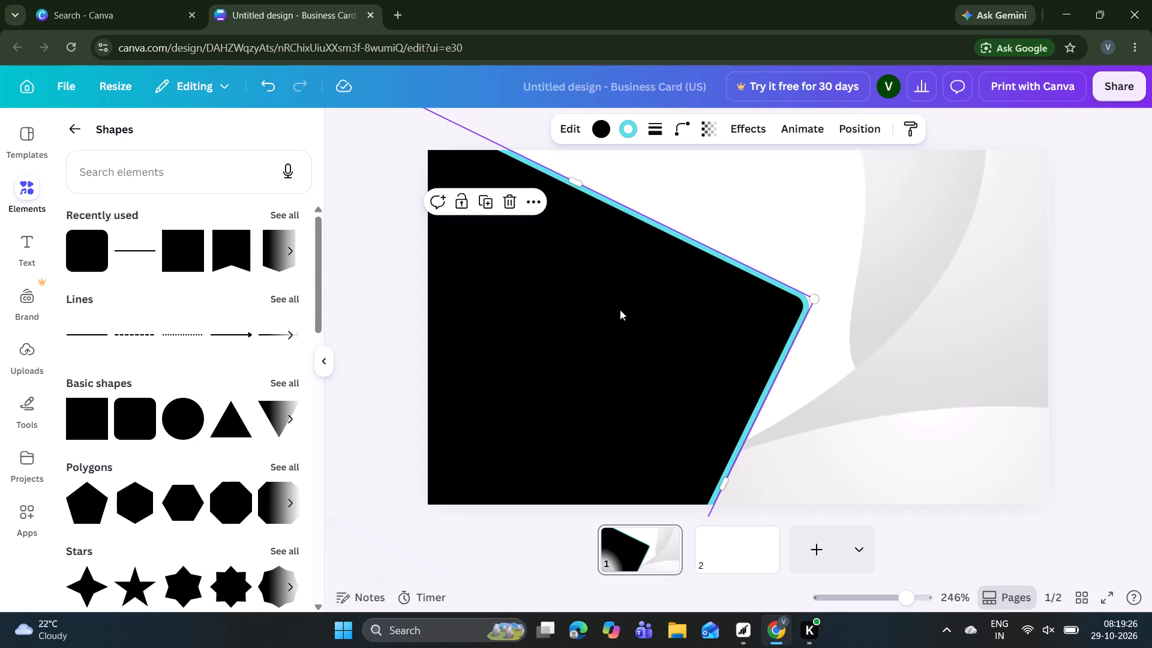
Align the rotated black rectangle to the horizontal centre of page 1.
{"action": "left_click", "coordinate": [851, 138]}
{"action": "left_click", "coordinate": [270, 340]}
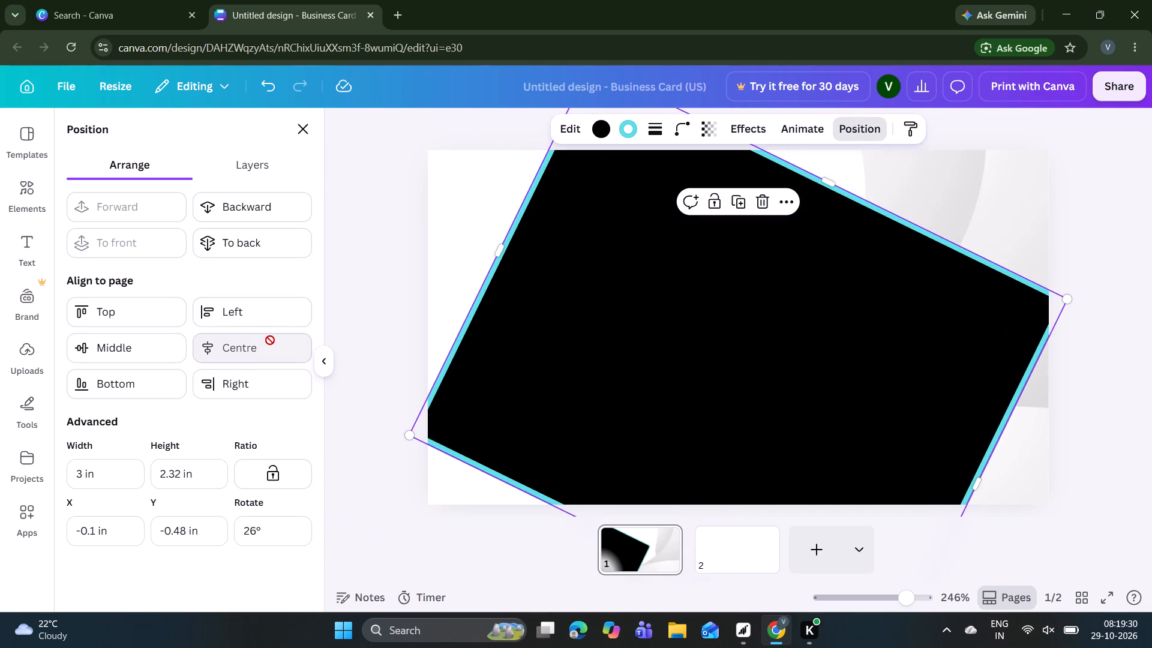
Undo the horizontal centring of the rotated black rectangle.
{"action": "left_click", "coordinate": [271, 88]}
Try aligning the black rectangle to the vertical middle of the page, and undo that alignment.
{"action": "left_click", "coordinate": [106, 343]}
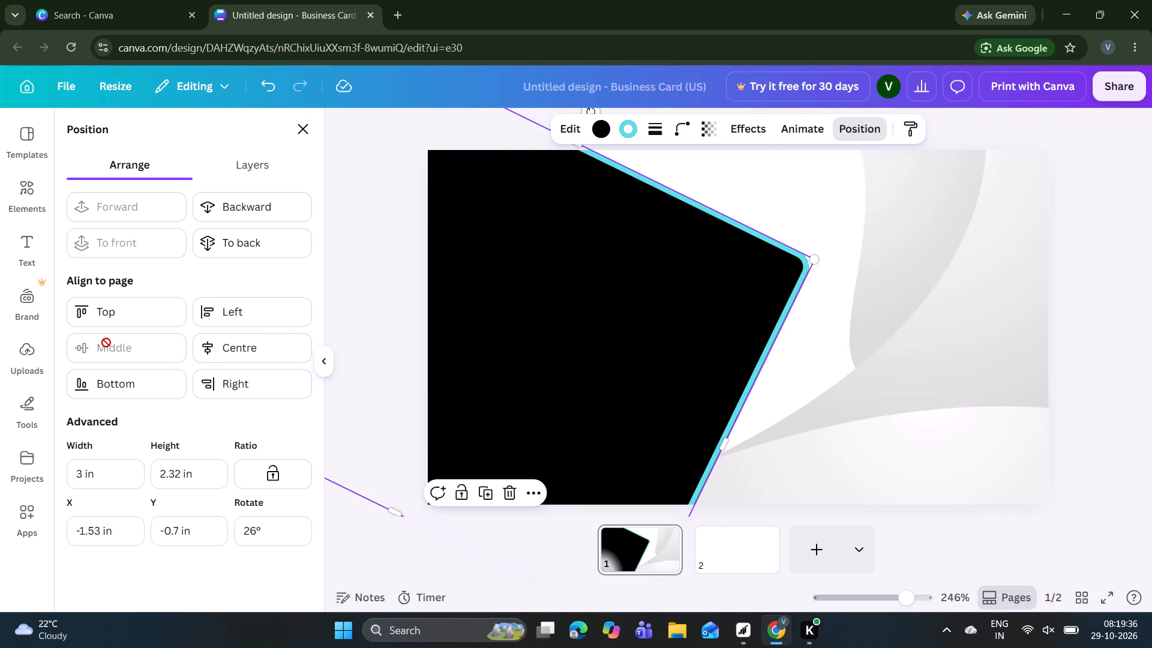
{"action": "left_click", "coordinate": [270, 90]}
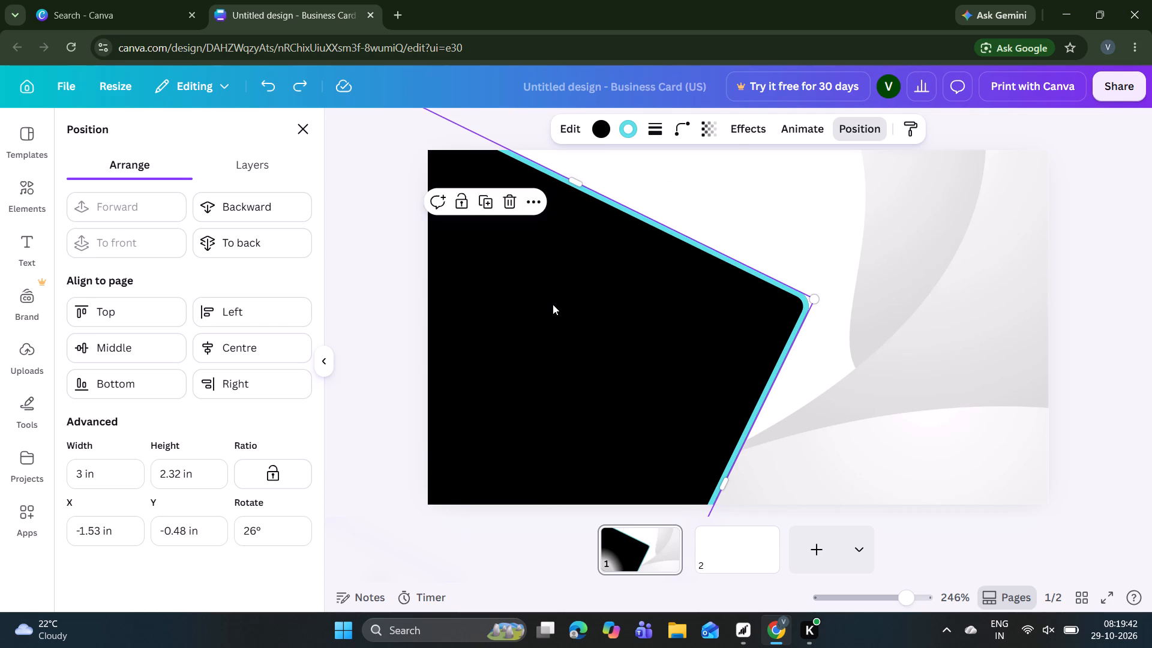
Rotate the black rectangle to about 49° and place it at about X -1.29 in, Y -0.94 in over the card's left part.
{"action": "left_click_drag", "start_coordinate": [553, 304], "coordinate": [554, 335]}
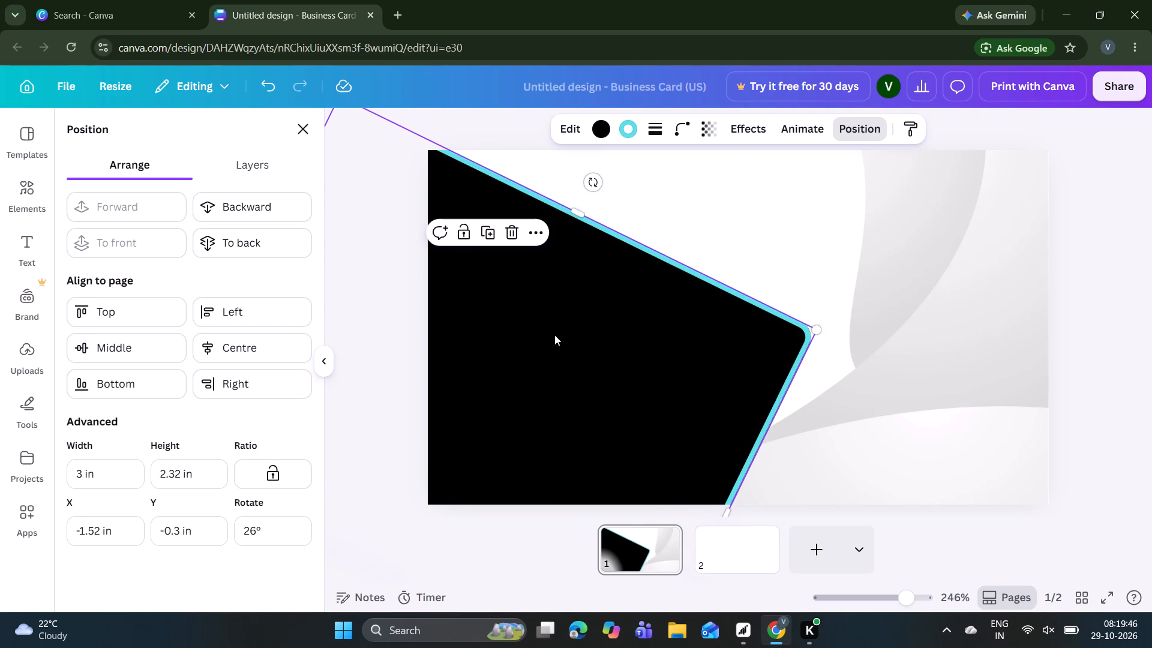
{"action": "left_click_drag", "start_coordinate": [595, 176], "coordinate": [721, 144]}
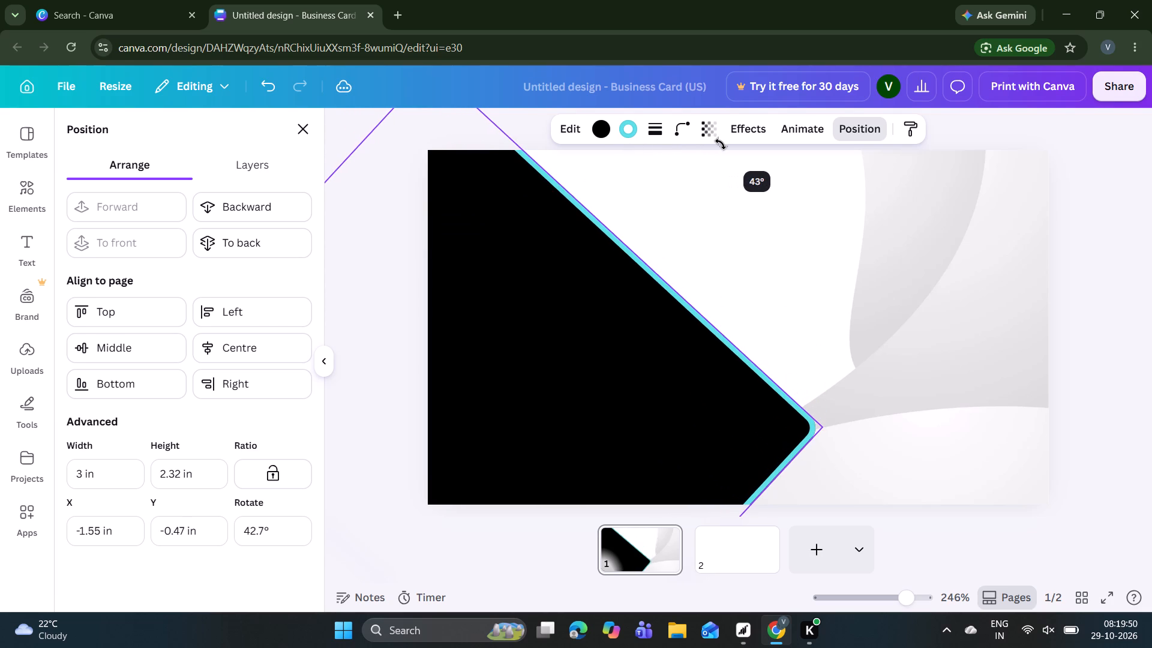
{"action": "left_click_drag", "start_coordinate": [721, 144], "coordinate": [778, 176]}
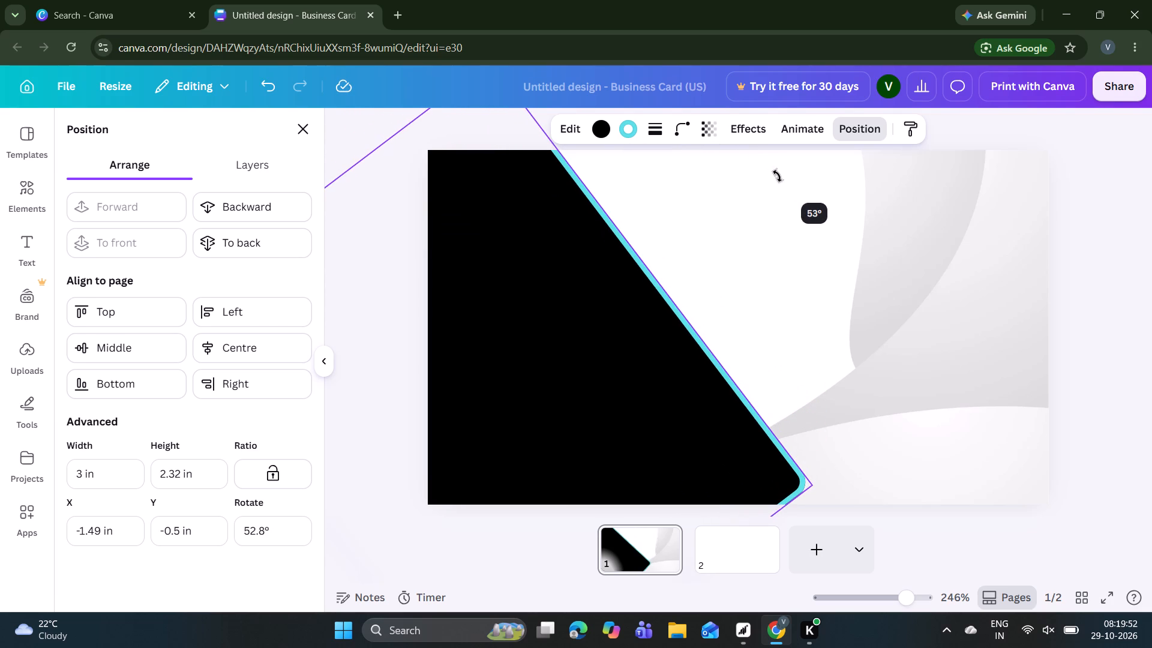
{"action": "left_click_drag", "start_coordinate": [778, 176], "coordinate": [535, 235]}
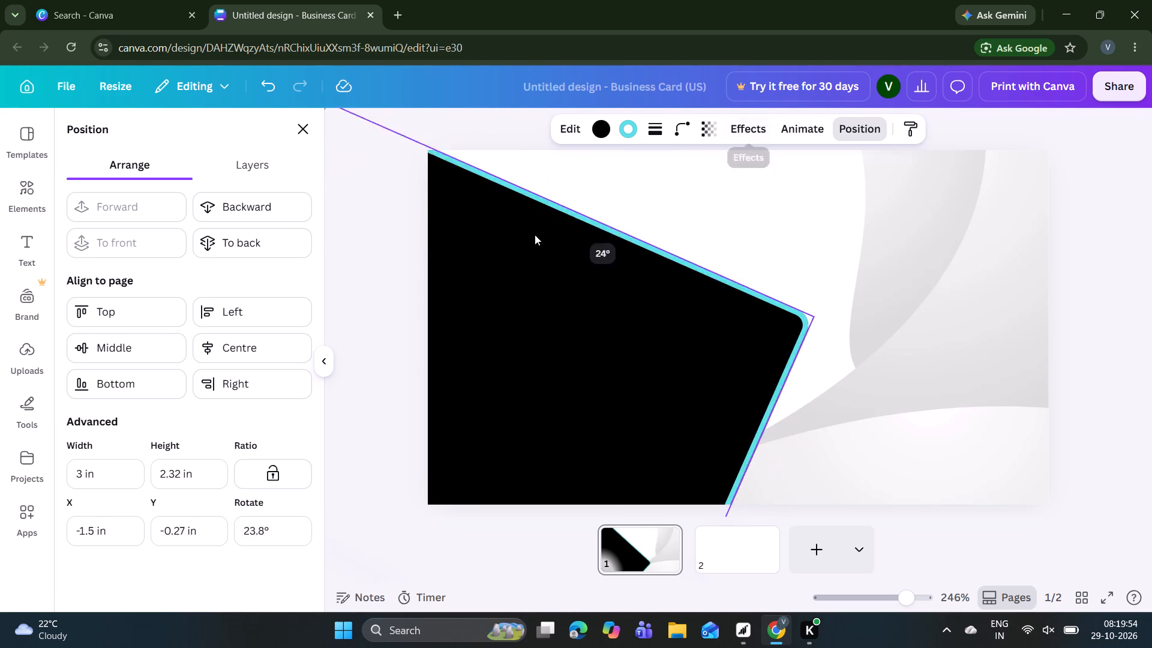
{"action": "left_click_drag", "start_coordinate": [535, 235], "coordinate": [682, 229]}
{"action": "left_click_drag", "start_coordinate": [540, 269], "coordinate": [605, 203]}
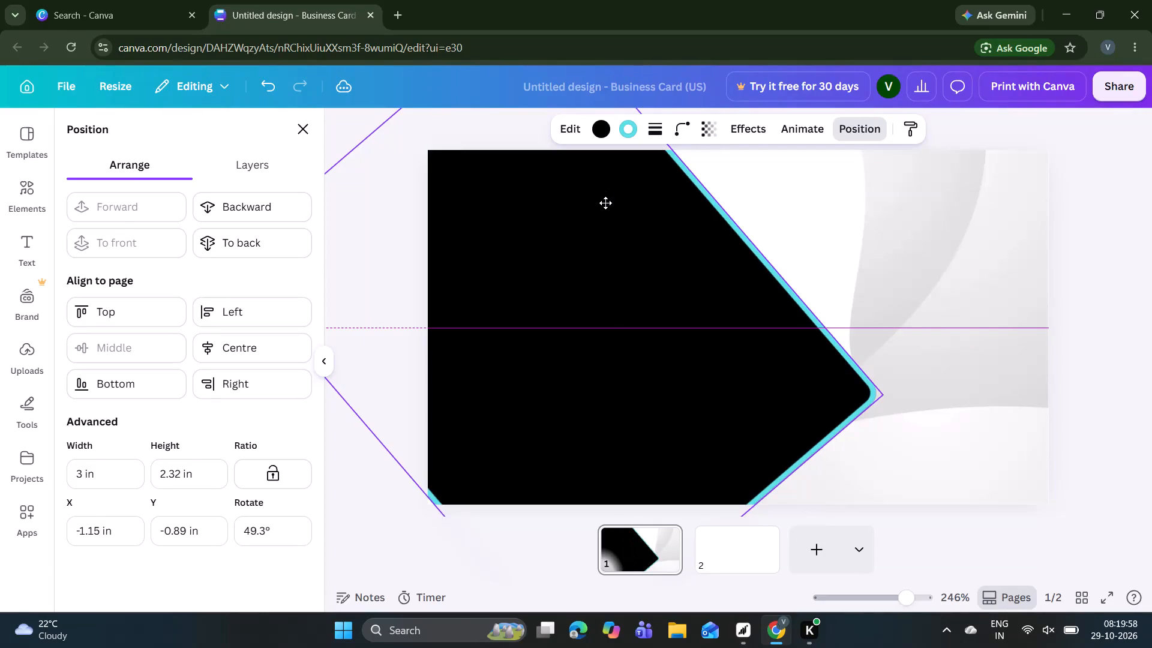
{"action": "left_click_drag", "start_coordinate": [605, 203], "coordinate": [581, 190]}
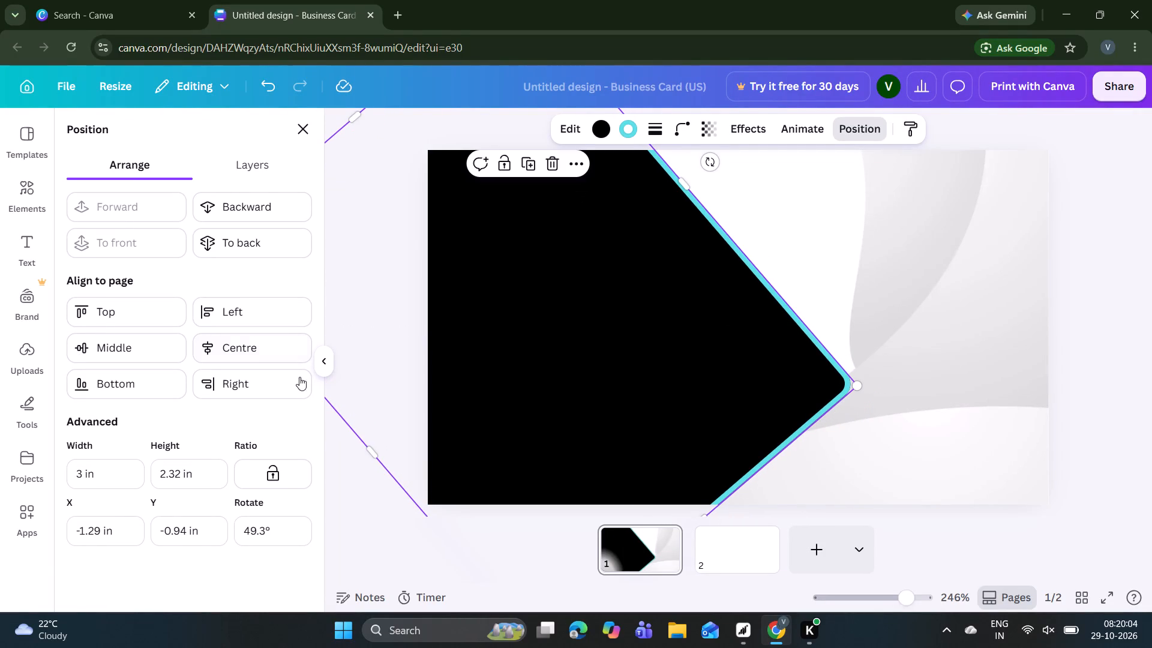
{"action": "left_click", "coordinate": [366, 495]}
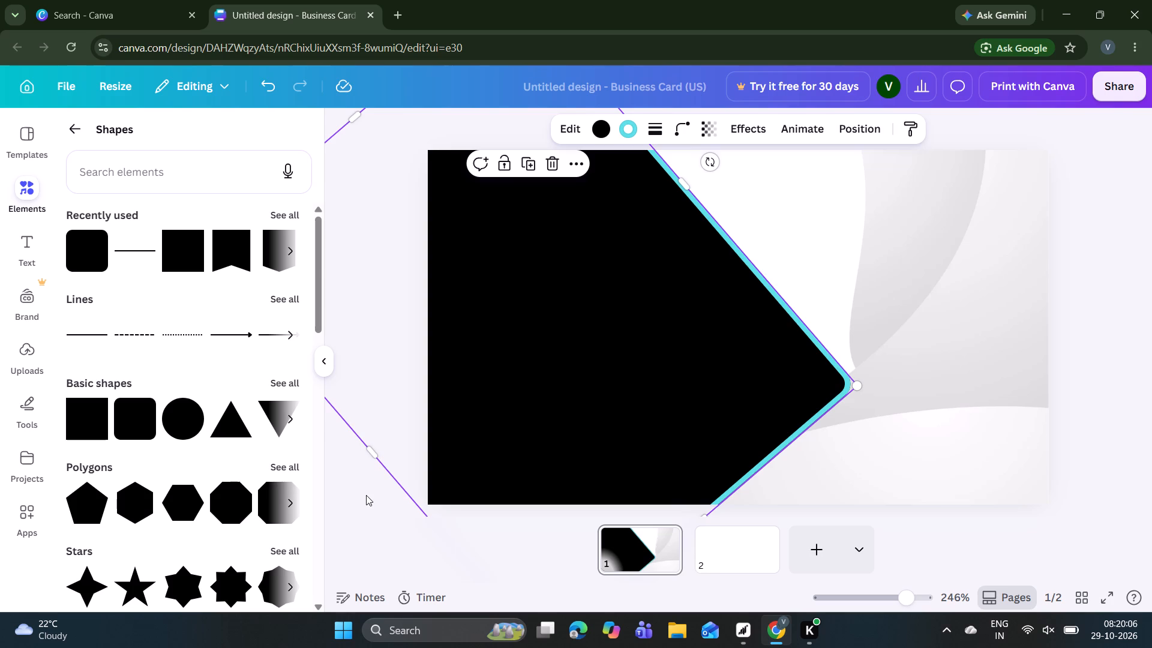
{"action": "left_click", "coordinate": [366, 495]}
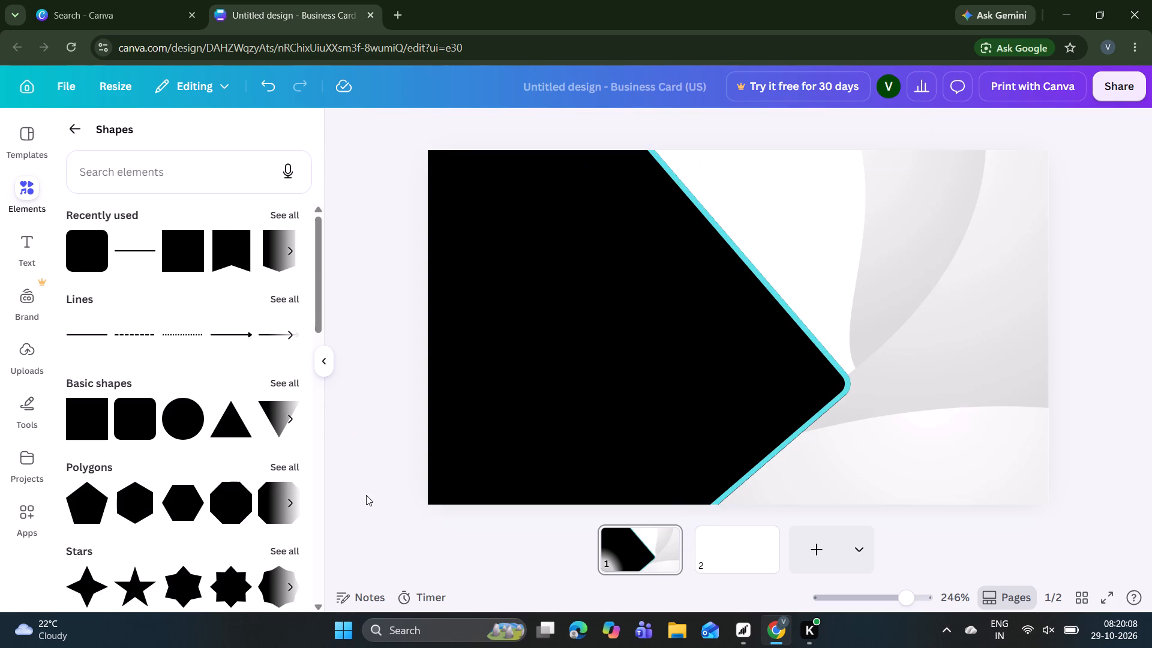
Shift the black rectangle slightly further left on the card, leaving more of the curved background uncovered.
{"action": "left_click_drag", "start_coordinate": [612, 403], "coordinate": [586, 406]}
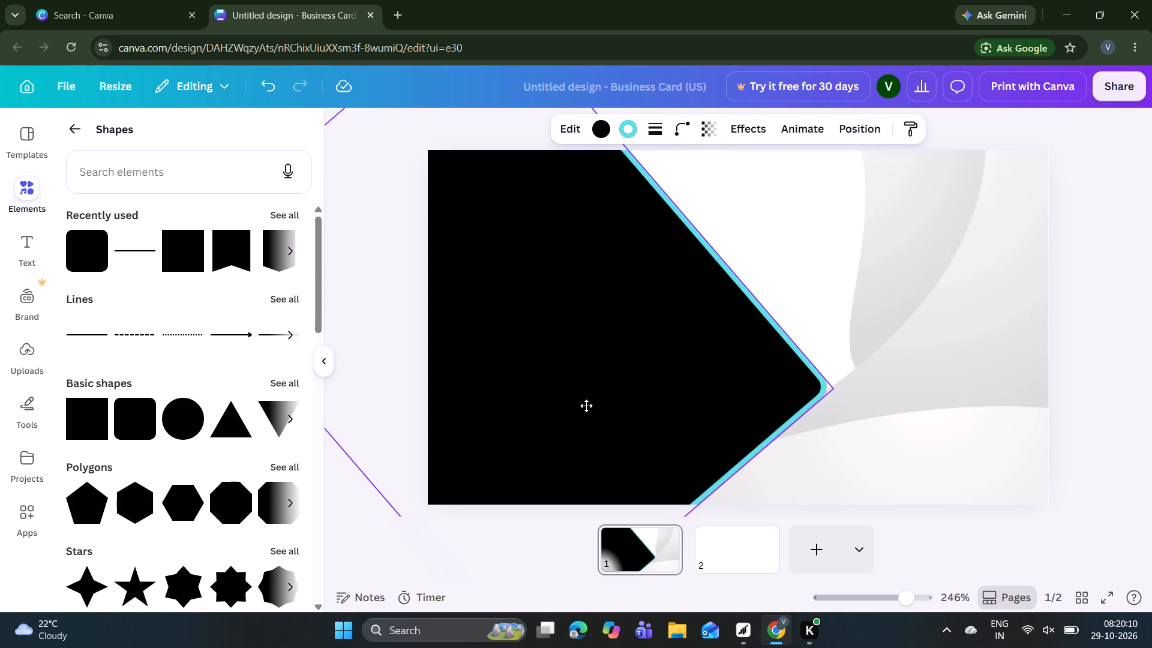
{"action": "left_click_drag", "start_coordinate": [586, 406], "coordinate": [583, 406]}
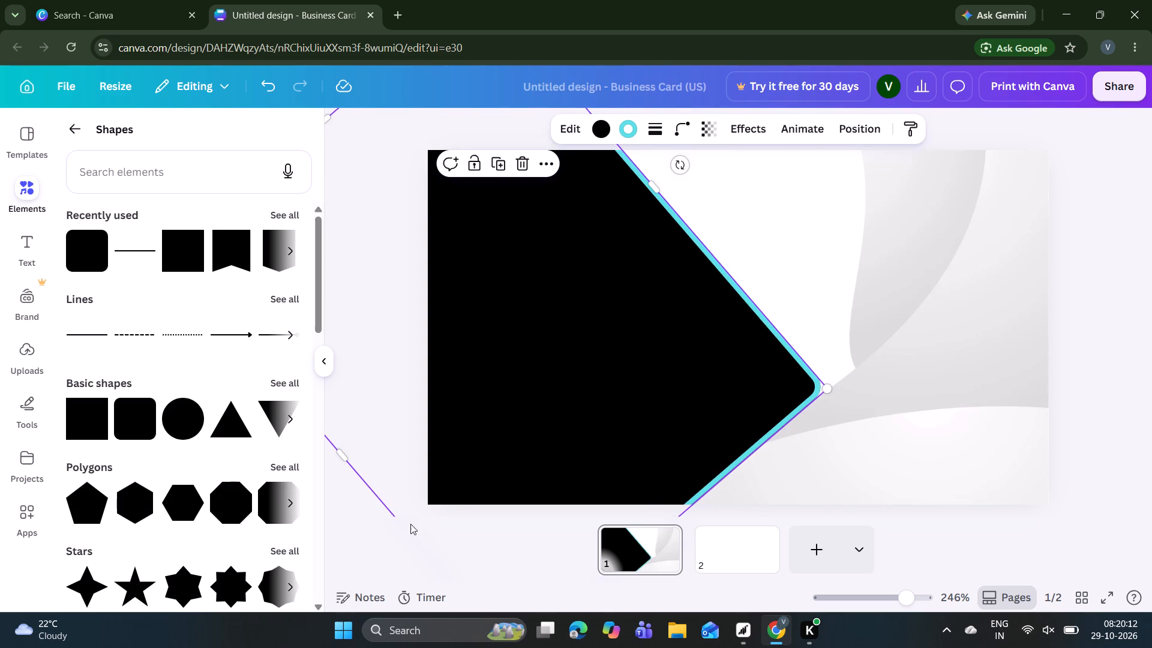
{"action": "left_click", "coordinate": [362, 525]}
{"action": "left_click", "coordinate": [884, 224]}
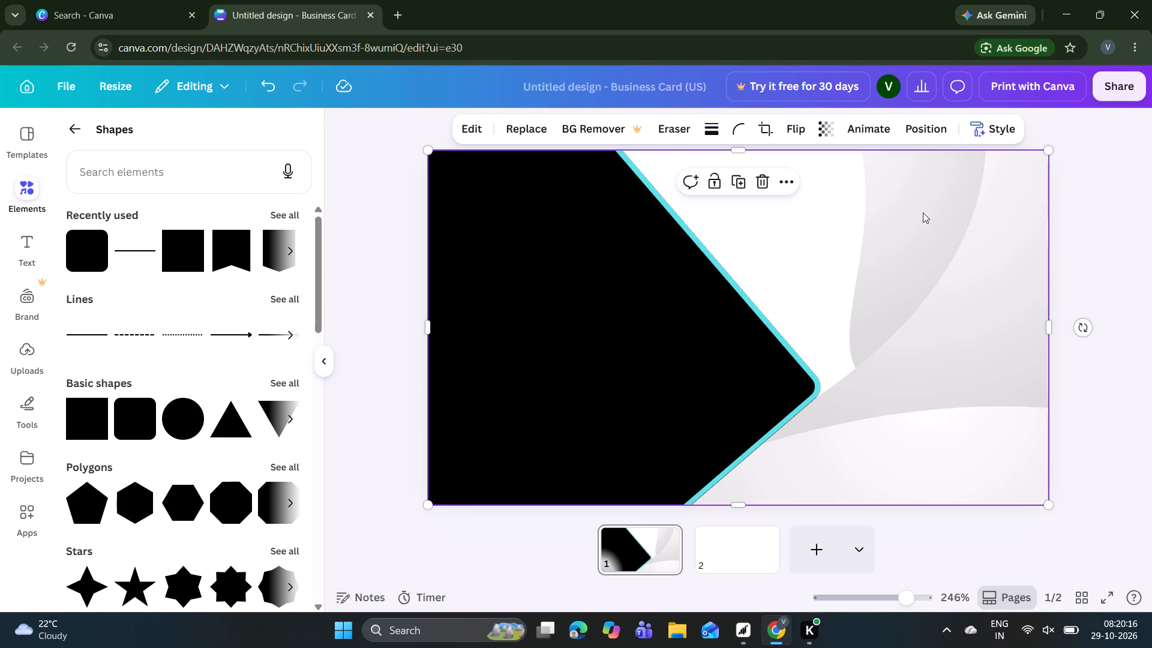
{"action": "left_click", "coordinate": [1112, 214]}
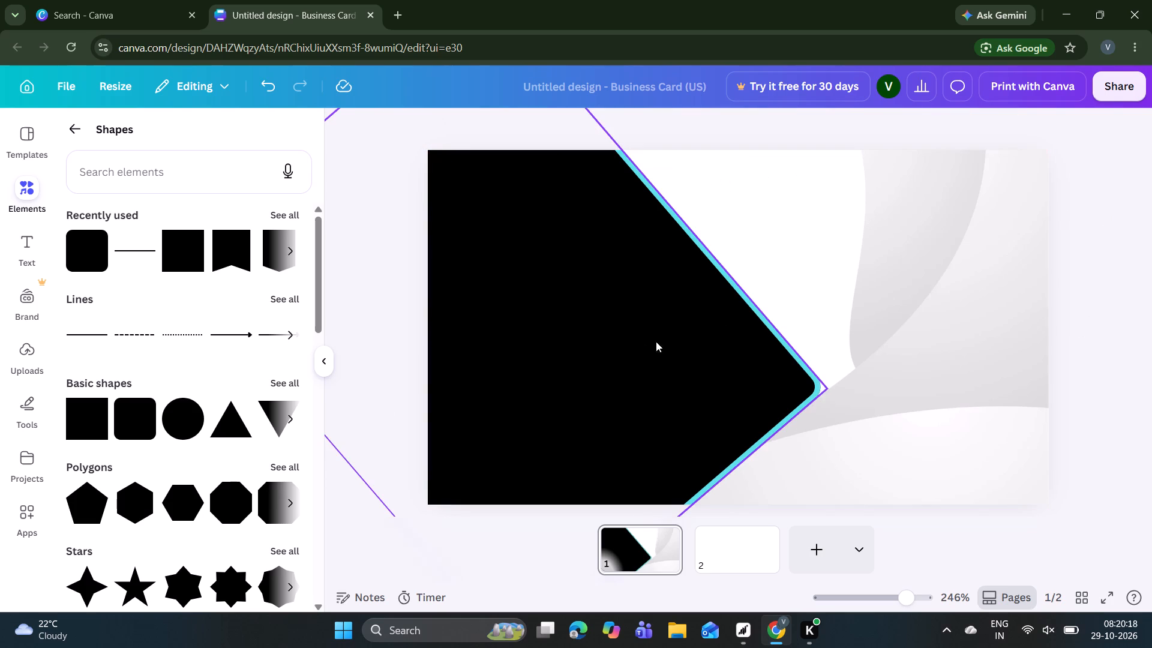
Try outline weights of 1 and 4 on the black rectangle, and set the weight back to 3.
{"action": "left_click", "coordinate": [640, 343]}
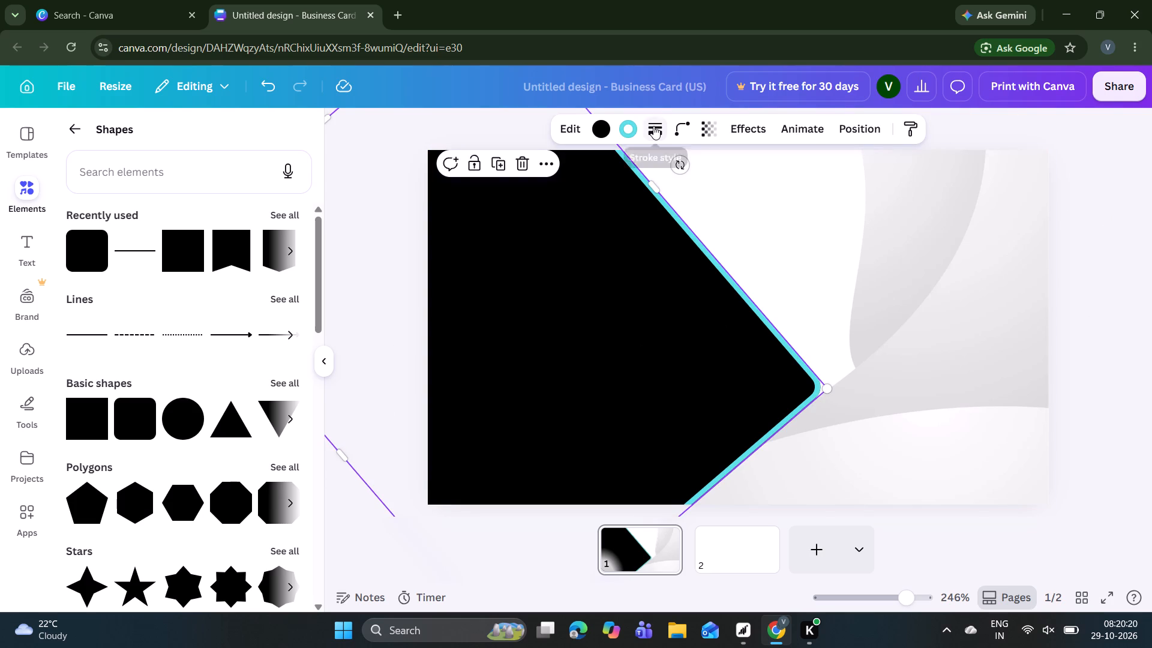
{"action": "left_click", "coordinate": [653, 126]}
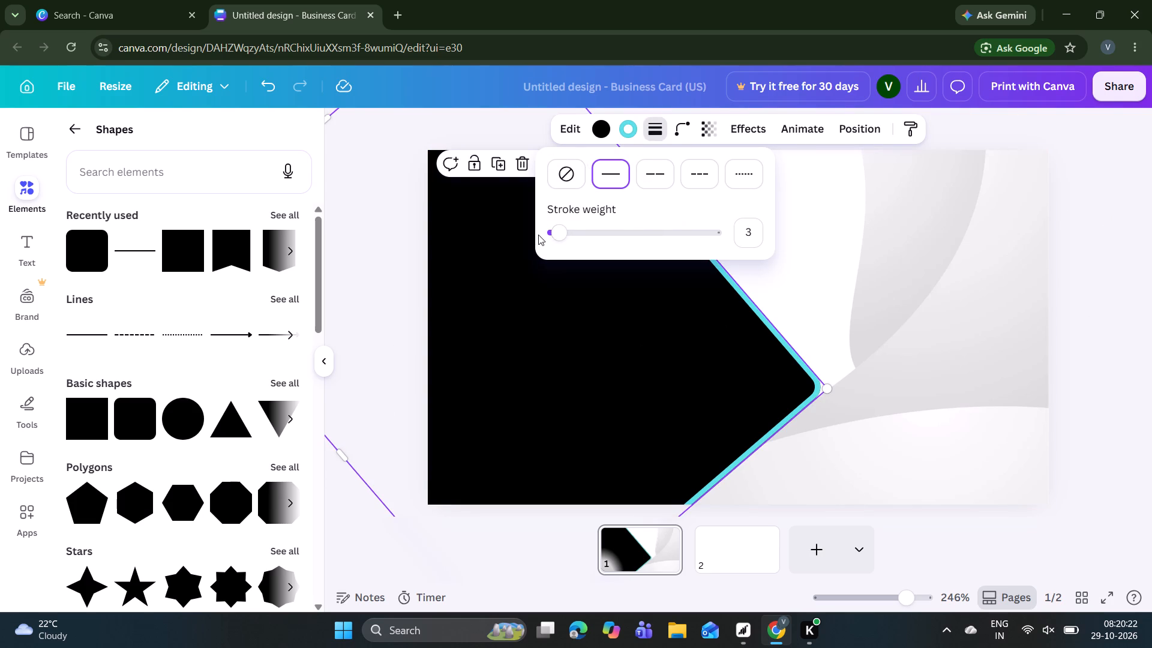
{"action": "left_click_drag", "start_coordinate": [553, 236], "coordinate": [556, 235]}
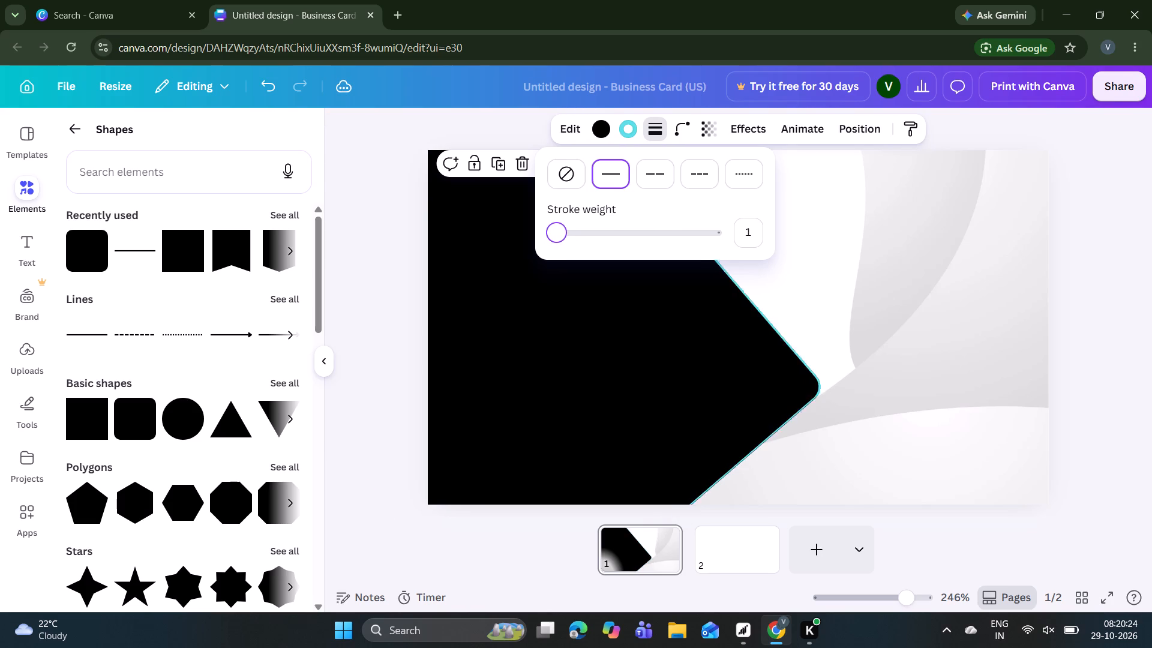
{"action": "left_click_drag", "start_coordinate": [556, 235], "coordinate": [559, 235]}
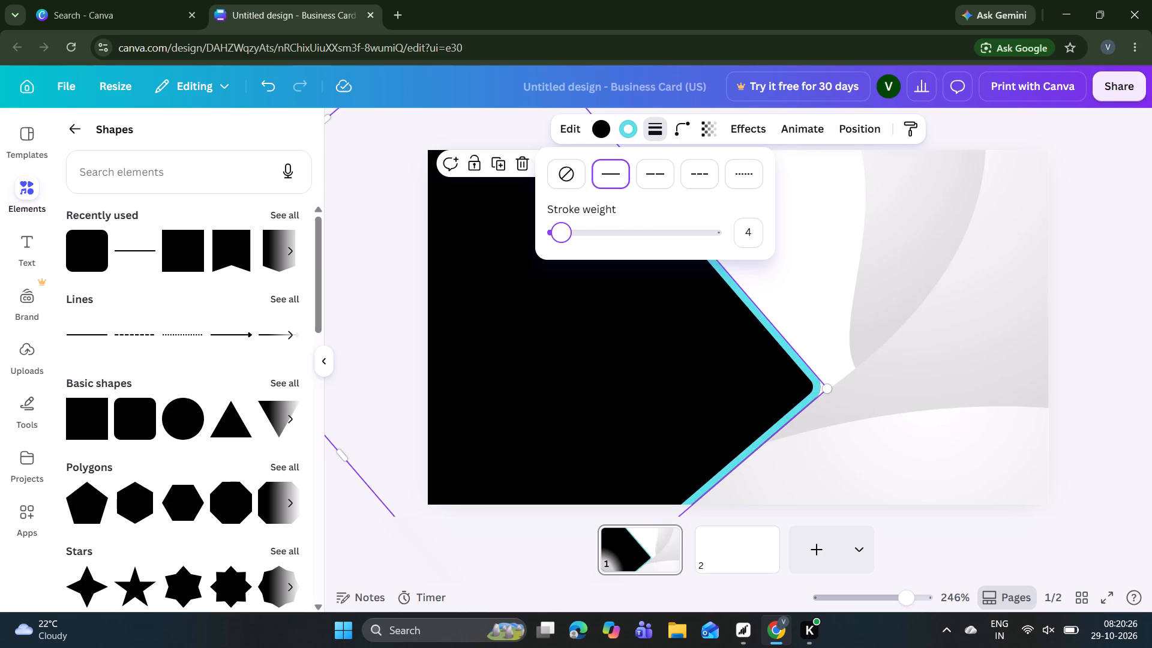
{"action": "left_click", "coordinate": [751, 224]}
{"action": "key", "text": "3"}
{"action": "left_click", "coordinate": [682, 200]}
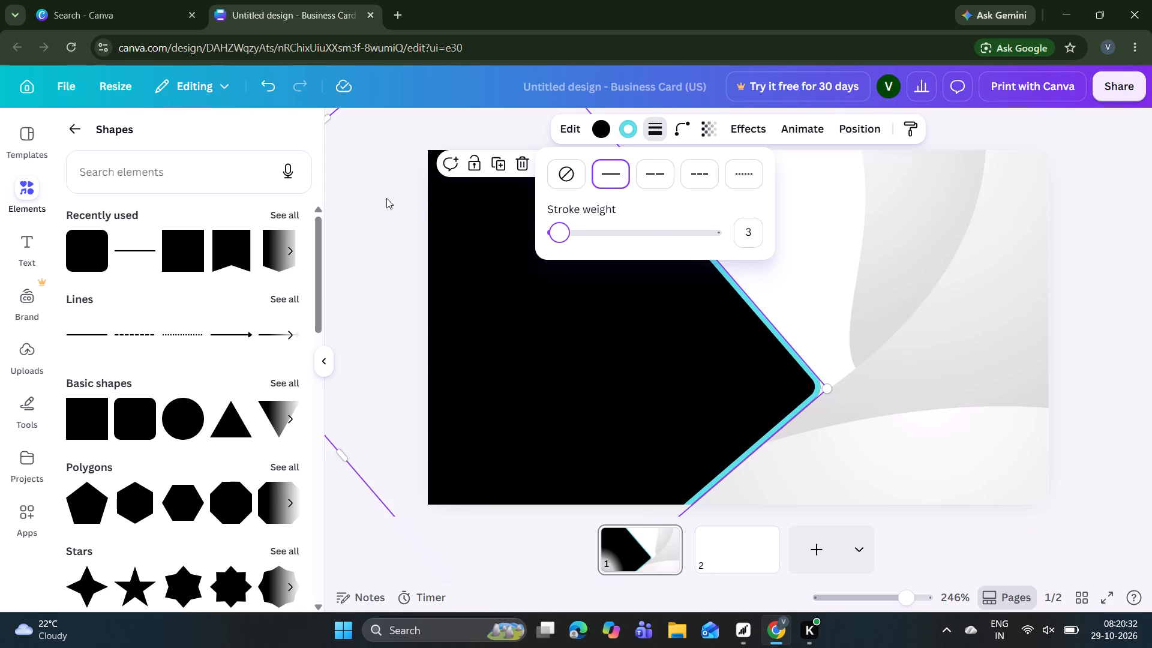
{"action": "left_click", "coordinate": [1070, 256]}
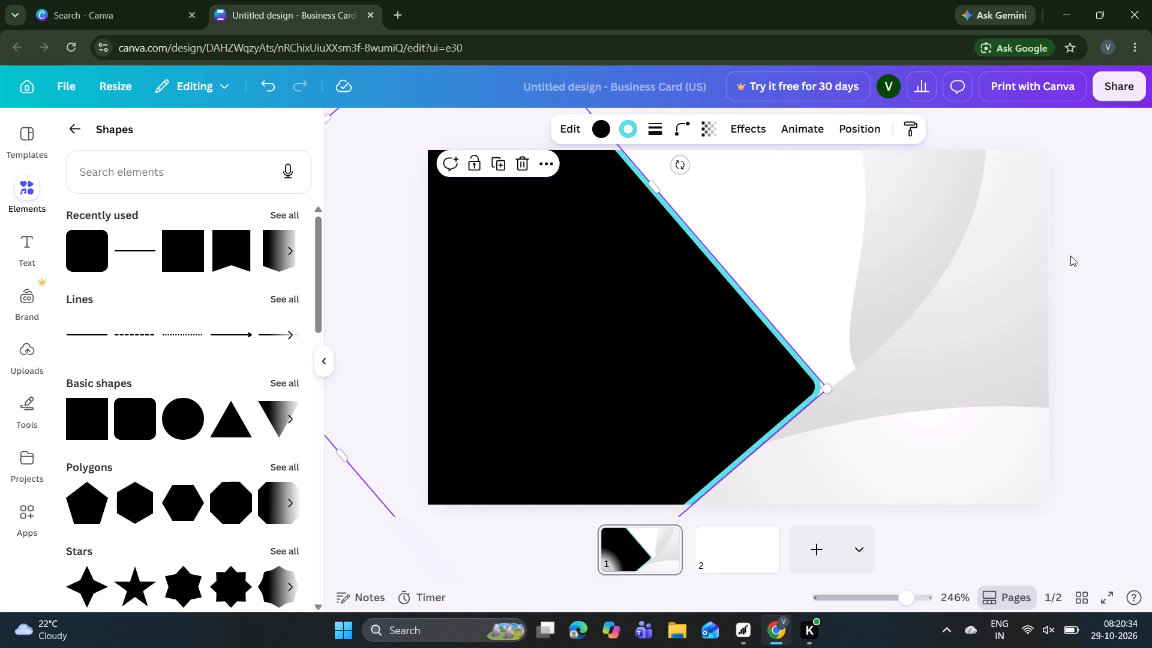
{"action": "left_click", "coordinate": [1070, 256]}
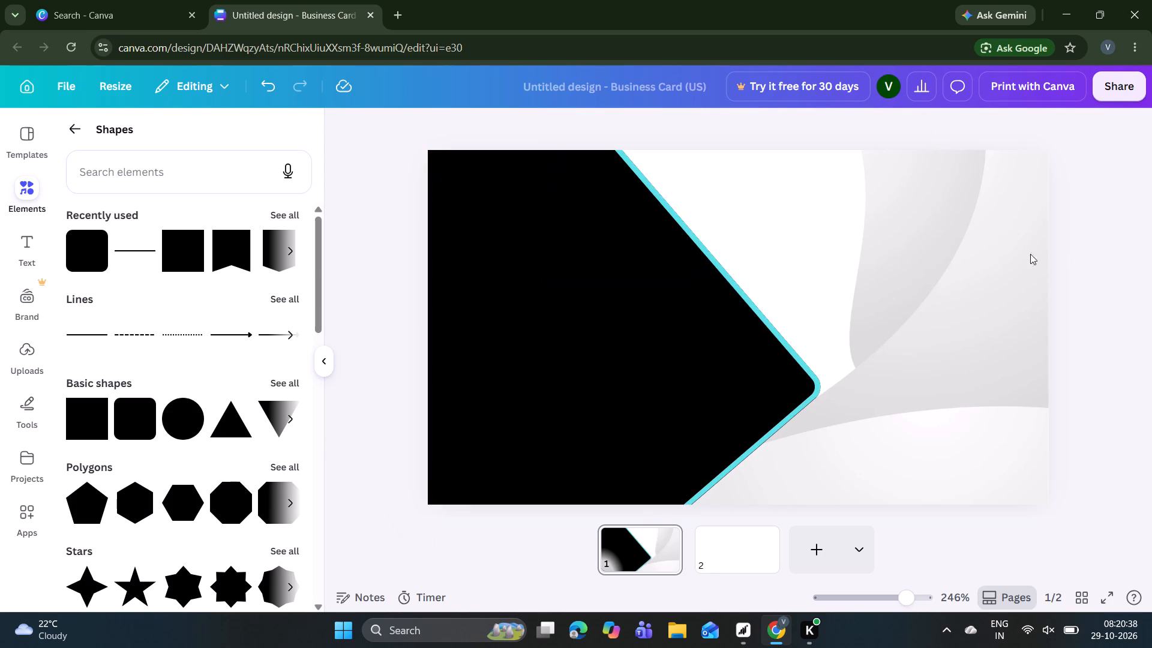
Rotate the large black rectangle back to about 42° clockwise.
{"action": "left_click", "coordinate": [704, 290]}
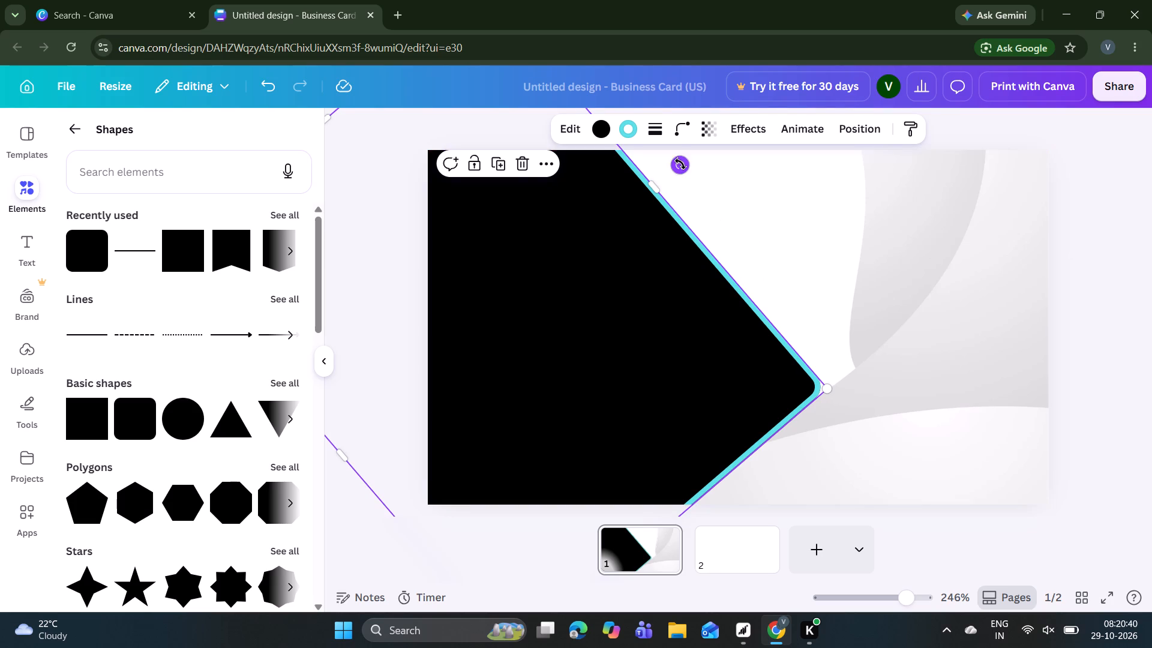
{"action": "left_click_drag", "start_coordinate": [680, 164], "coordinate": [656, 142]}
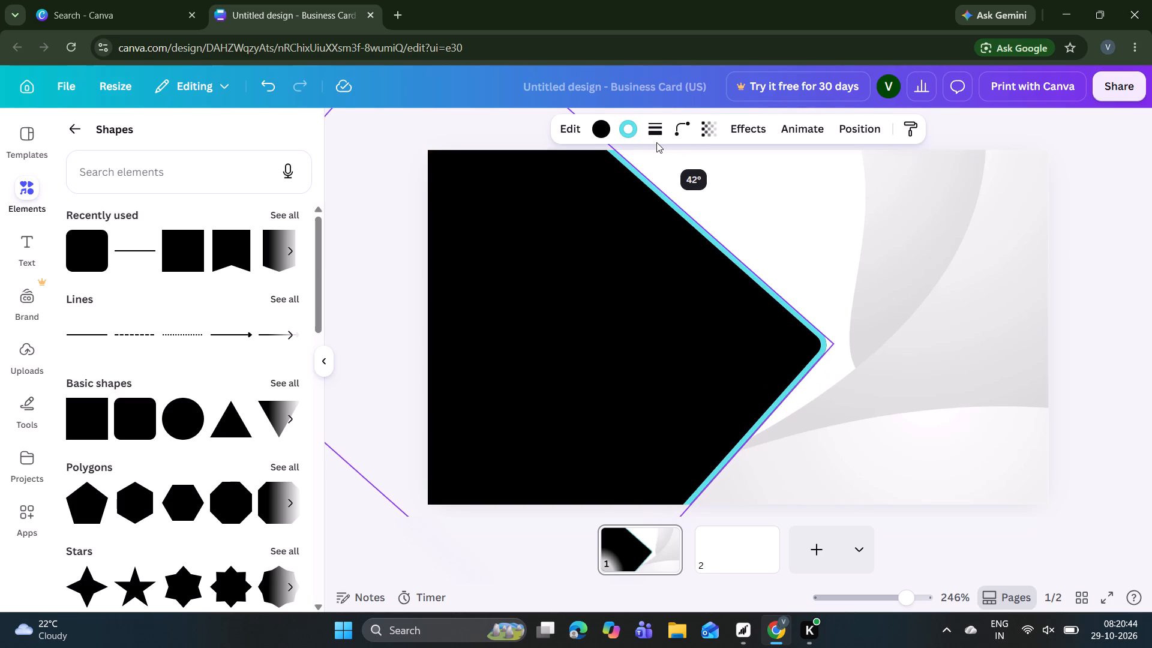
{"action": "left_click_drag", "start_coordinate": [656, 142], "coordinate": [659, 146]}
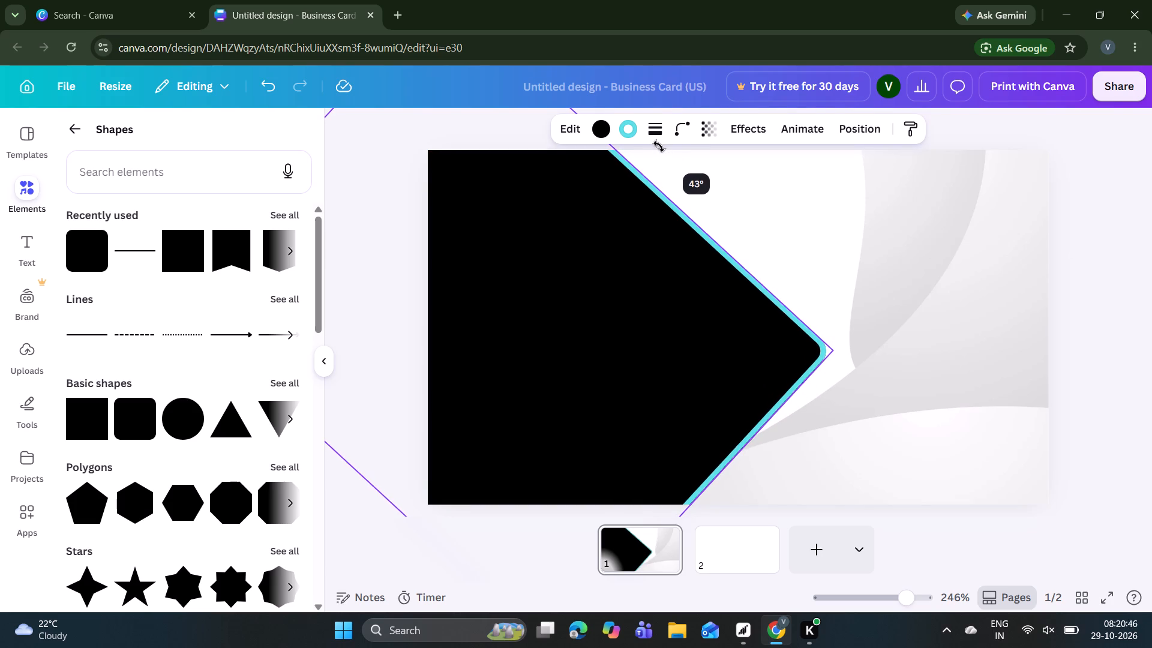
{"action": "left_click_drag", "start_coordinate": [659, 146], "coordinate": [659, 147]}
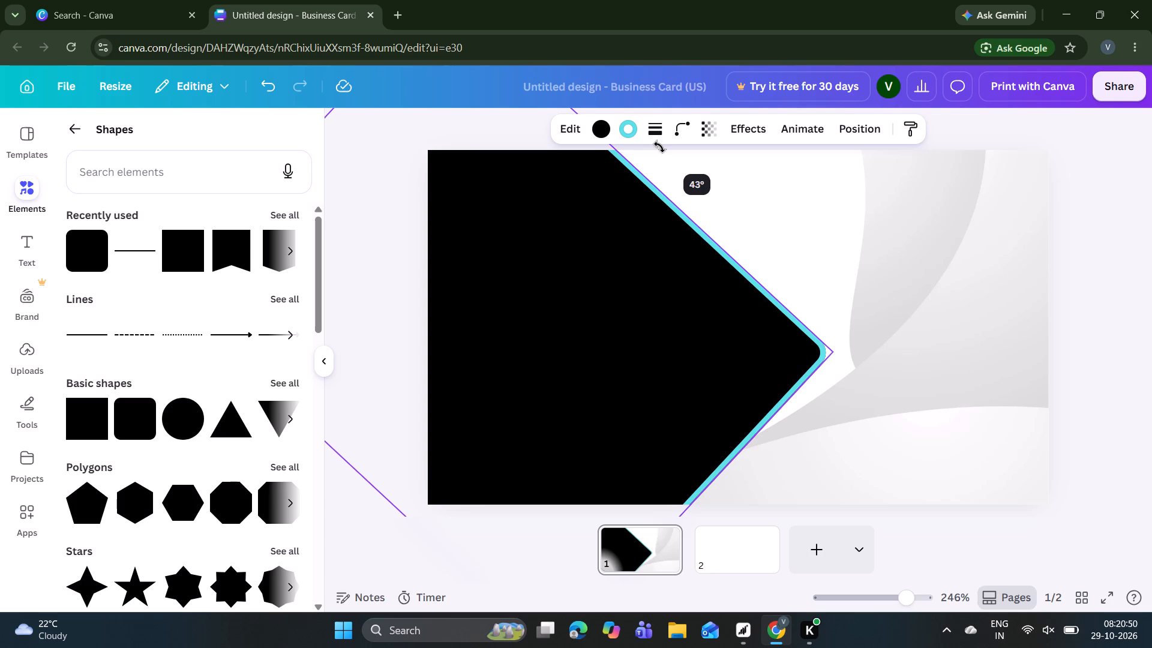
{"action": "left_click_drag", "start_coordinate": [659, 147], "coordinate": [661, 139]}
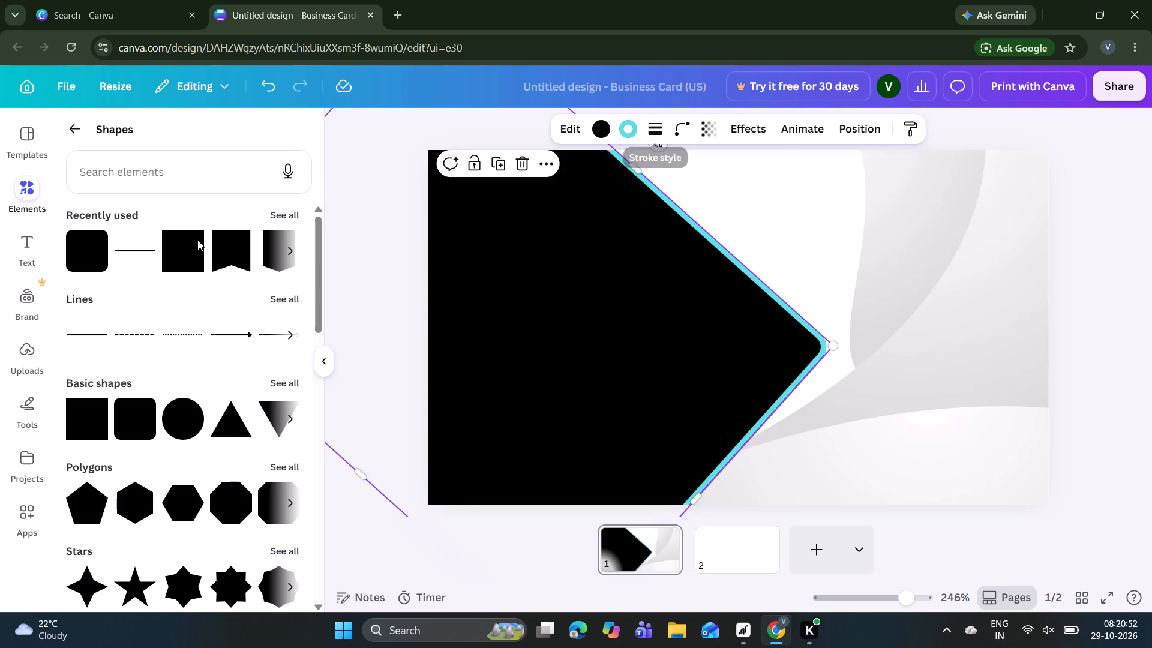
Add a rounded square to page 1 and fill it with black (#000000).
{"action": "left_click", "coordinate": [93, 258]}
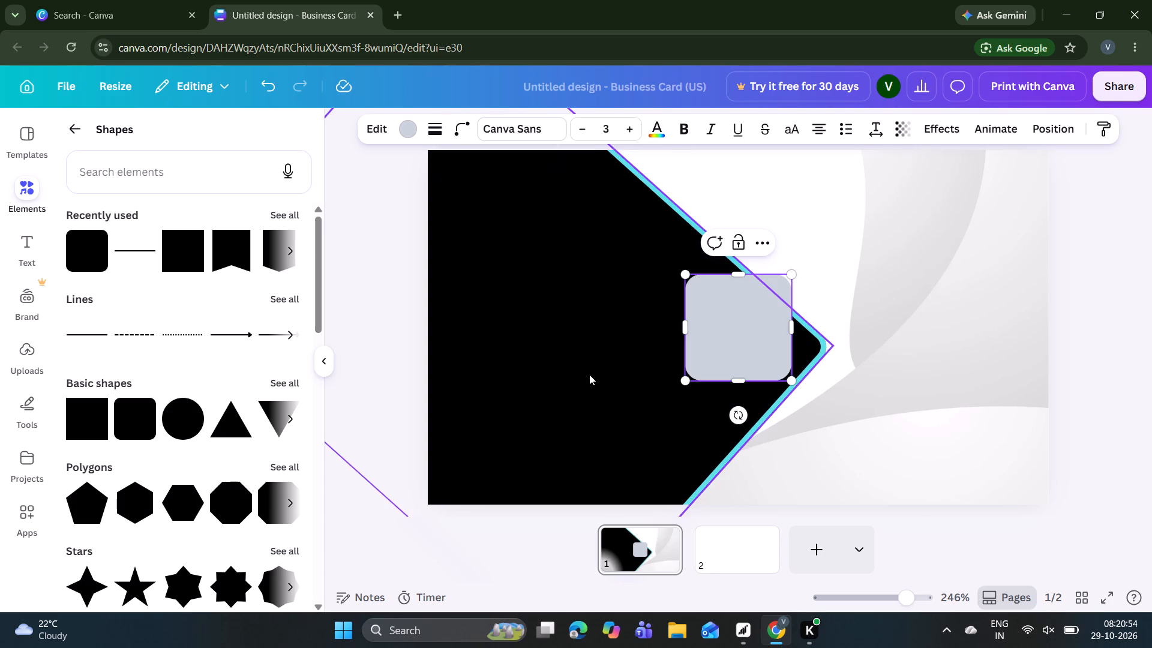
{"action": "left_click", "coordinate": [403, 131]}
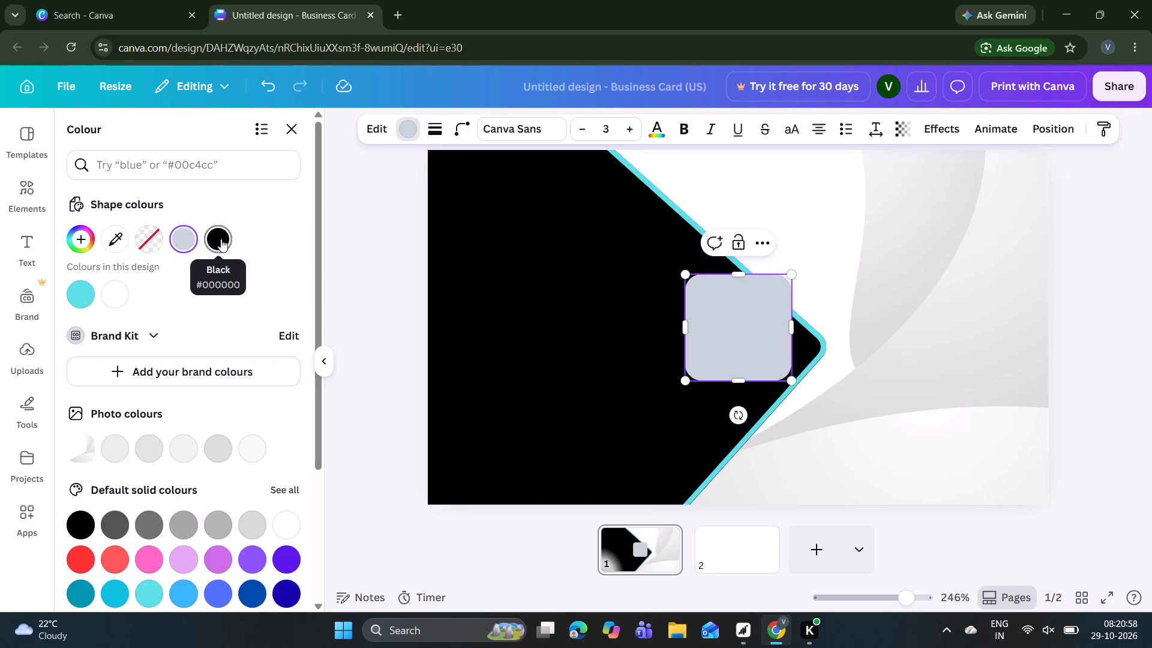
{"action": "left_click", "coordinate": [221, 239]}
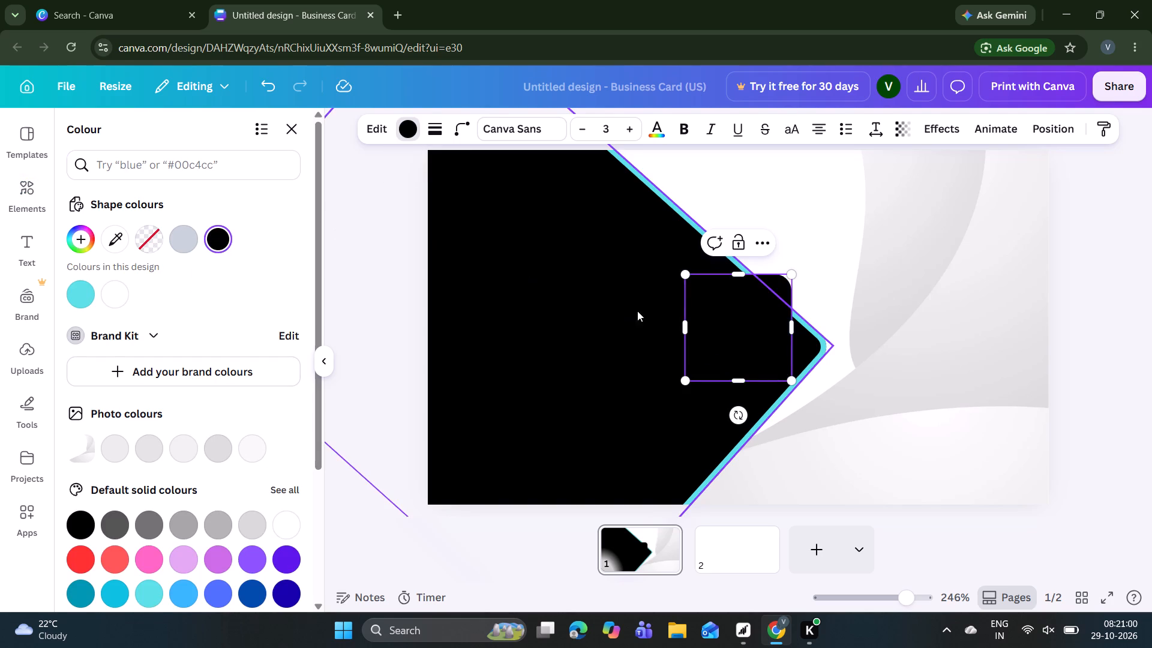
Move the new black rounded square to the card's lower right and enlarge it to overlap the large shape's outlined corner.
{"action": "left_click_drag", "start_coordinate": [744, 304], "coordinate": [894, 398]}
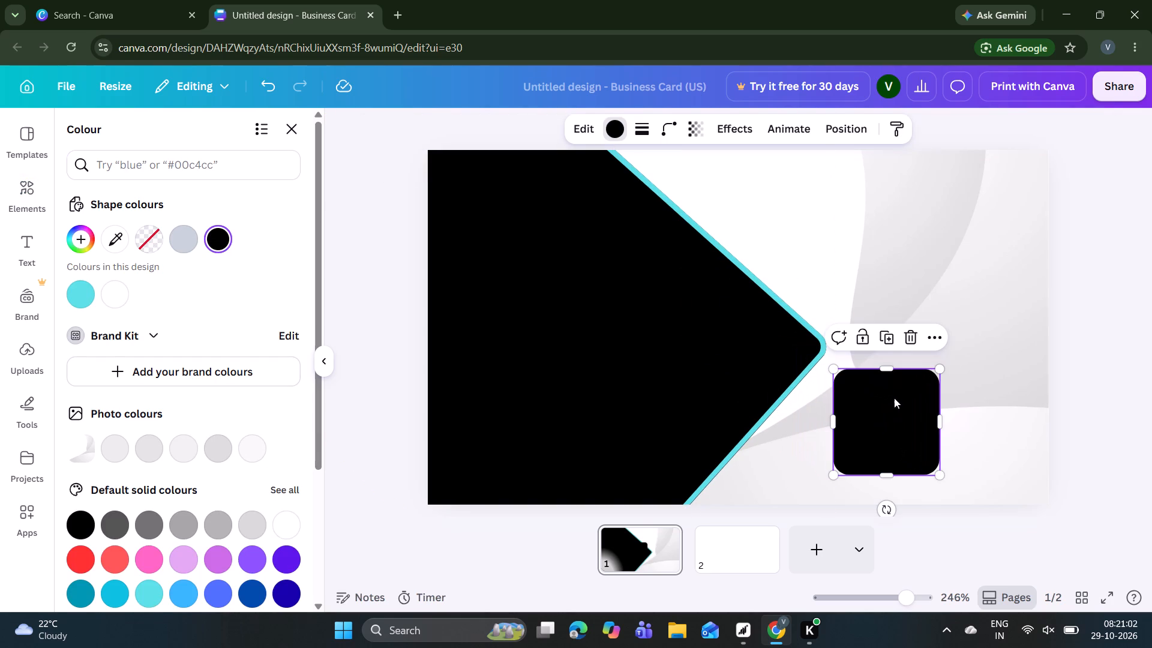
{"action": "left_click_drag", "start_coordinate": [829, 367], "coordinate": [826, 364]}
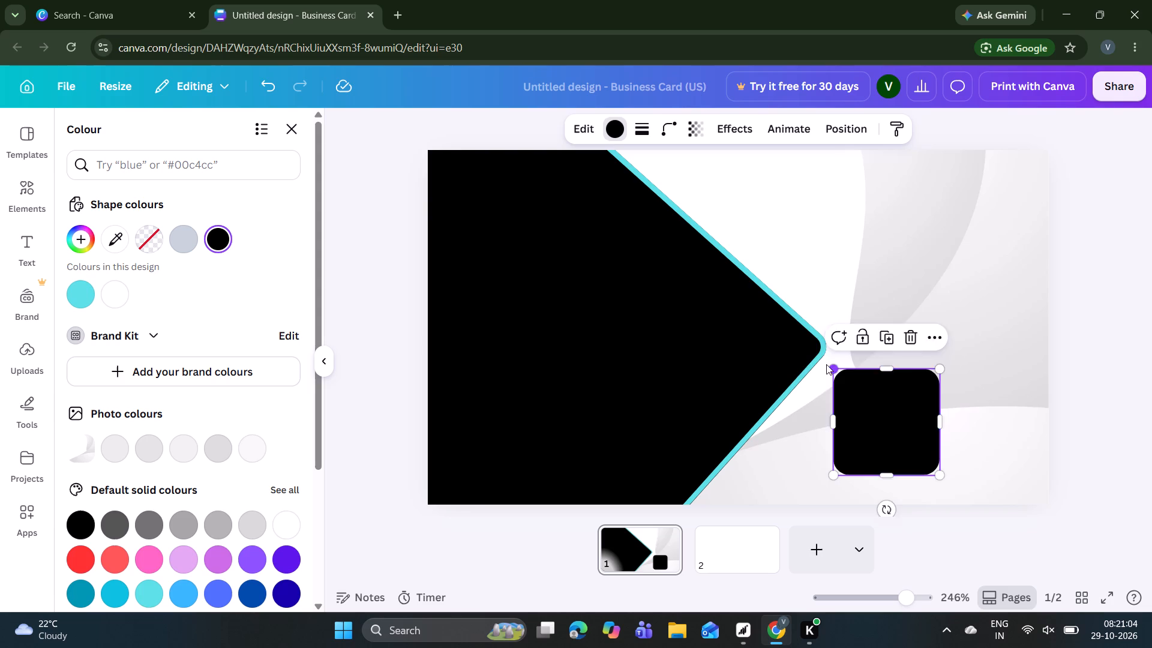
{"action": "left_click_drag", "start_coordinate": [826, 364], "coordinate": [772, 318]}
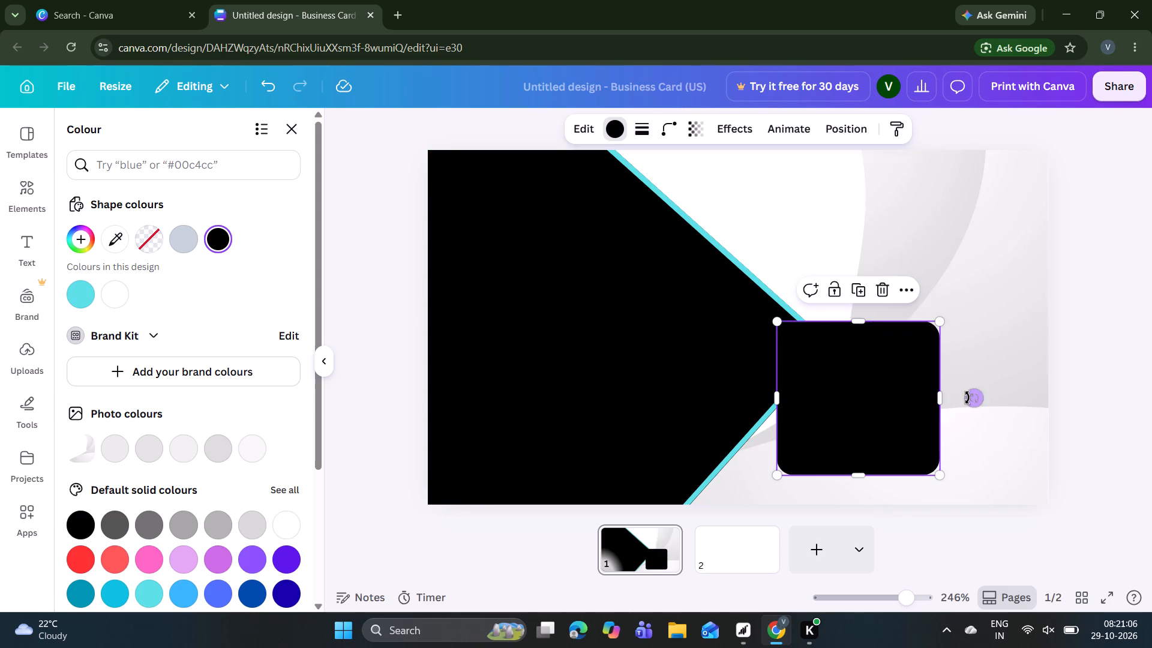
Rotate the small black rounded square to about 48° clockwise.
{"action": "left_click_drag", "start_coordinate": [970, 398], "coordinate": [940, 496]}
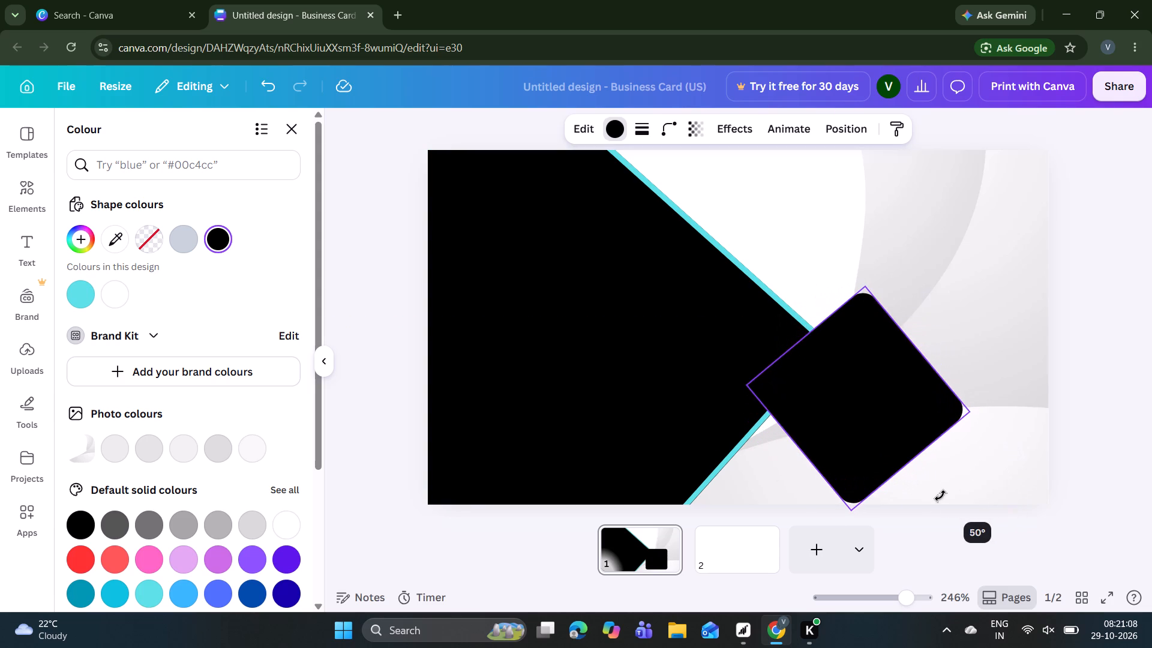
{"action": "left_click_drag", "start_coordinate": [940, 496], "coordinate": [916, 496]}
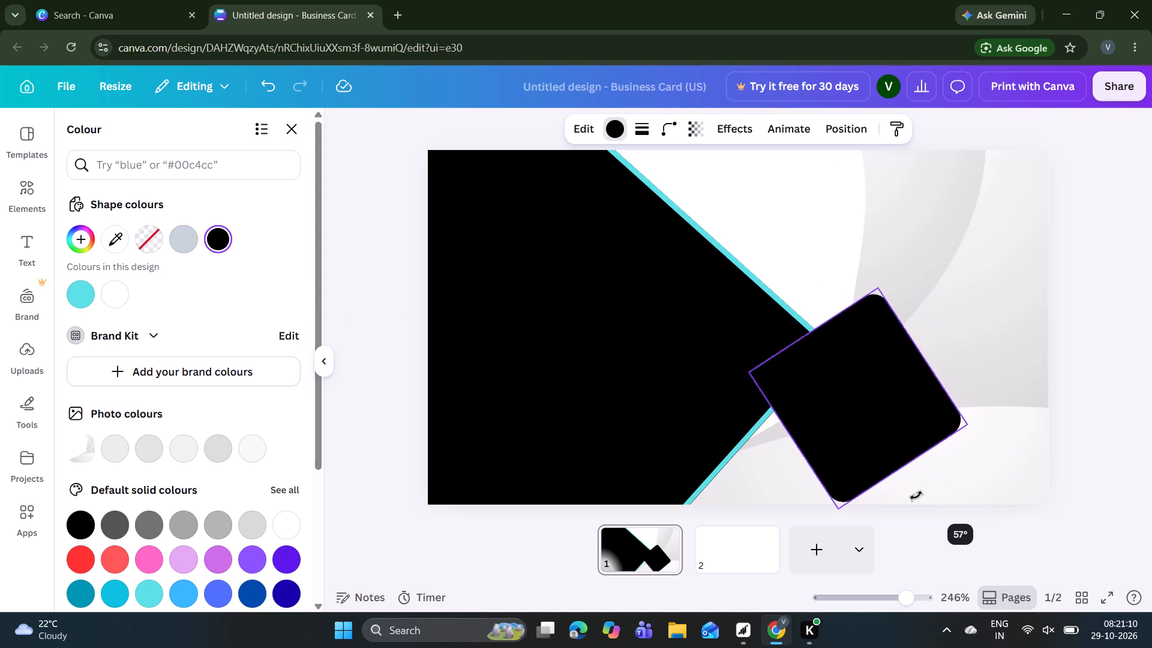
{"action": "left_click_drag", "start_coordinate": [916, 496], "coordinate": [854, 469]}
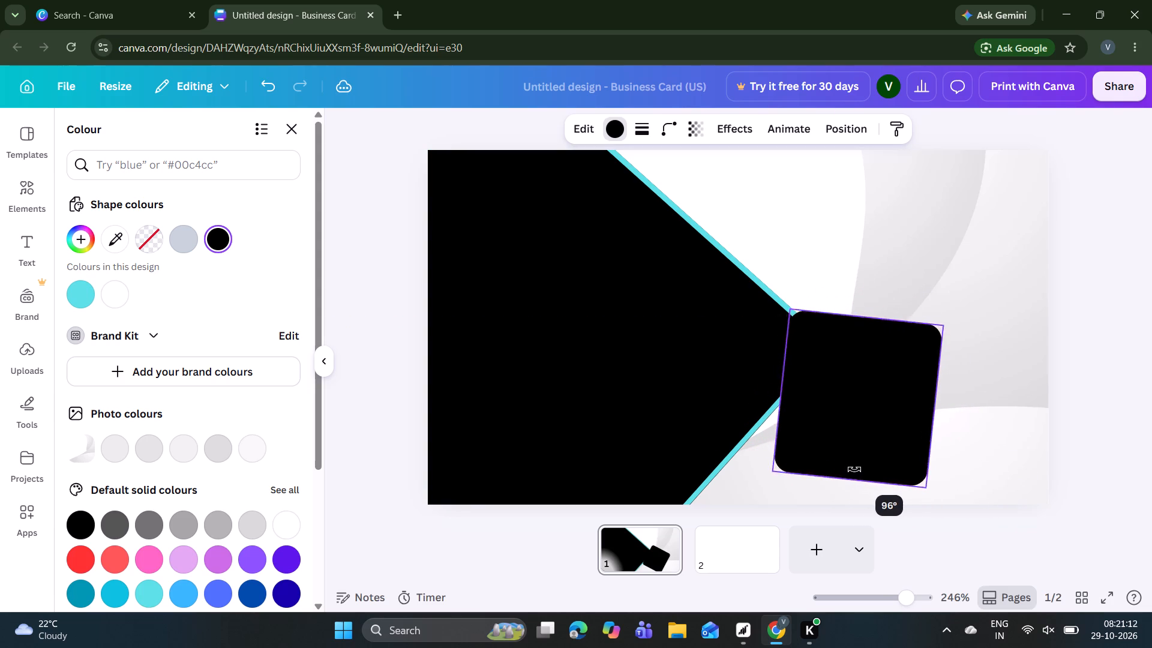
{"action": "left_click_drag", "start_coordinate": [854, 469], "coordinate": [937, 458]}
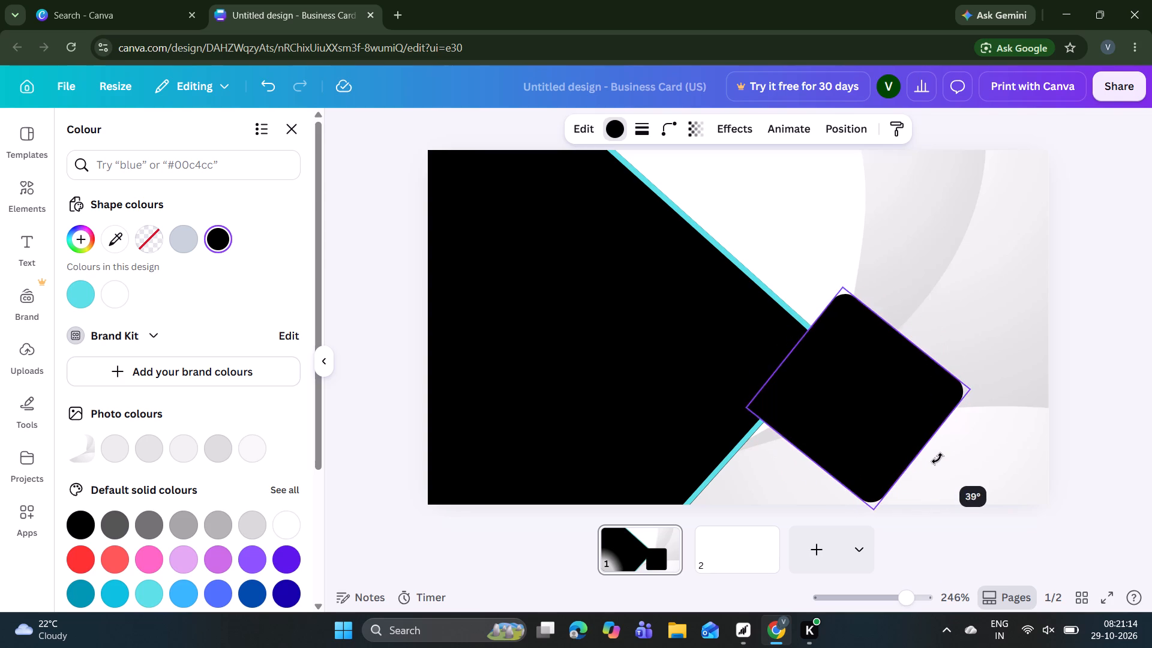
{"action": "left_click_drag", "start_coordinate": [937, 458], "coordinate": [935, 463]}
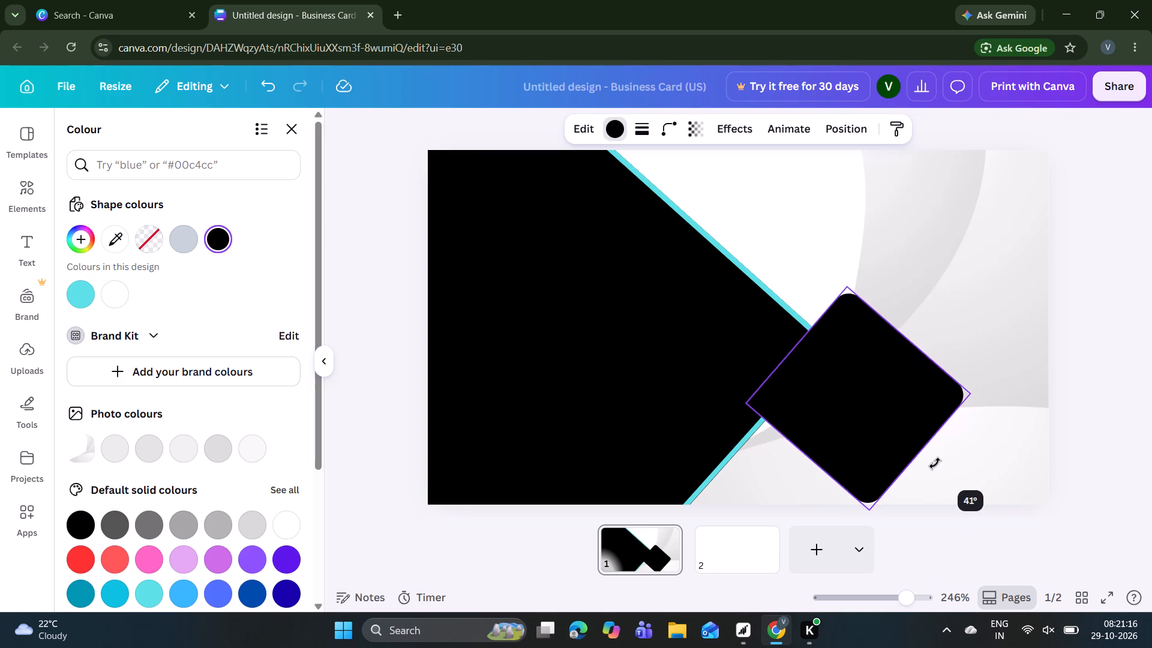
{"action": "left_click_drag", "start_coordinate": [935, 463], "coordinate": [923, 469]}
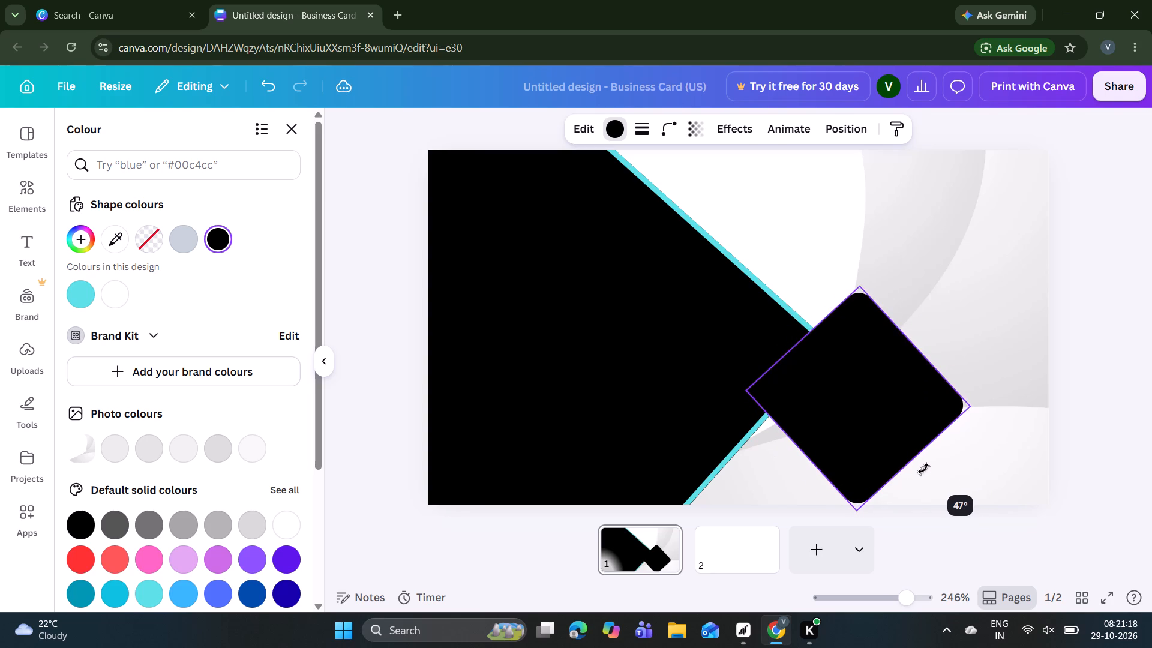
{"action": "left_click_drag", "start_coordinate": [923, 469], "coordinate": [922, 469]}
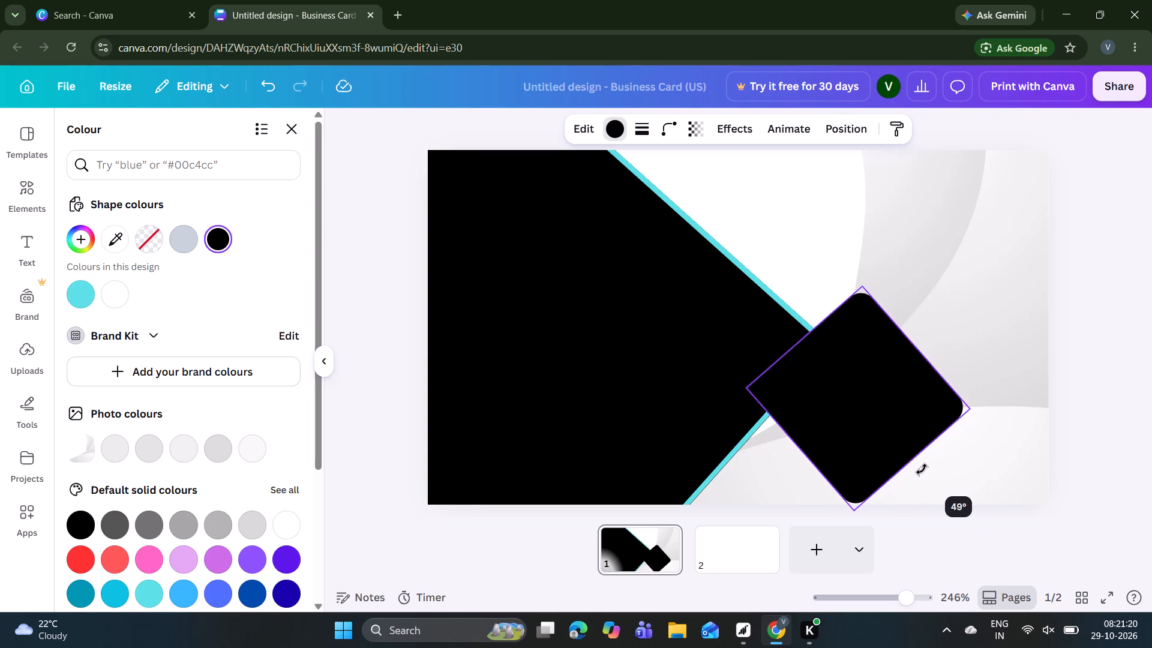
{"action": "left_click_drag", "start_coordinate": [922, 469], "coordinate": [917, 471]}
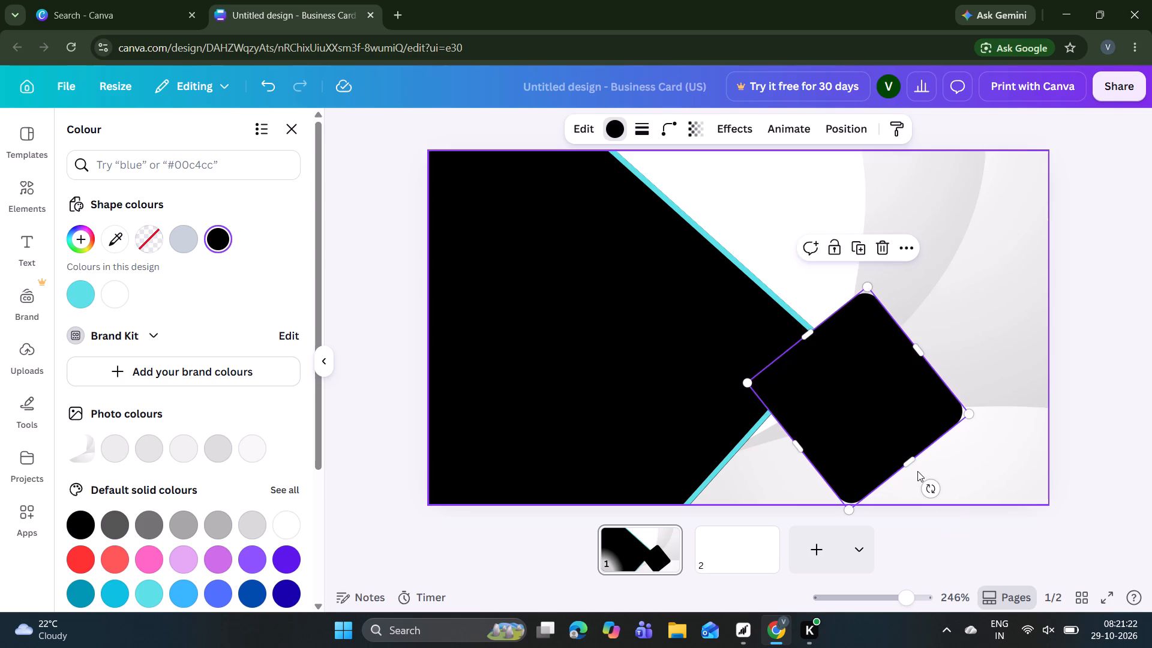
{"action": "left_click", "coordinate": [930, 483]}
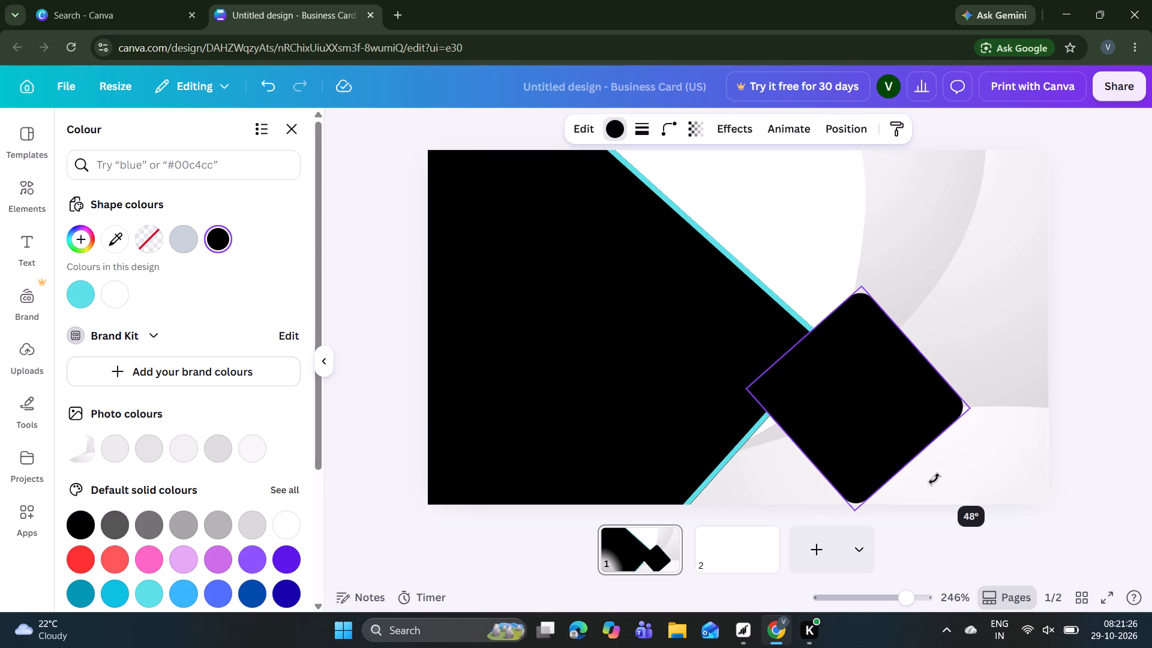
Move the rotated black square down over the card's bottom edge, clear of the large shape's outlined corner, with its lower part off the card.
{"action": "left_click_drag", "start_coordinate": [882, 424], "coordinate": [921, 494]}
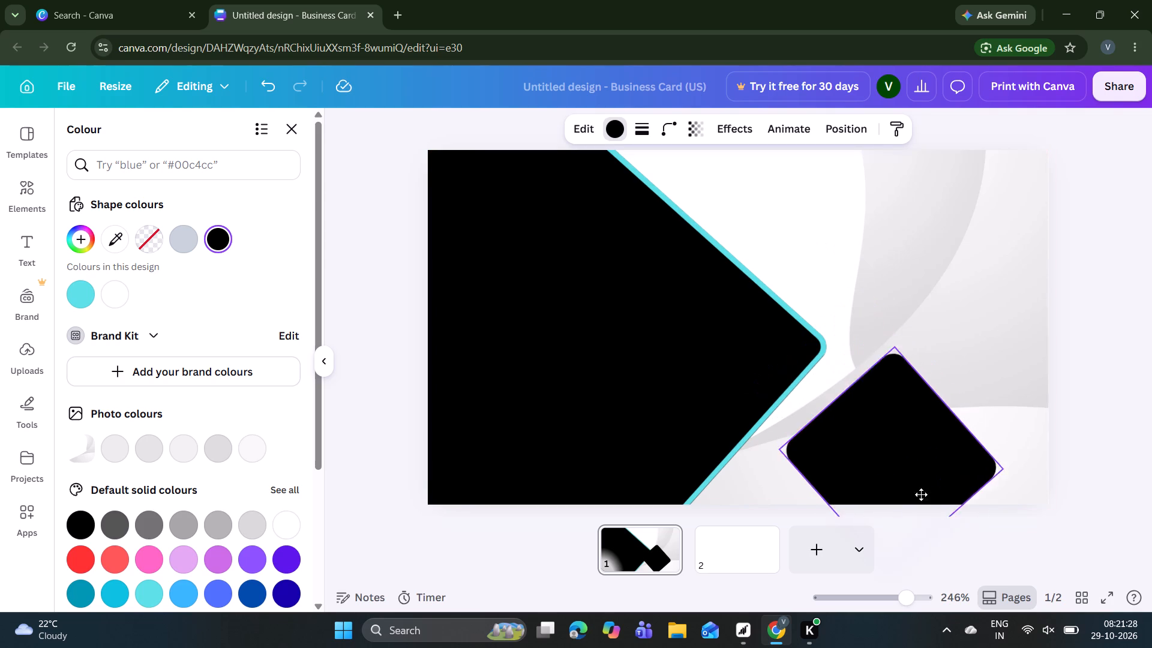
{"action": "left_click_drag", "start_coordinate": [921, 494], "coordinate": [926, 515]}
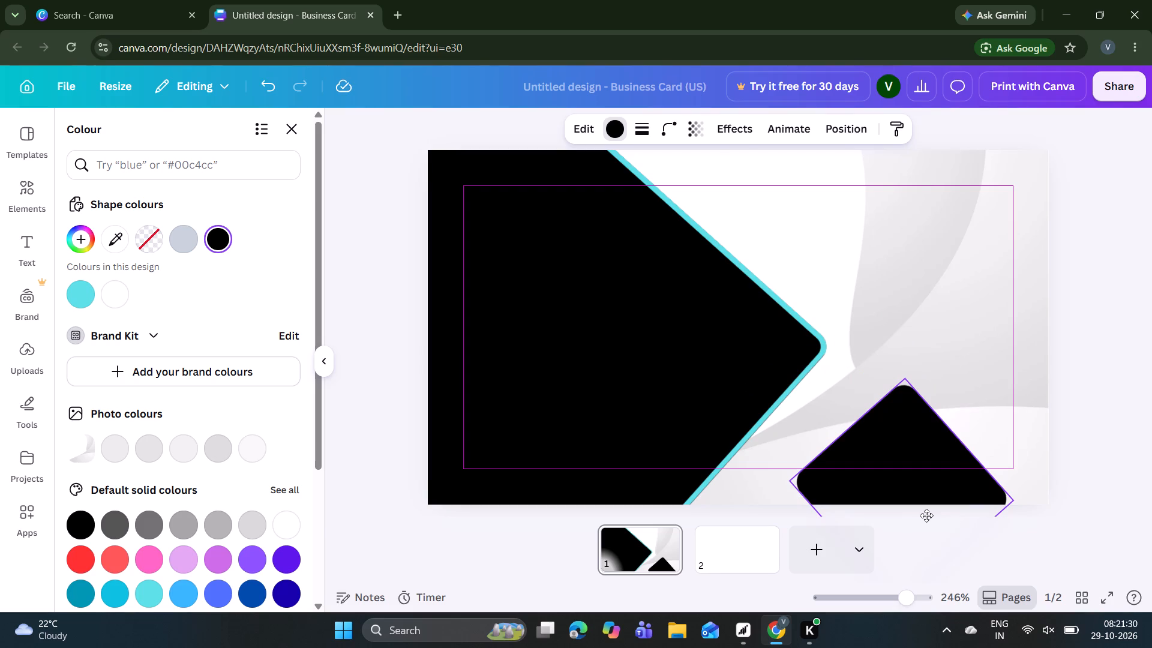
{"action": "left_click_drag", "start_coordinate": [926, 515], "coordinate": [873, 515]}
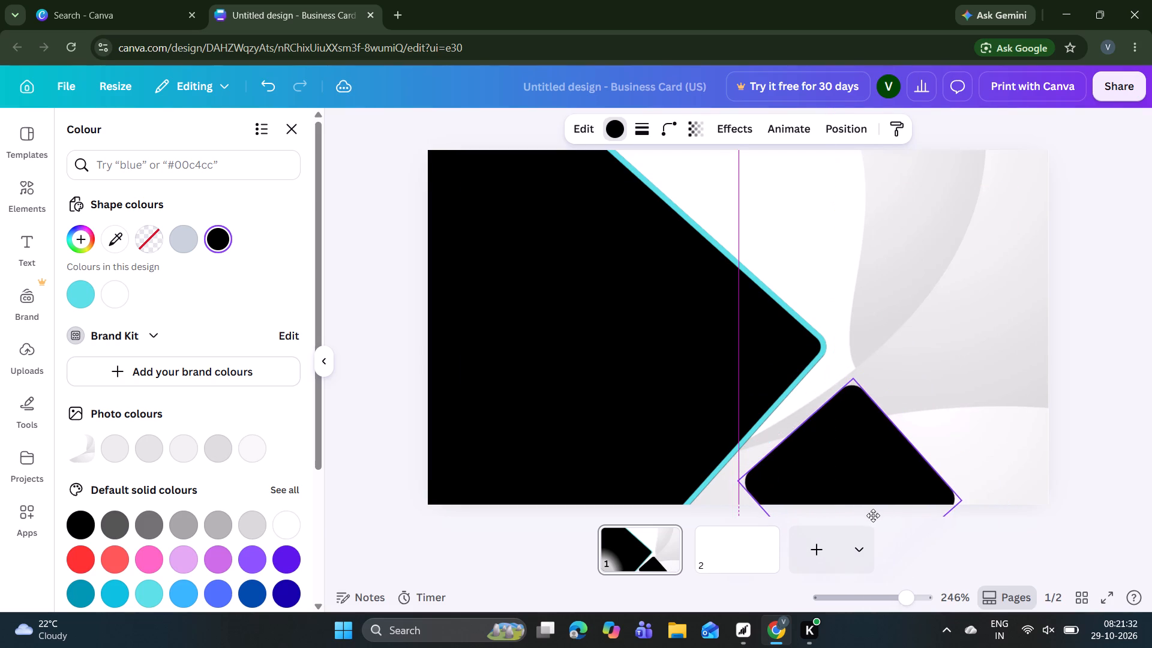
{"action": "left_click_drag", "start_coordinate": [873, 515], "coordinate": [859, 536]}
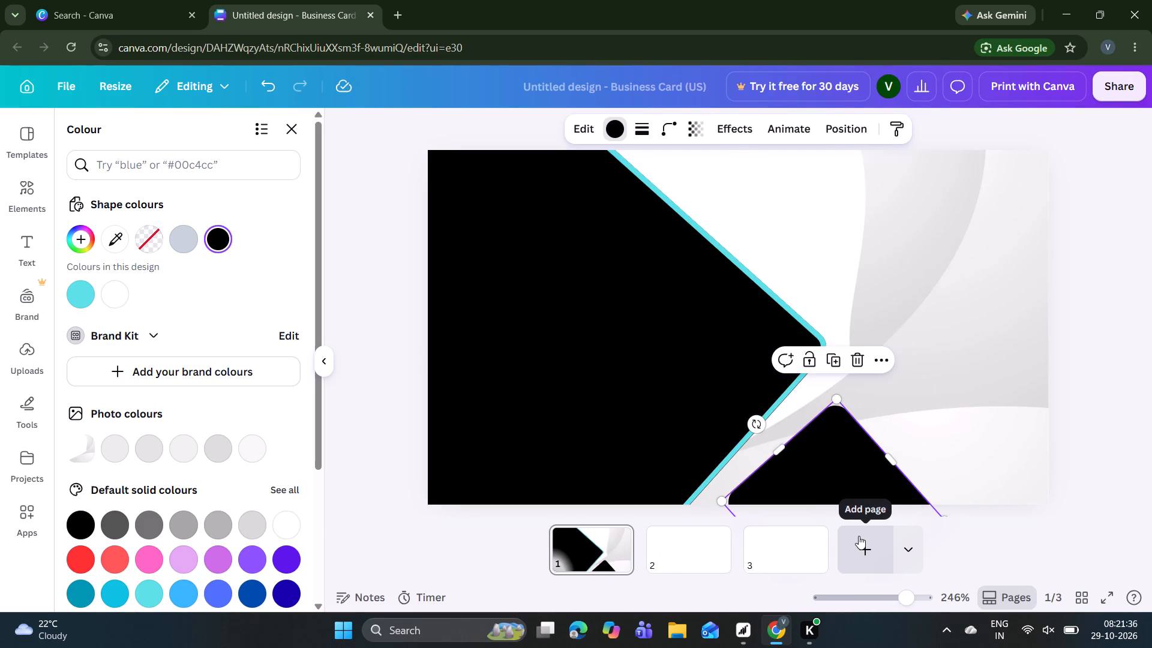
{"action": "left_click", "coordinate": [1075, 310]}
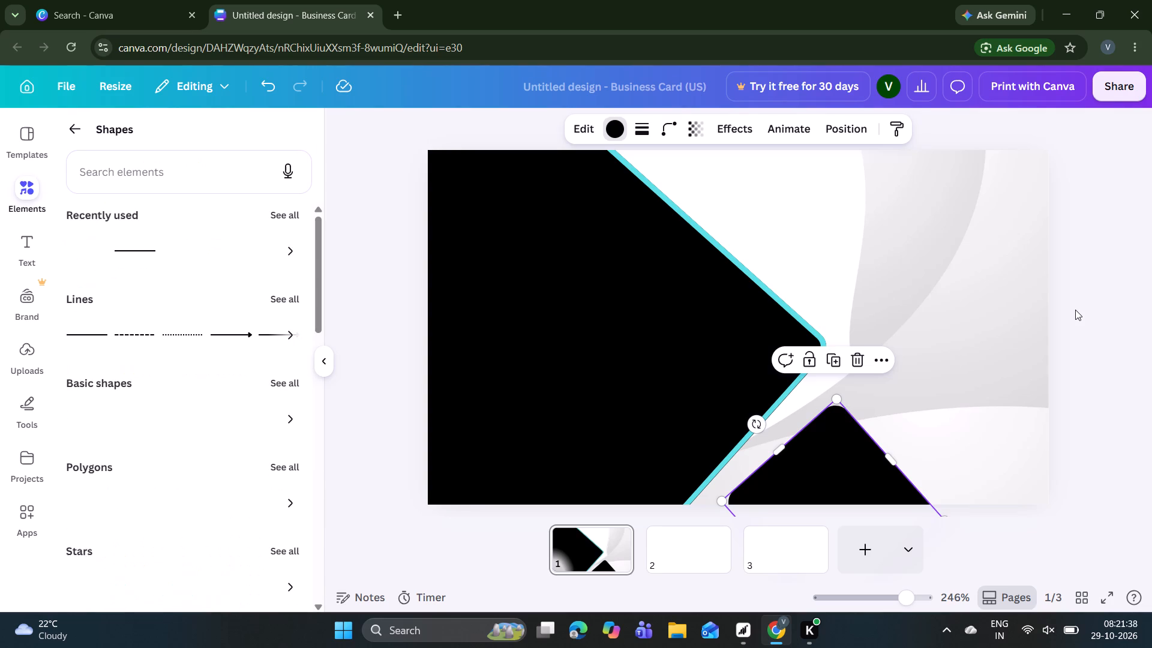
{"action": "left_click", "coordinate": [1075, 310]}
Adjust the lower black square's rotation to about 43° so its side parallels the large shape's lower outlined edge.
{"action": "left_click", "coordinate": [788, 448]}
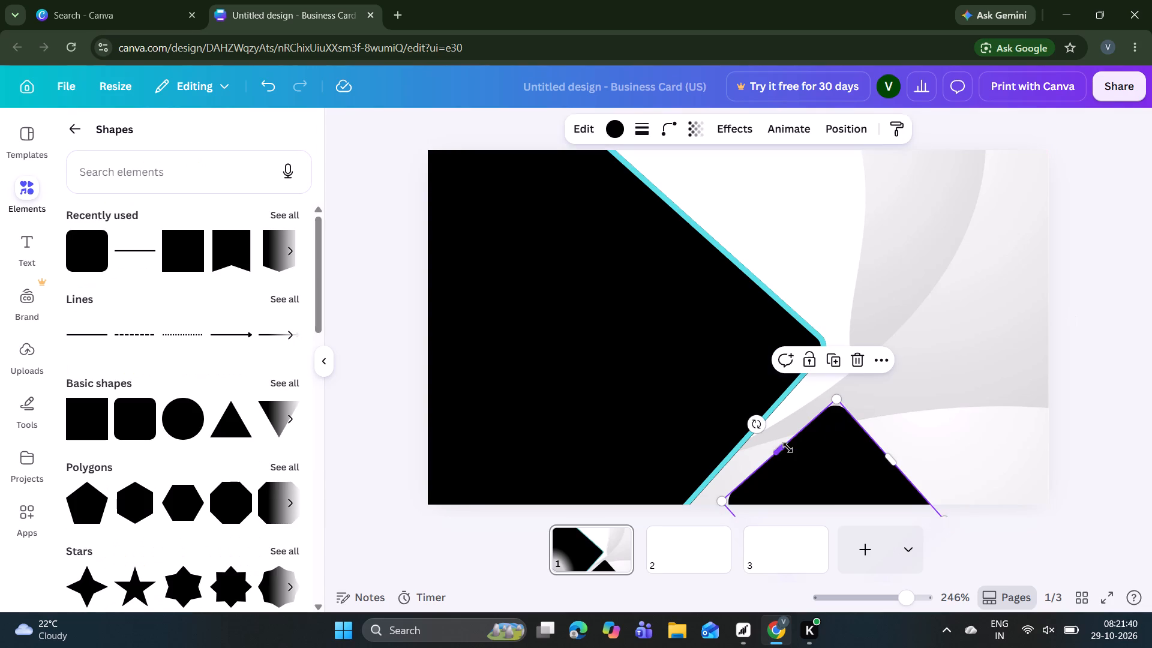
{"action": "left_click_drag", "start_coordinate": [757, 421], "coordinate": [752, 426]}
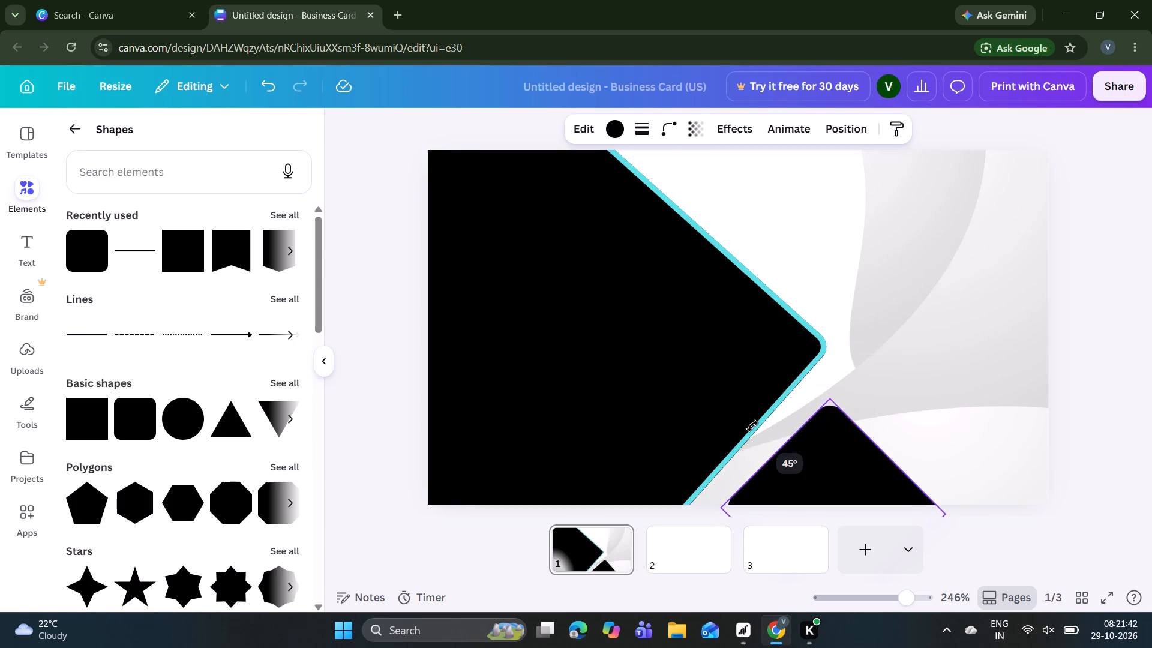
{"action": "left_click_drag", "start_coordinate": [752, 426], "coordinate": [751, 430]}
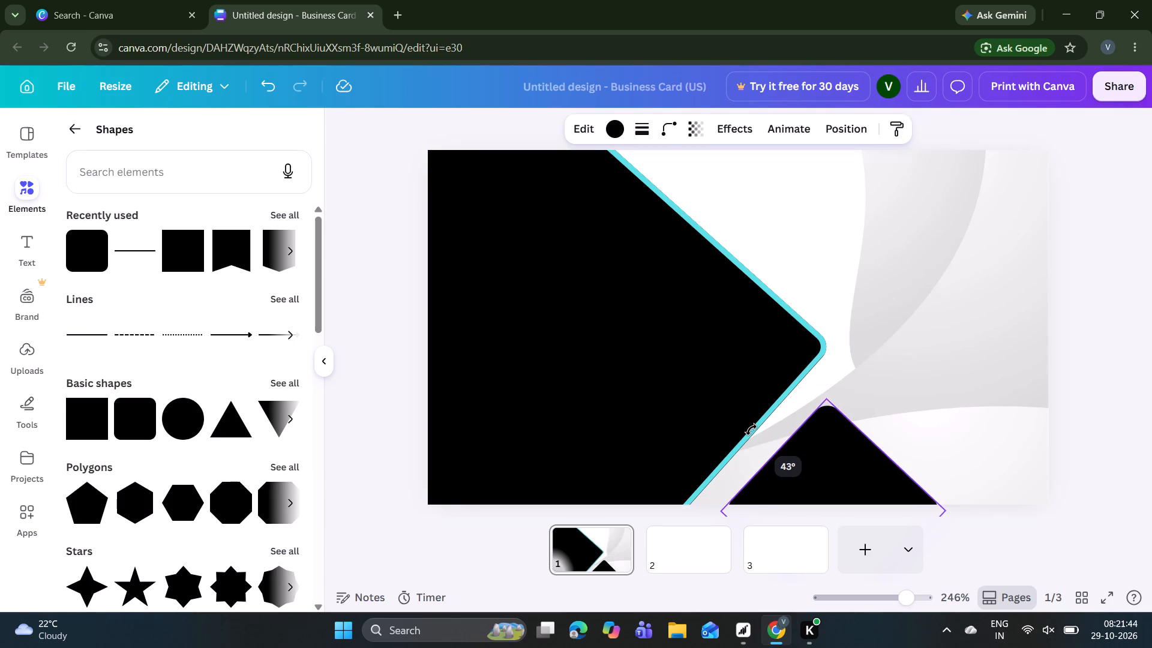
{"action": "left_click_drag", "start_coordinate": [751, 430], "coordinate": [751, 431]}
{"action": "left_click", "coordinate": [1130, 305]}
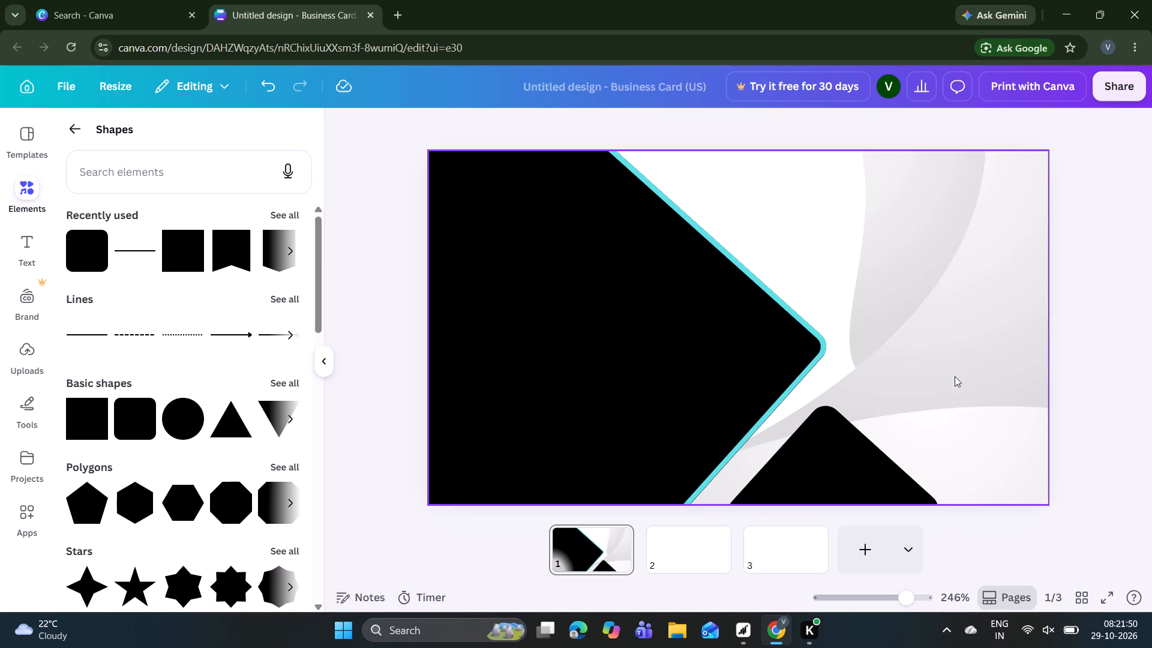
Enlarge the lower black square slightly and shift it closer to the large shape's lower outlined edge.
{"action": "left_click", "coordinate": [866, 457]}
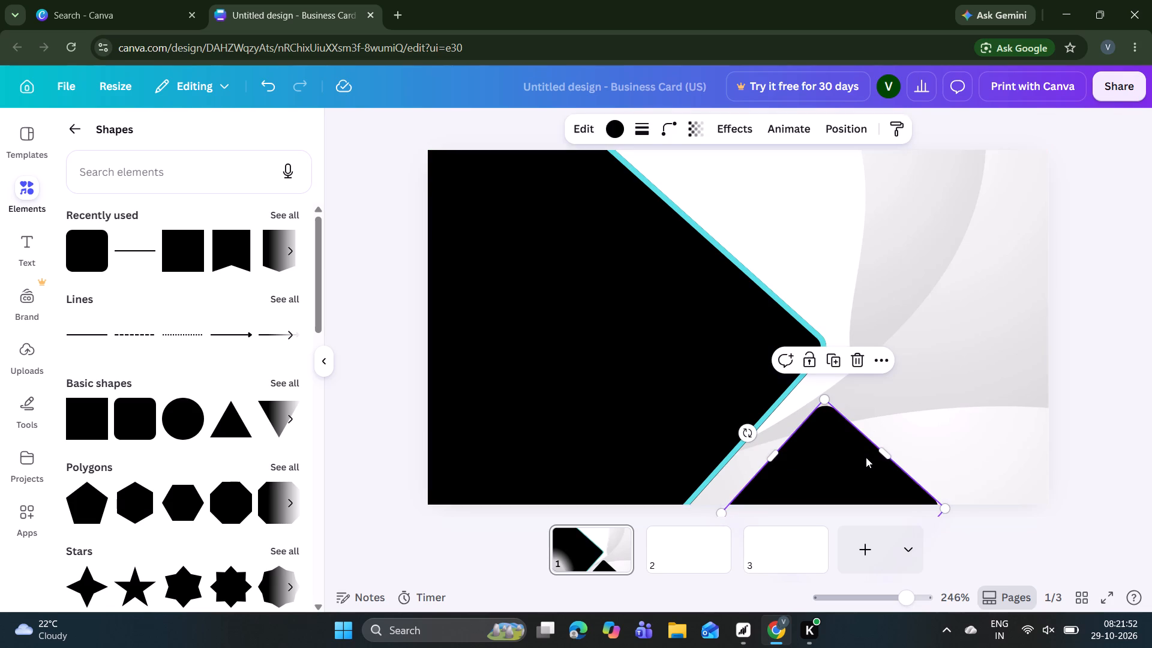
{"action": "left_click", "coordinate": [866, 457]}
{"action": "left_click_drag", "start_coordinate": [820, 395], "coordinate": [821, 385]}
{"action": "left_click_drag", "start_coordinate": [828, 440], "coordinate": [838, 452]}
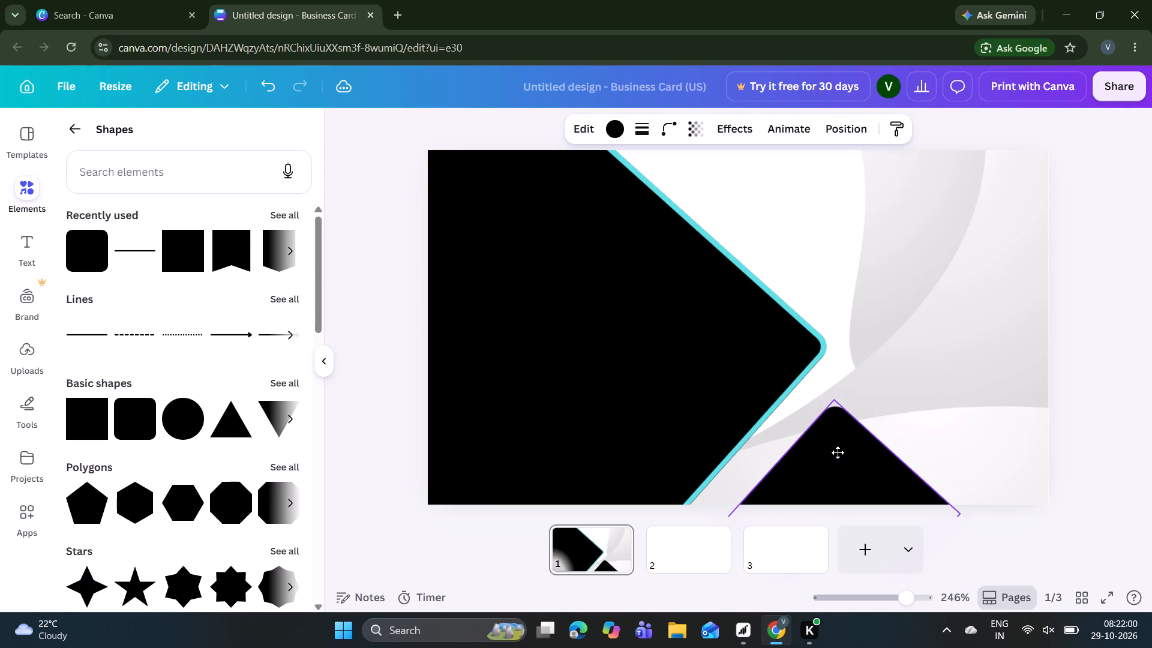
{"action": "left_click_drag", "start_coordinate": [838, 452], "coordinate": [833, 452]}
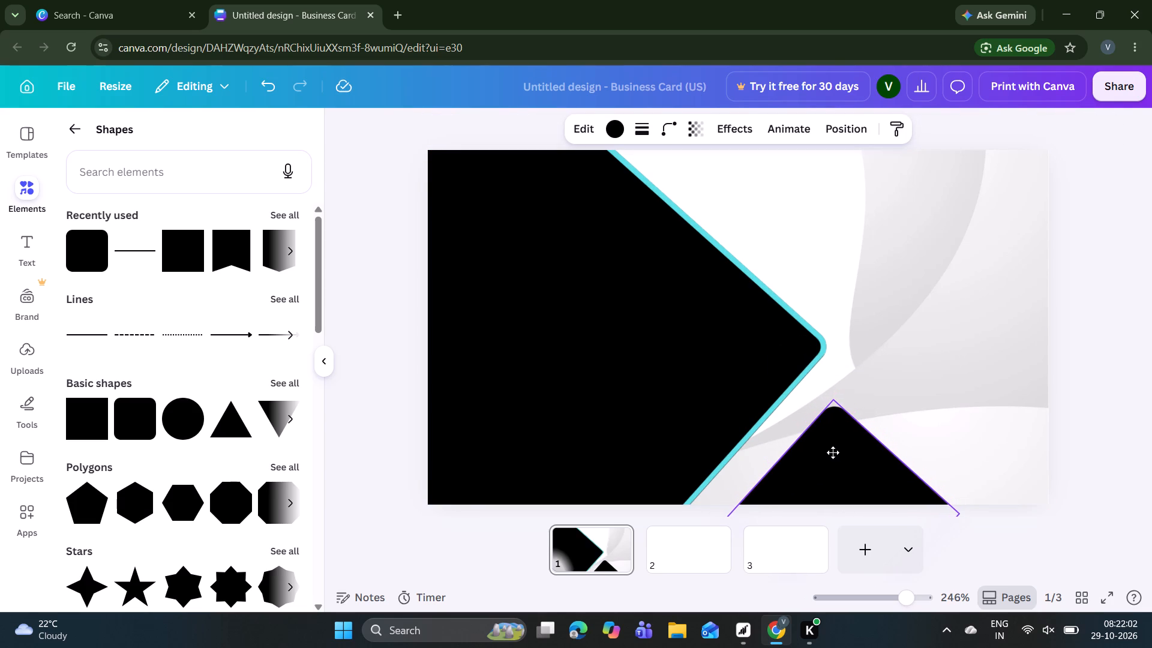
{"action": "left_click_drag", "start_coordinate": [833, 452], "coordinate": [821, 451]}
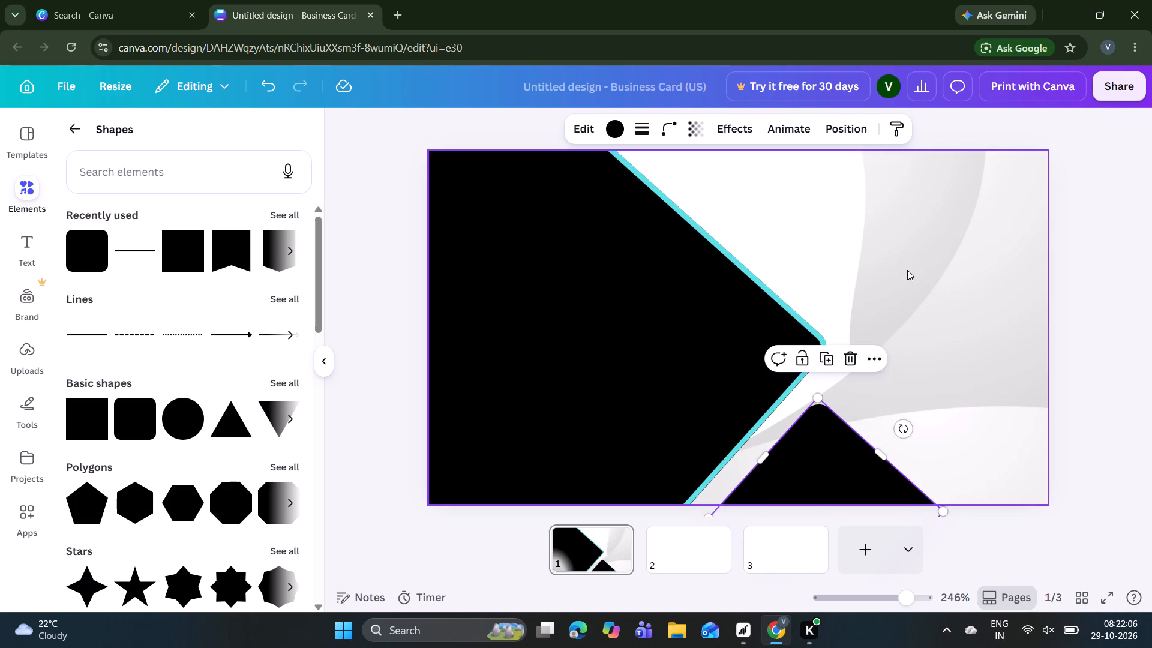
Give the lower black square a turquoise outline with a stroke weight of 3, keeping its fill black.
{"action": "left_click", "coordinate": [621, 133]}
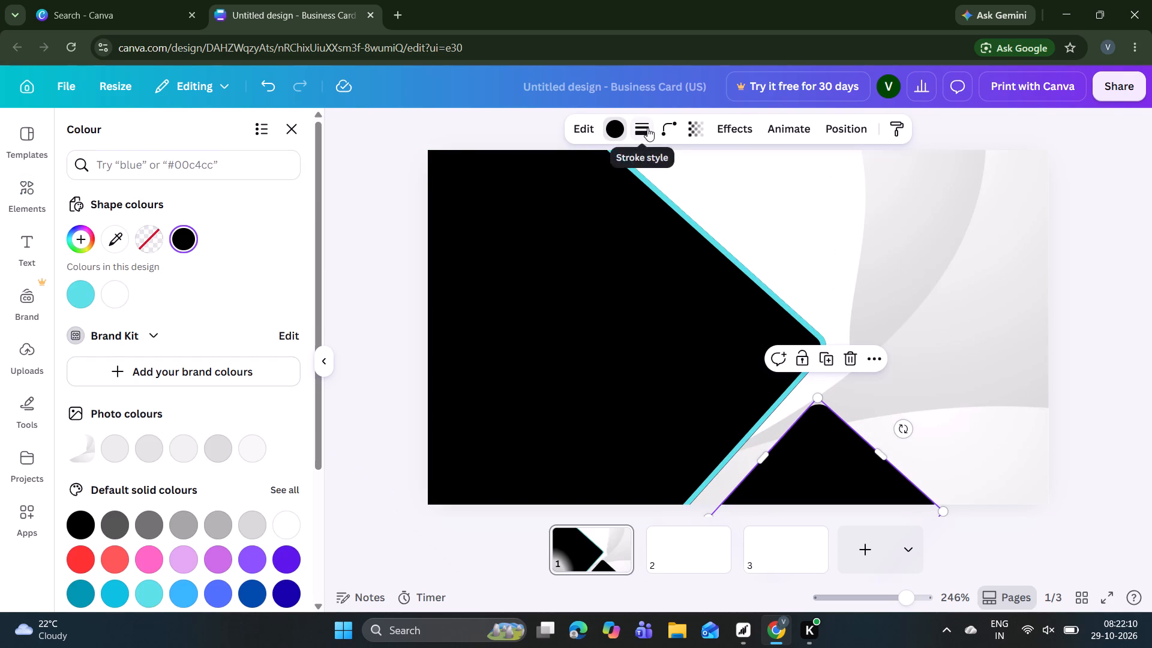
{"action": "left_click", "coordinate": [647, 128]}
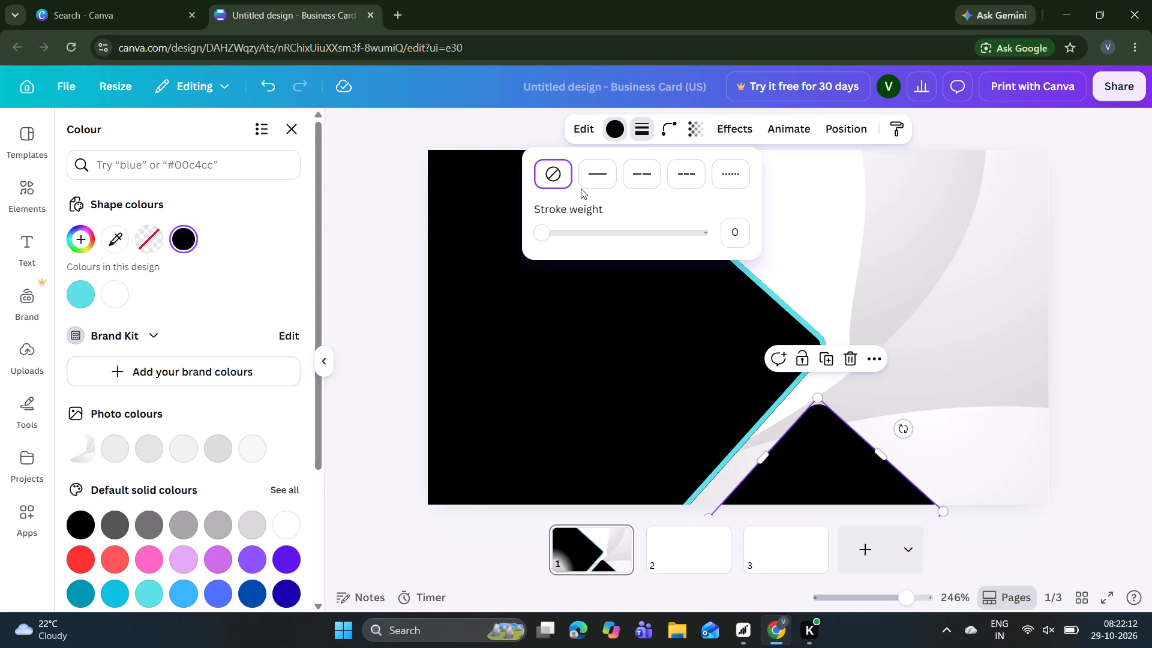
{"action": "left_click", "coordinate": [738, 232]}
{"action": "key", "text": "3"}
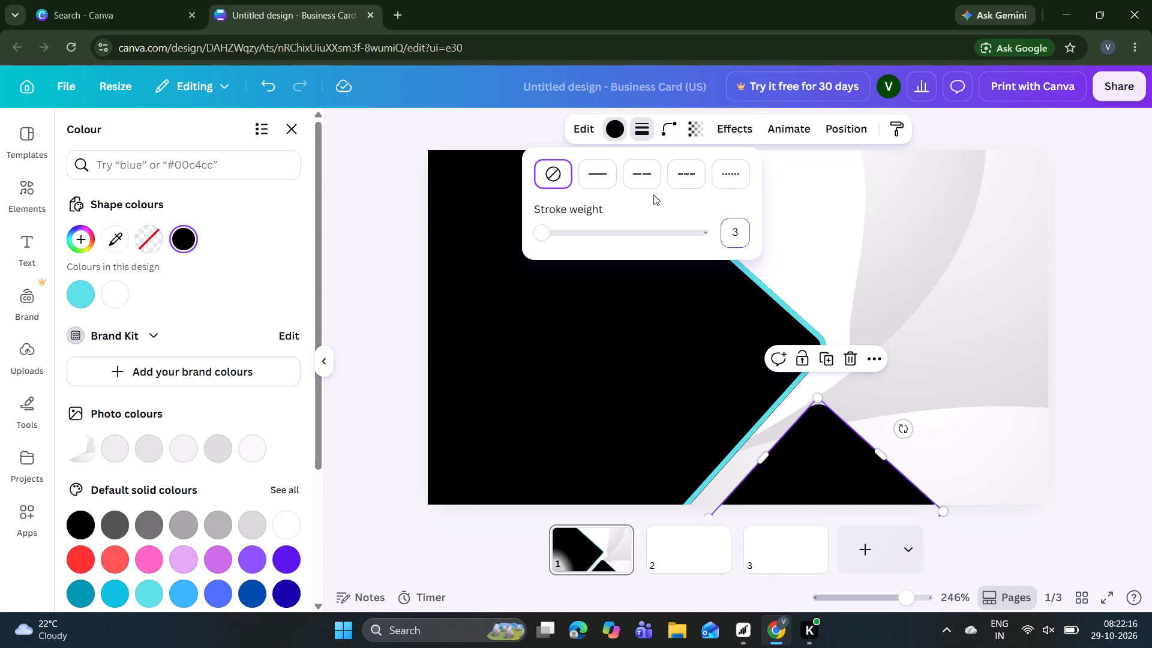
{"action": "left_click", "coordinate": [652, 204]}
{"action": "left_click", "coordinate": [83, 299]}
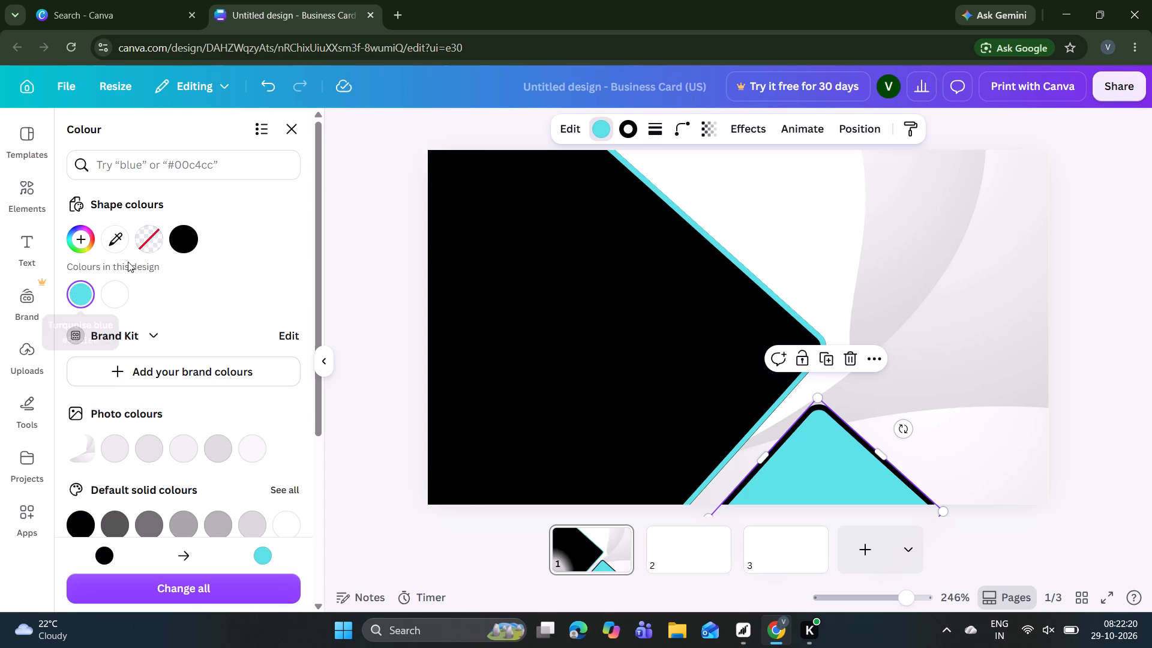
{"action": "left_click", "coordinate": [262, 89]}
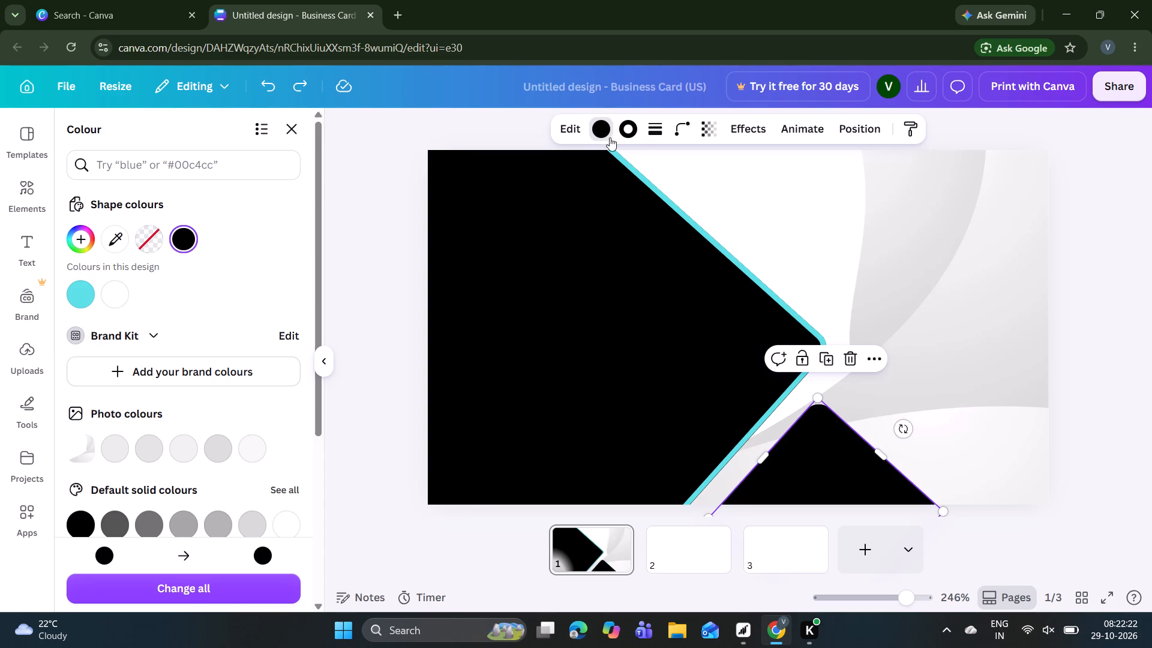
{"action": "left_click", "coordinate": [626, 131]}
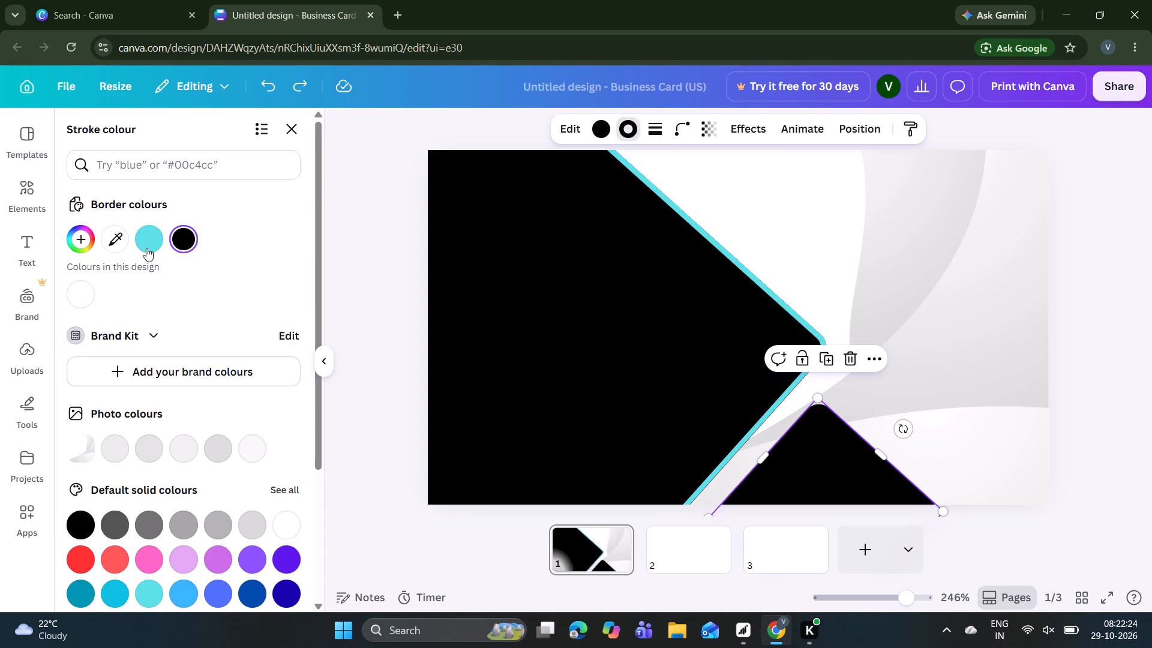
{"action": "left_click", "coordinate": [150, 242]}
{"action": "double_click", "coordinate": [382, 198]}
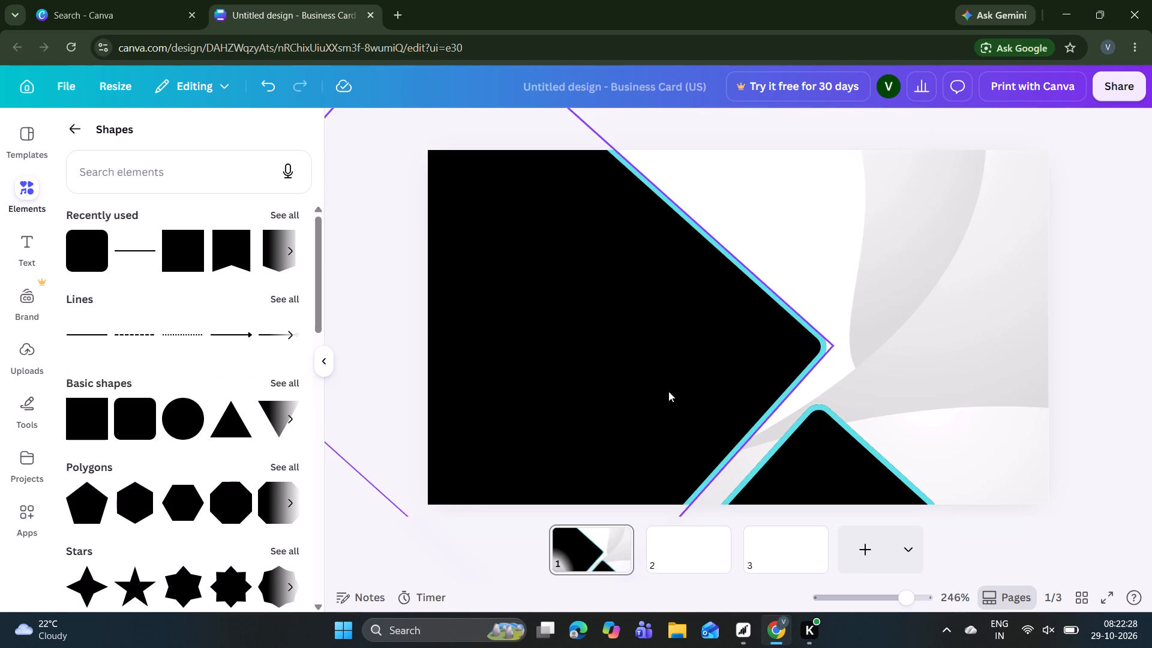
Duplicate the outlined lower square and place the copy over the card's top edge, mirroring the lower one beside the large shape.
{"action": "left_click", "coordinate": [845, 455]}
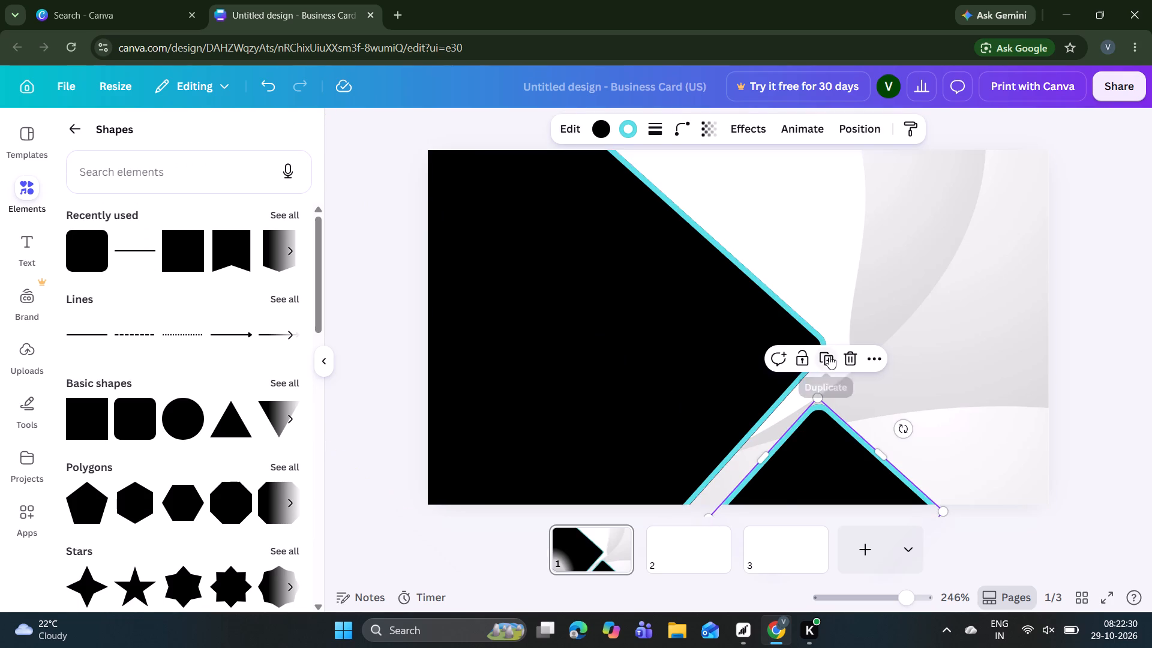
{"action": "left_click", "coordinate": [829, 356]}
{"action": "left_click_drag", "start_coordinate": [831, 475], "coordinate": [848, 142]}
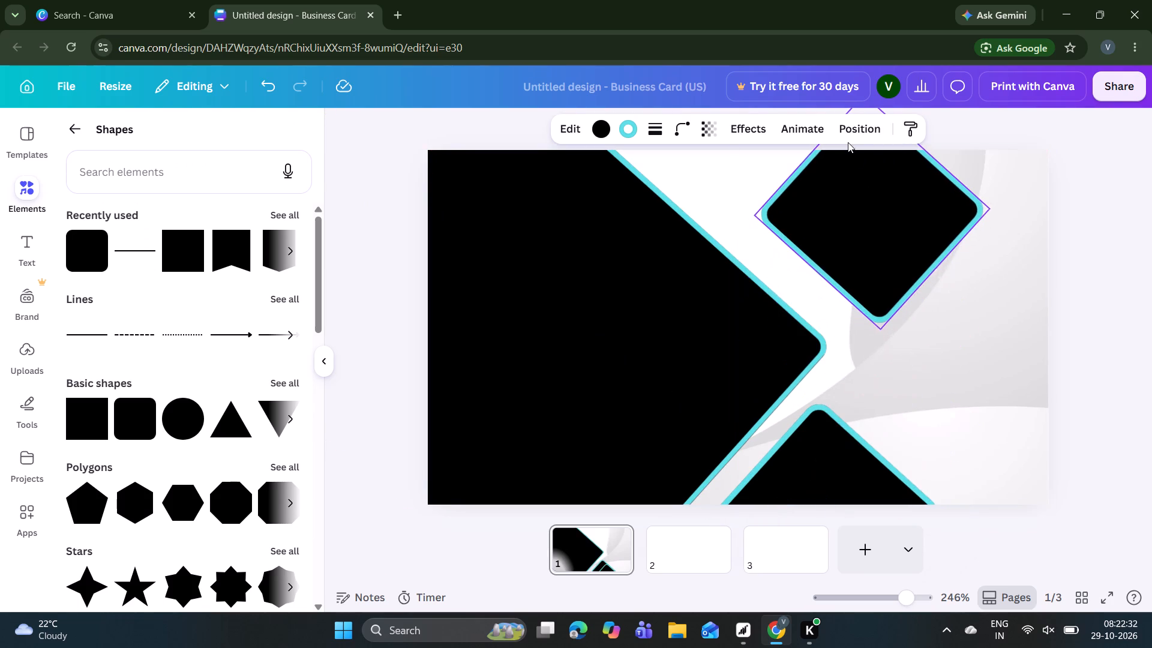
{"action": "left_click_drag", "start_coordinate": [867, 197], "coordinate": [821, 121]}
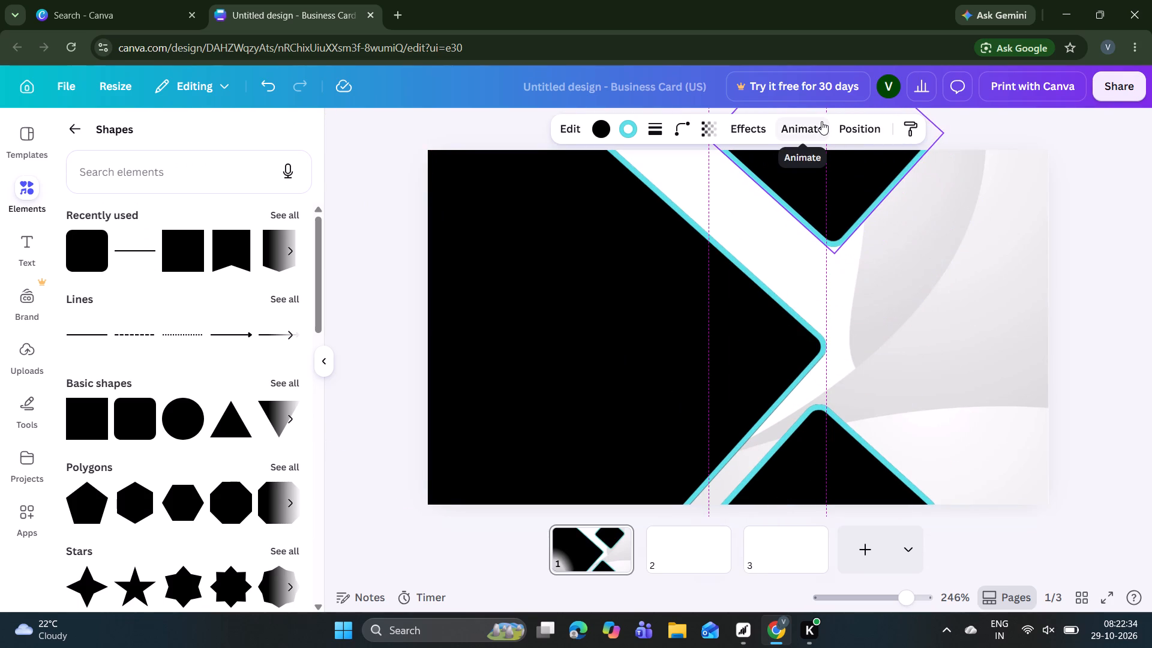
{"action": "left_click_drag", "start_coordinate": [821, 121], "coordinate": [795, 119]}
{"action": "left_click", "coordinate": [1106, 197]}
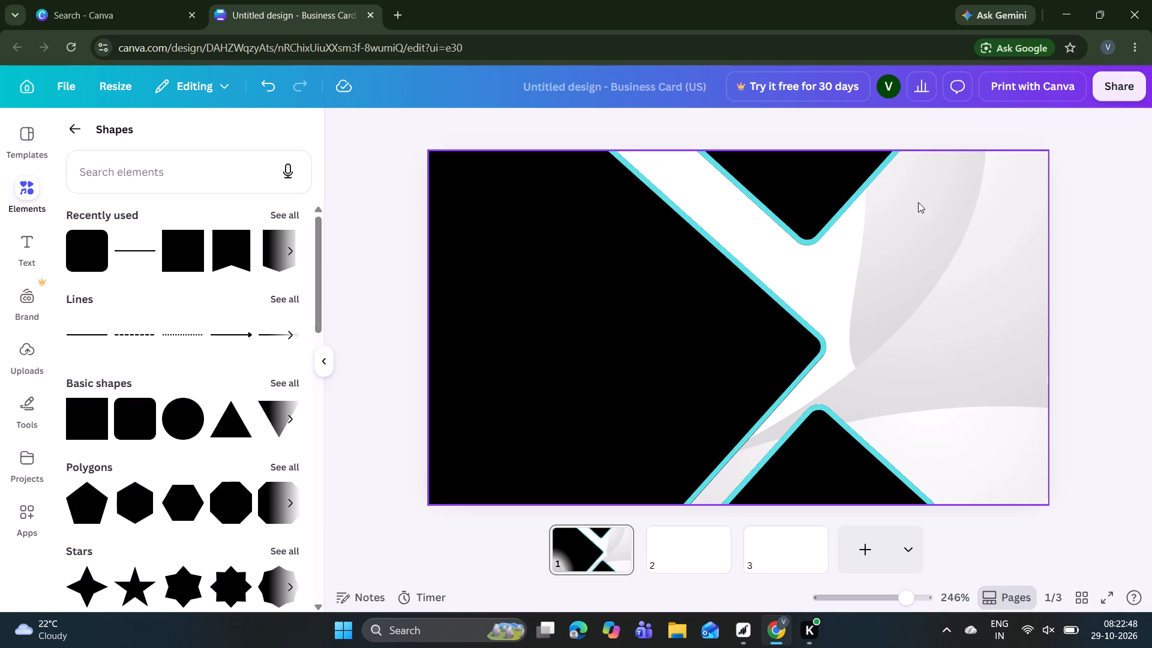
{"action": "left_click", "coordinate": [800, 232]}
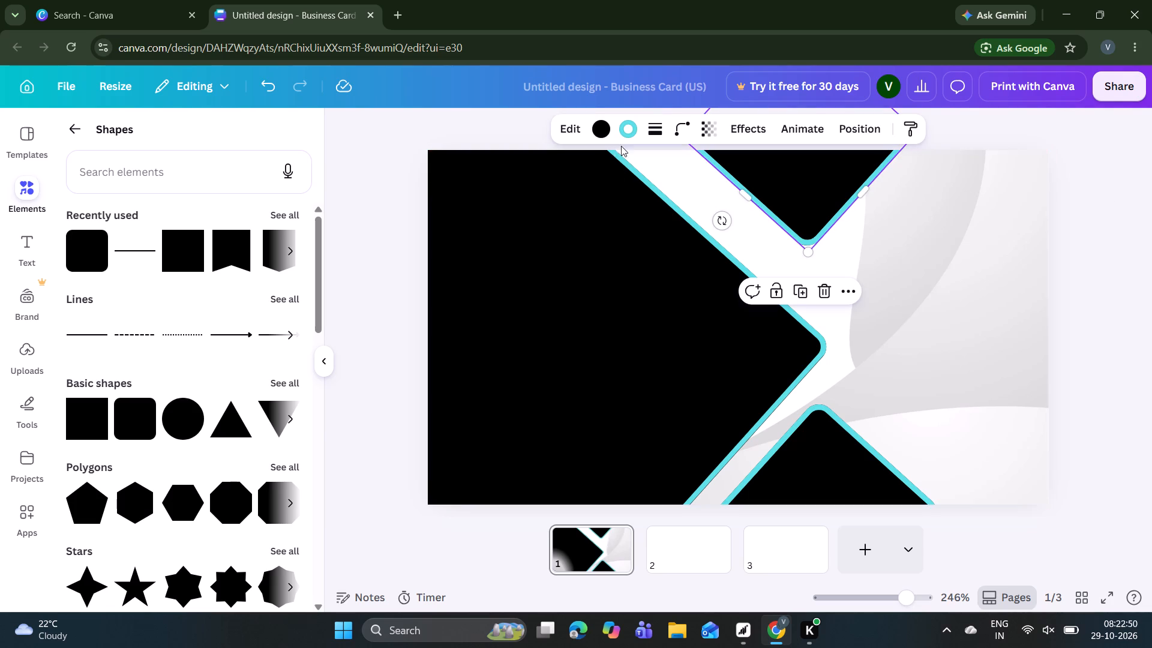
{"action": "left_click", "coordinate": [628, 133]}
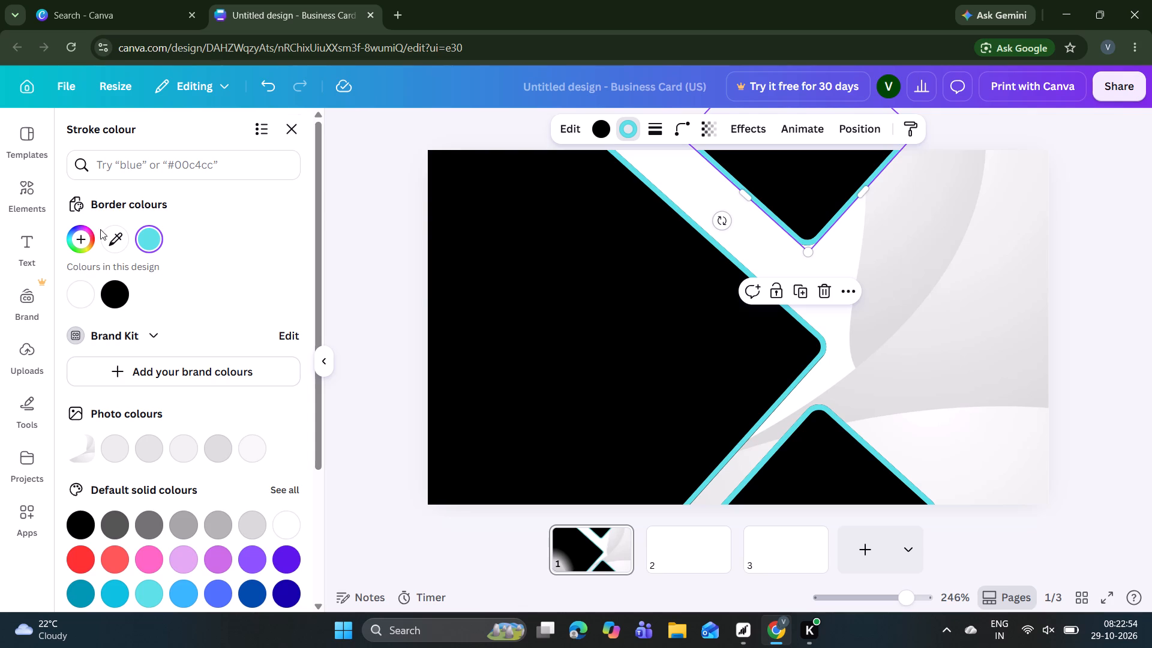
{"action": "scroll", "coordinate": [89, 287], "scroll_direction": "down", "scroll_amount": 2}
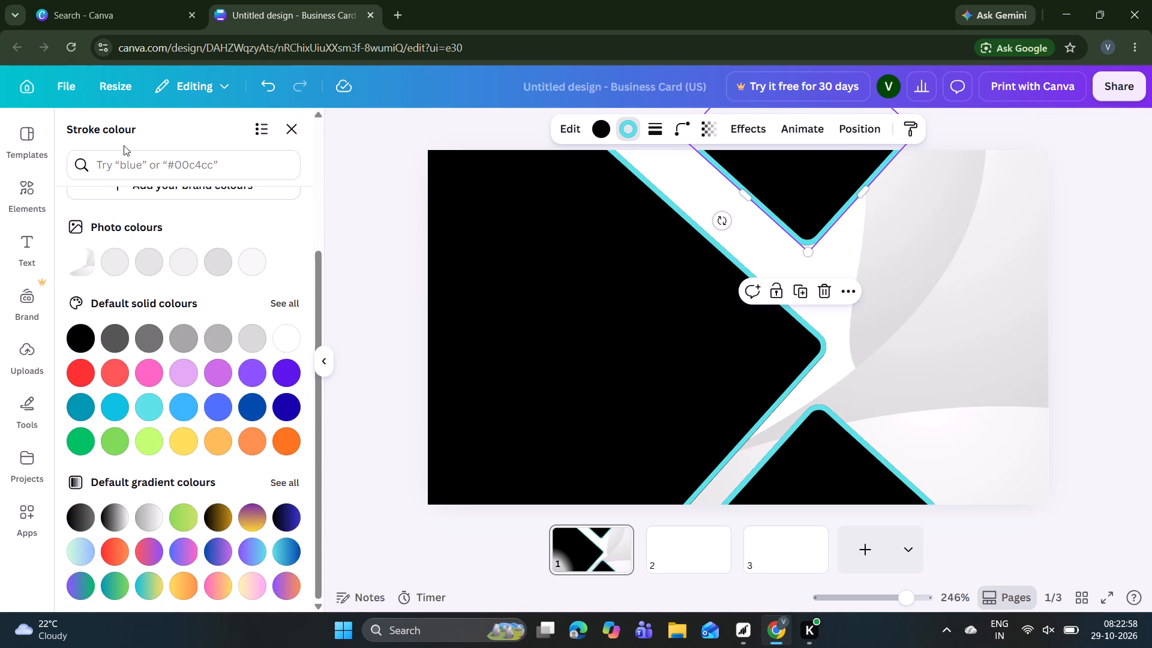
Search the elements library for "logo" and show all of the graphics results.
{"action": "left_click", "coordinate": [38, 190]}
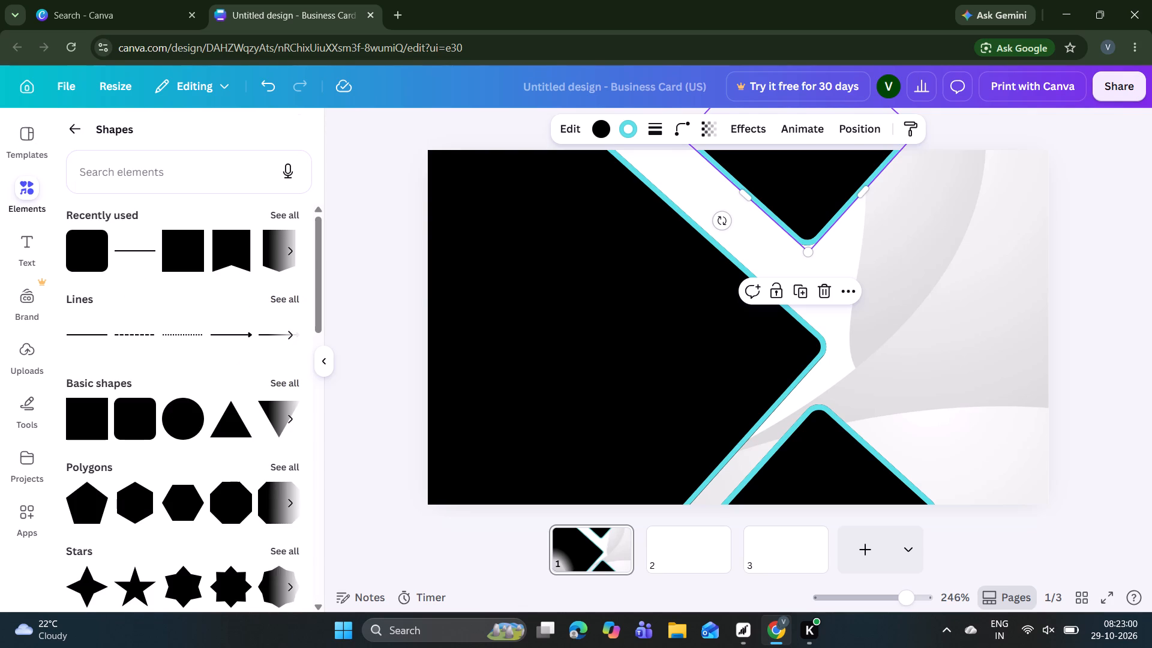
{"action": "left_click", "coordinate": [135, 182]}
{"action": "left_click", "coordinate": [74, 123]}
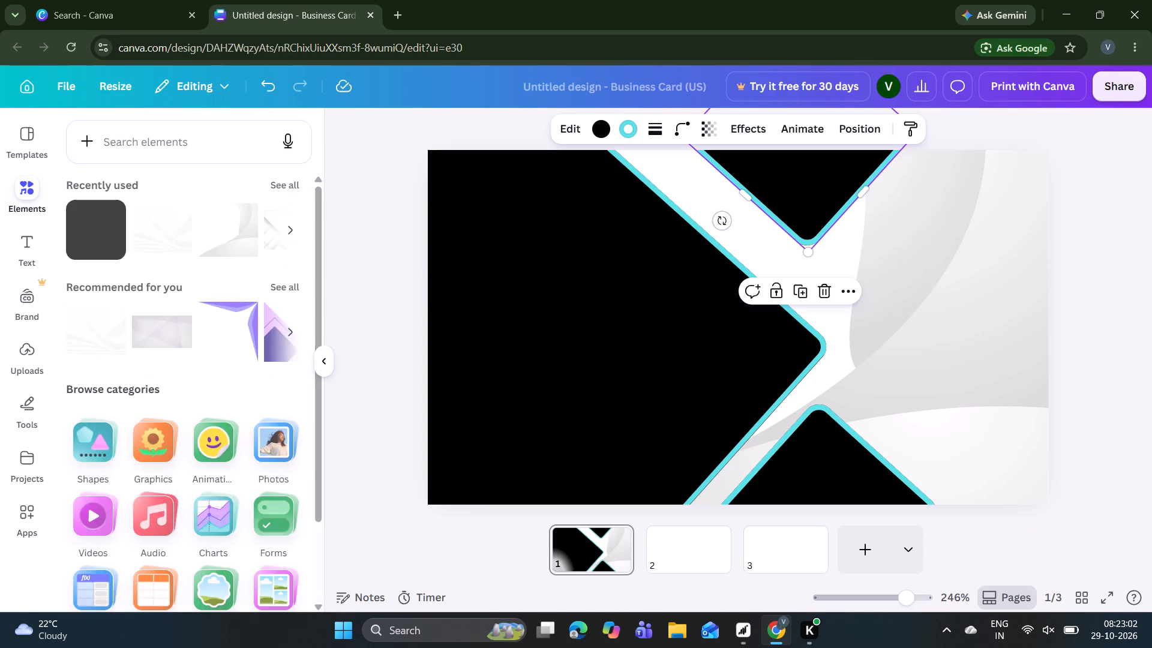
{"action": "left_click", "coordinate": [103, 148]}
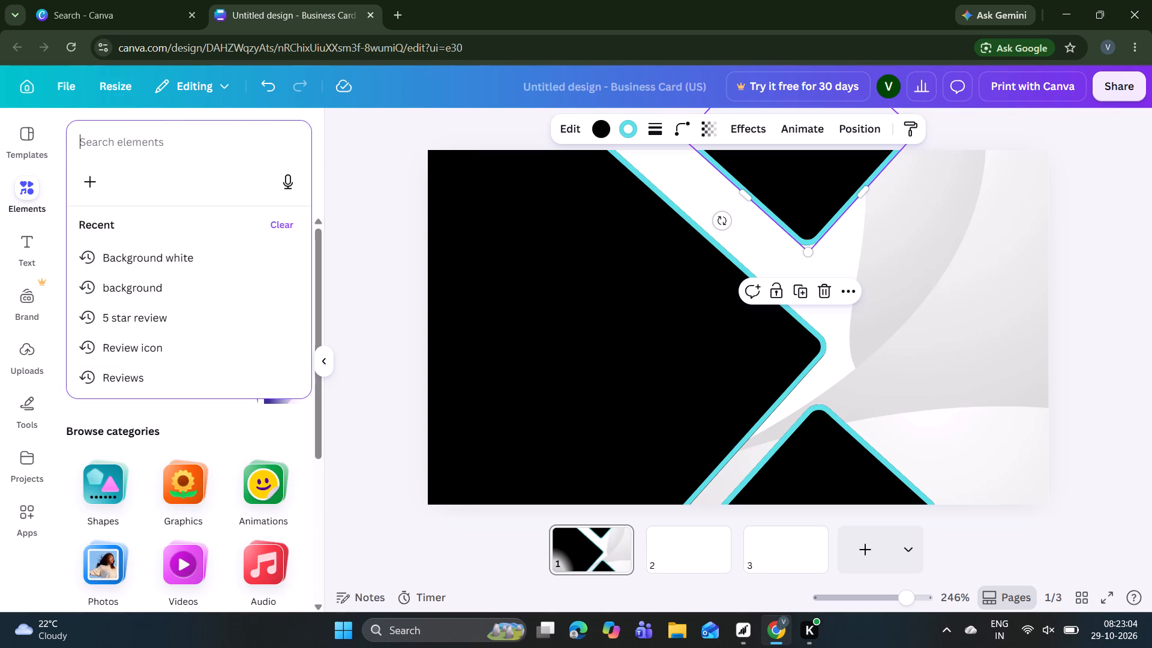
{"action": "type", "text": "lo"}
{"action": "key", "text": "g"}
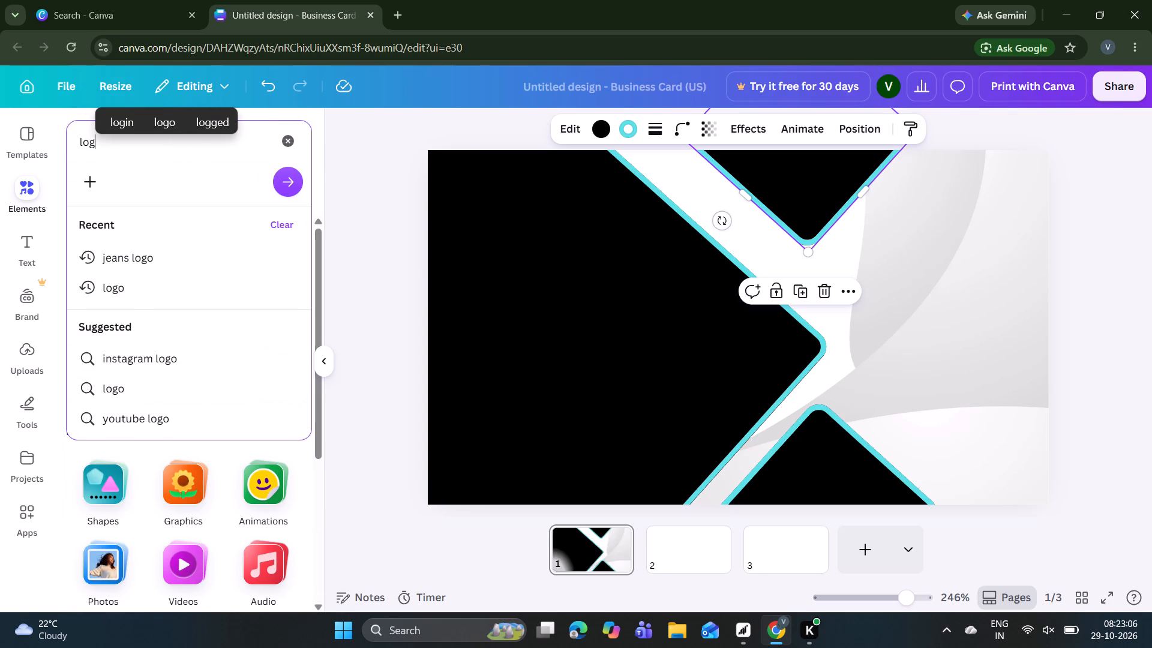
{"action": "left_click", "coordinate": [147, 279]}
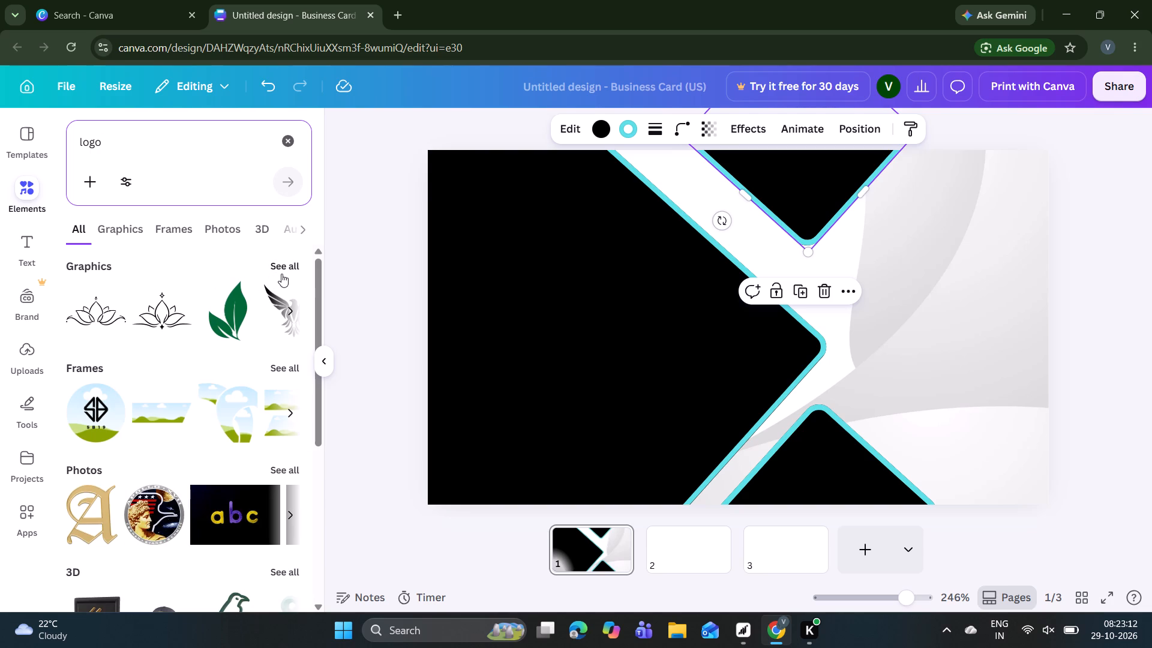
{"action": "scroll", "coordinate": [226, 405], "scroll_direction": "left", "scroll_amount": 5}
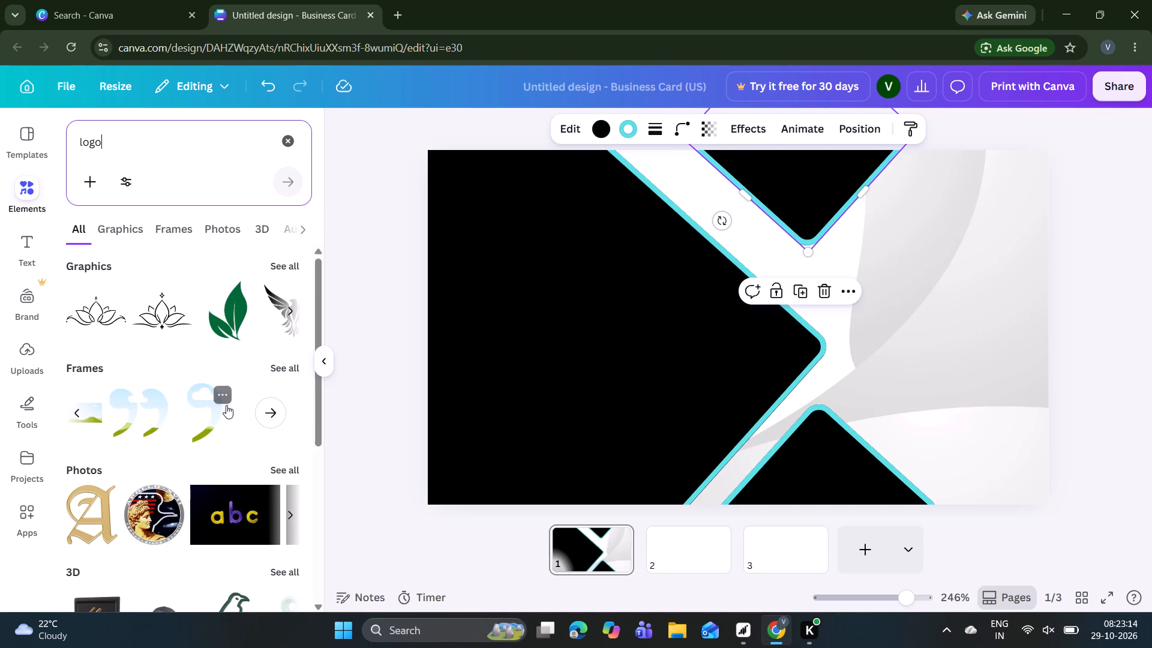
{"action": "scroll", "coordinate": [226, 405], "scroll_direction": "left", "scroll_amount": 1}
{"action": "scroll", "coordinate": [221, 439], "scroll_direction": "down", "scroll_amount": 1}
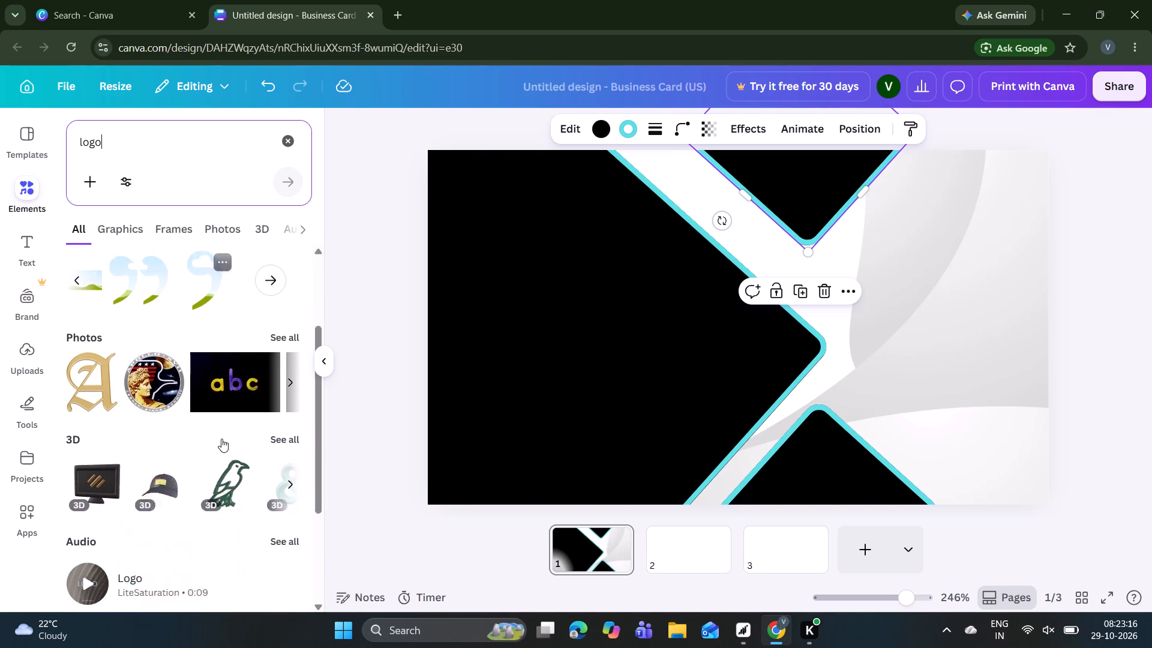
{"action": "scroll", "coordinate": [221, 439], "scroll_direction": "down", "scroll_amount": 1}
{"action": "scroll", "coordinate": [221, 439], "scroll_direction": "up", "scroll_amount": 3}
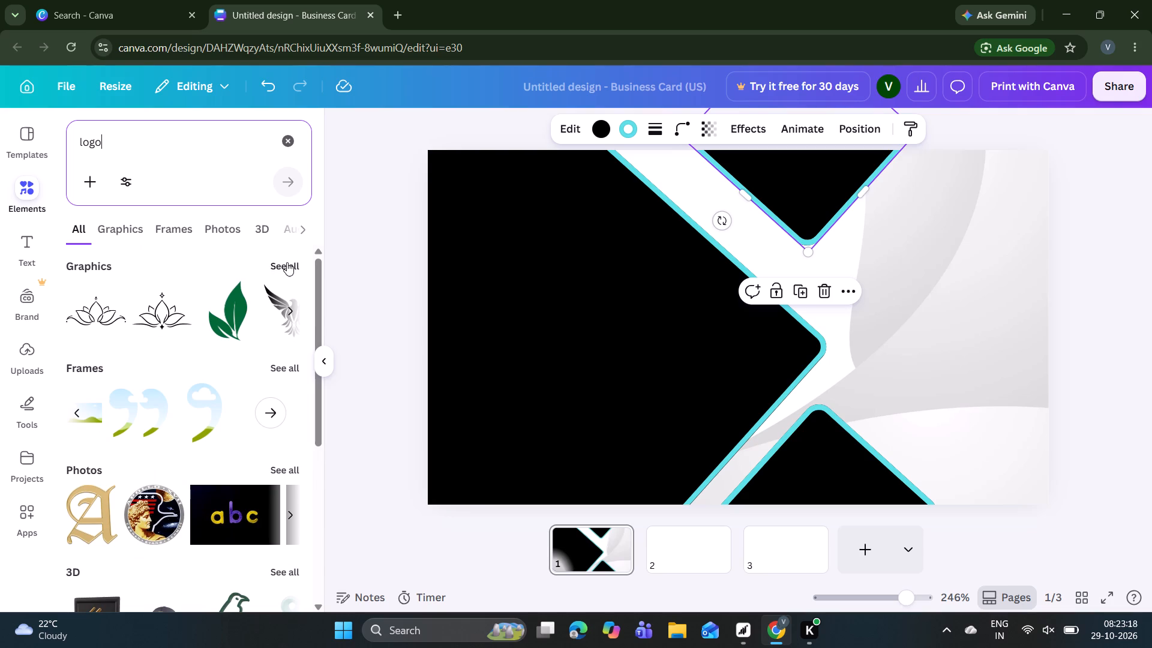
{"action": "left_click", "coordinate": [287, 262]}
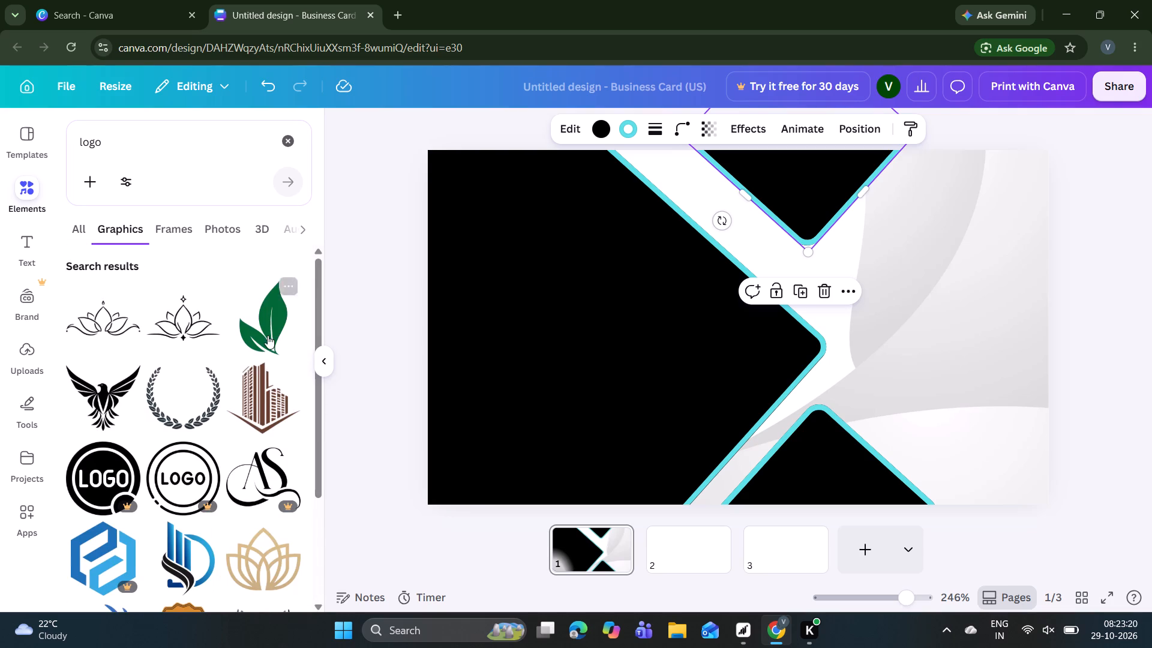
Find the gold line-art lotus among the logo graphics and add it to page 1.
{"action": "scroll", "coordinate": [277, 457], "scroll_direction": "down", "scroll_amount": 1}
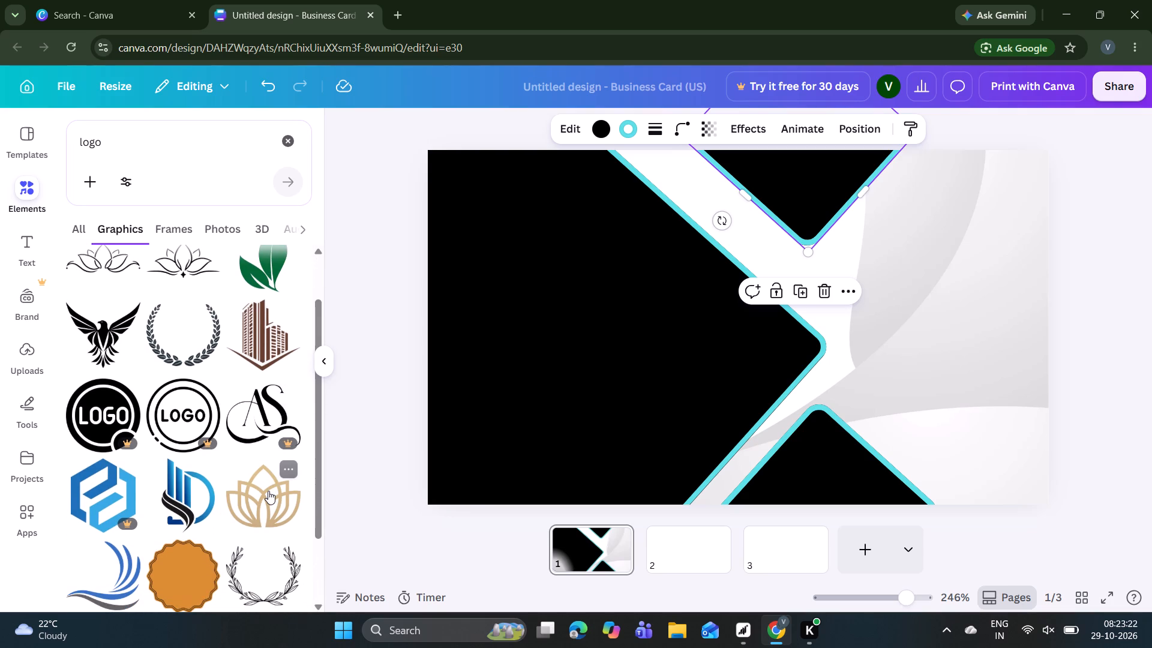
{"action": "scroll", "coordinate": [268, 491], "scroll_direction": "up", "scroll_amount": 2}
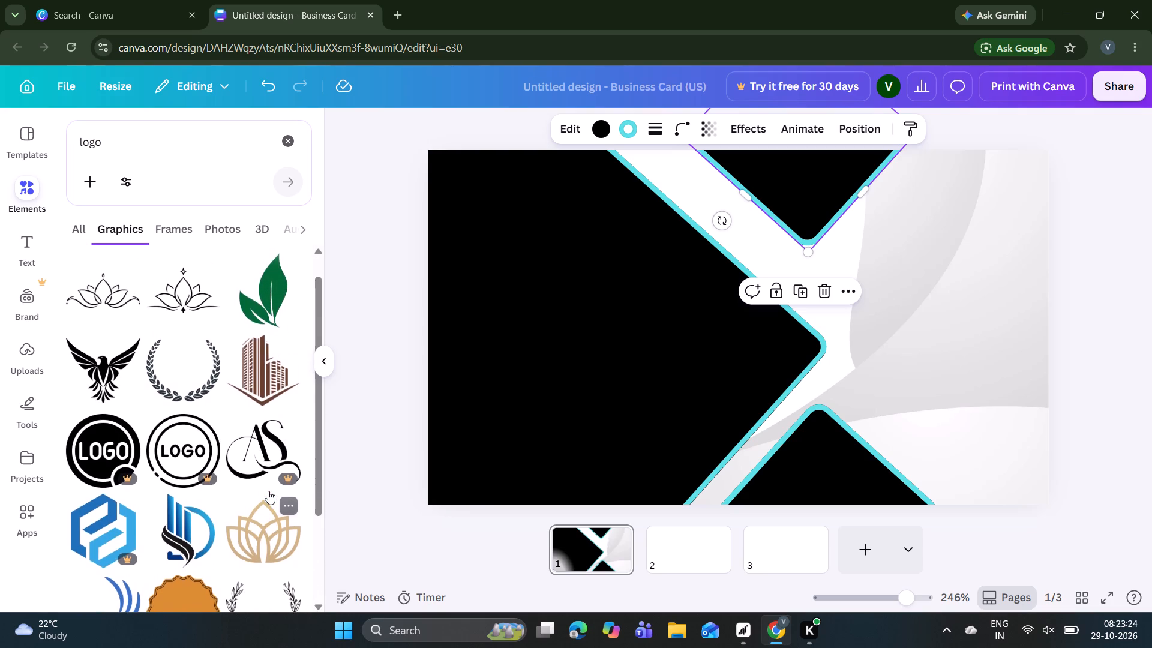
{"action": "scroll", "coordinate": [268, 491], "scroll_direction": "up", "scroll_amount": 2}
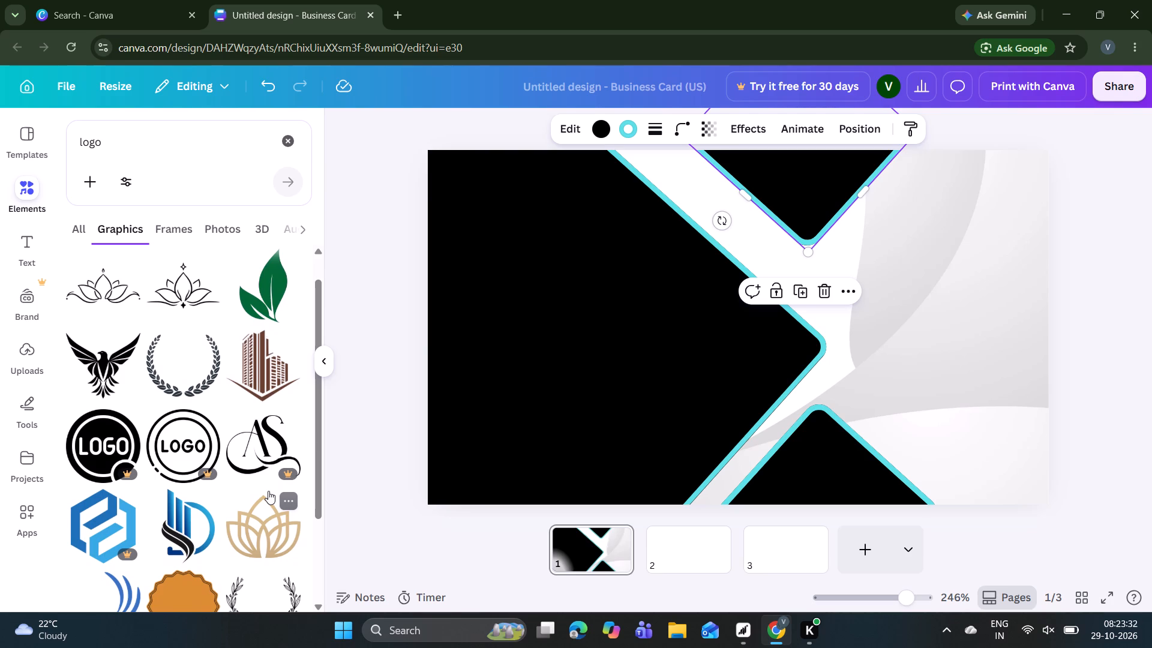
{"action": "scroll", "coordinate": [268, 491], "scroll_direction": "up", "scroll_amount": 3}
{"action": "scroll", "coordinate": [268, 491], "scroll_direction": "down", "scroll_amount": 2}
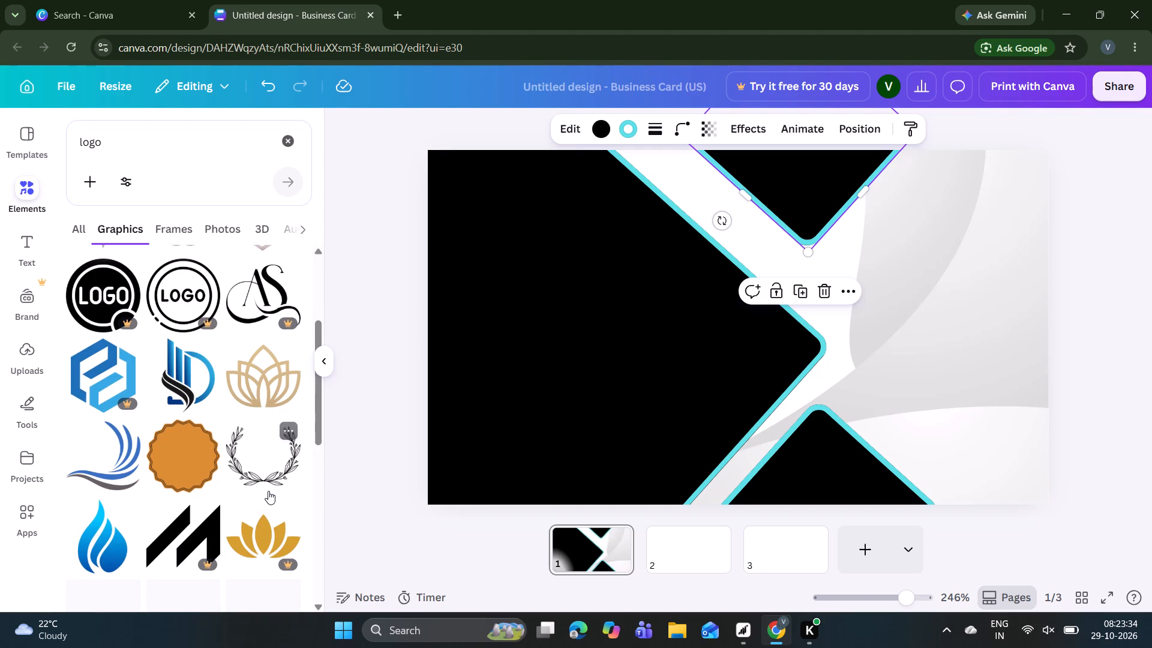
{"action": "scroll", "coordinate": [268, 491], "scroll_direction": "down", "scroll_amount": 1}
{"action": "scroll", "coordinate": [268, 491], "scroll_direction": "right", "scroll_amount": 1}
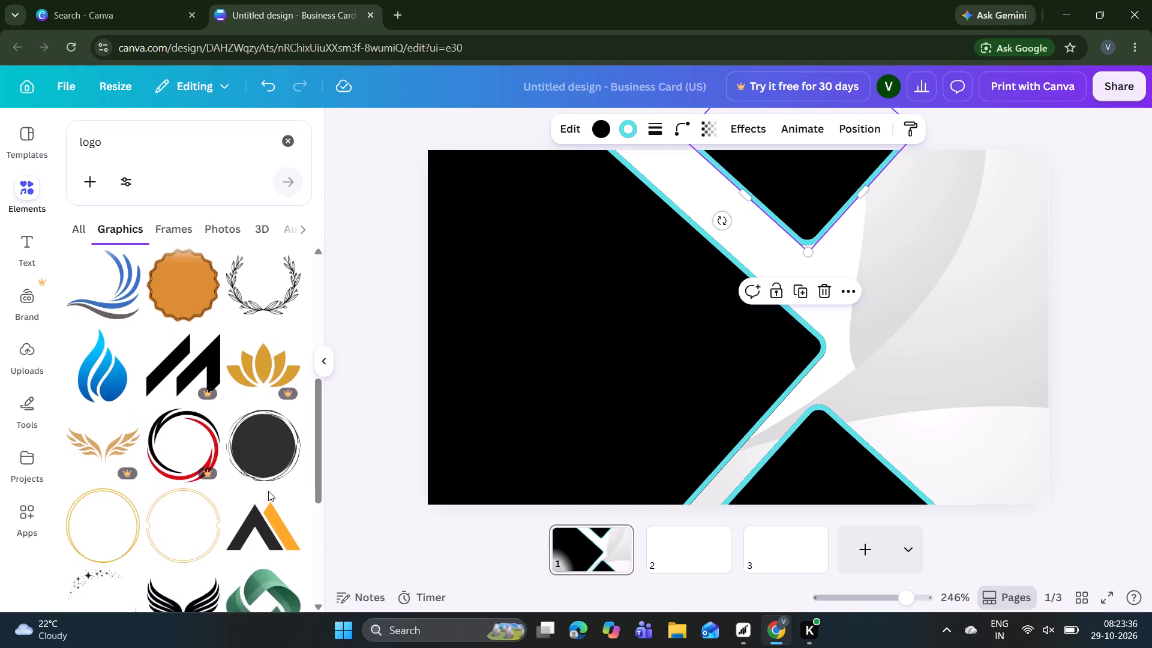
{"action": "scroll", "coordinate": [268, 491], "scroll_direction": "right", "scroll_amount": 1}
{"action": "scroll", "coordinate": [268, 491], "scroll_direction": "up", "scroll_amount": 2}
{"action": "left_click", "coordinate": [259, 405]}
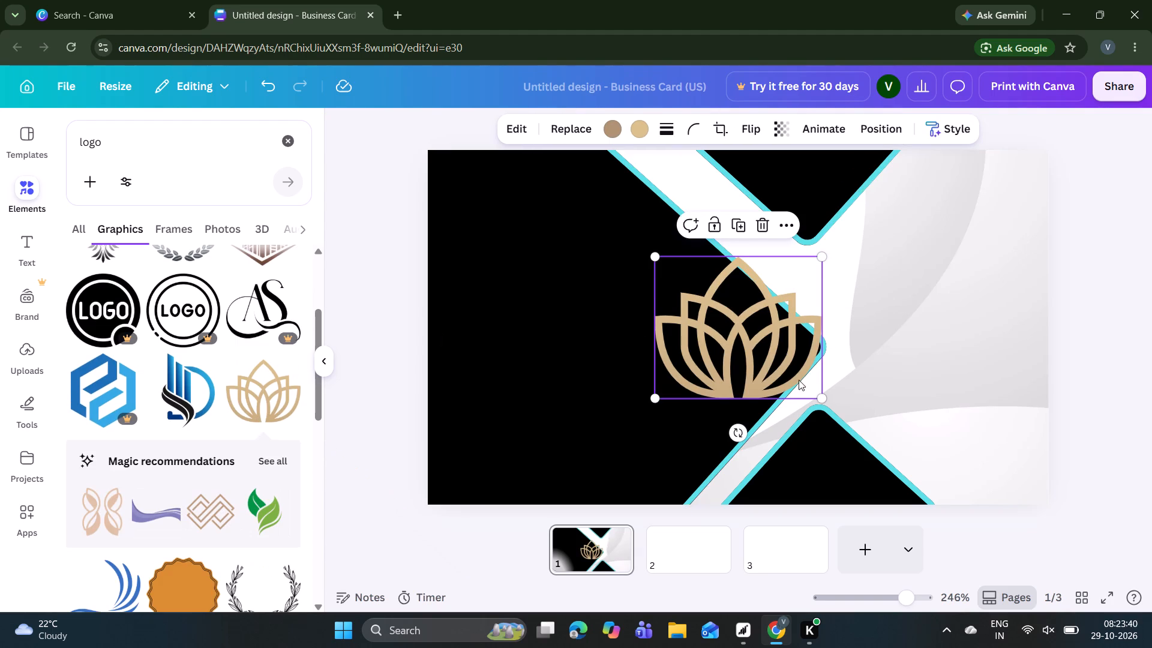
Shrink the gold lotus logo to just over half its size and place it on the card's grey curved area, beside the upper black square.
{"action": "left_click_drag", "start_coordinate": [825, 398], "coordinate": [758, 335]}
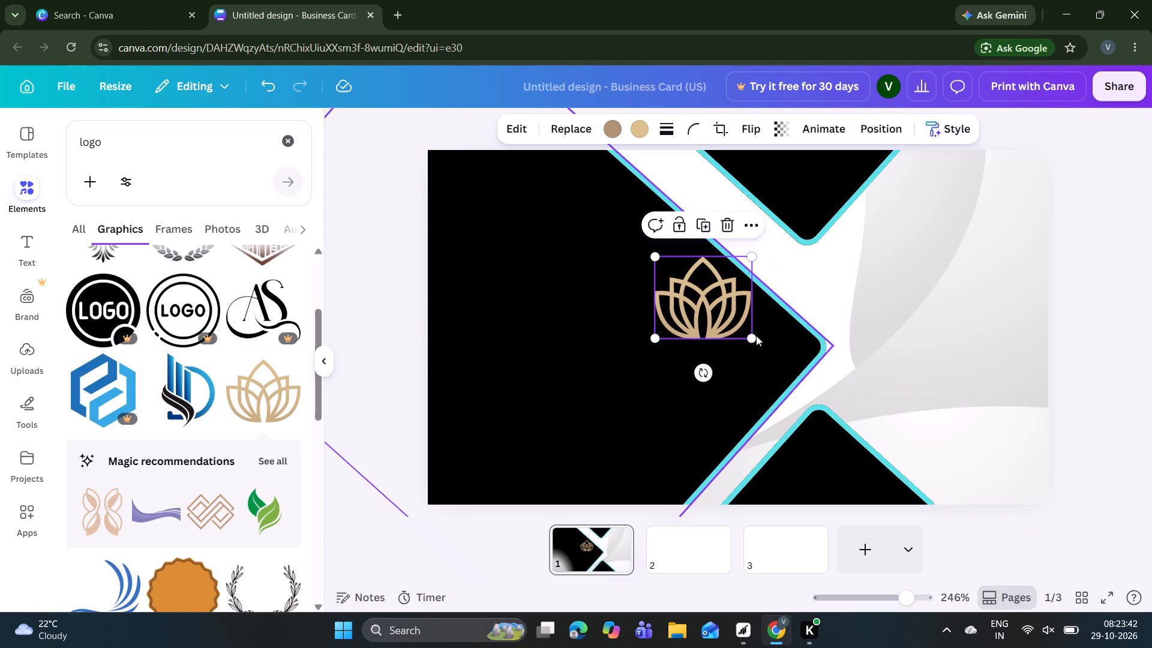
{"action": "left_click_drag", "start_coordinate": [712, 305], "coordinate": [992, 300]}
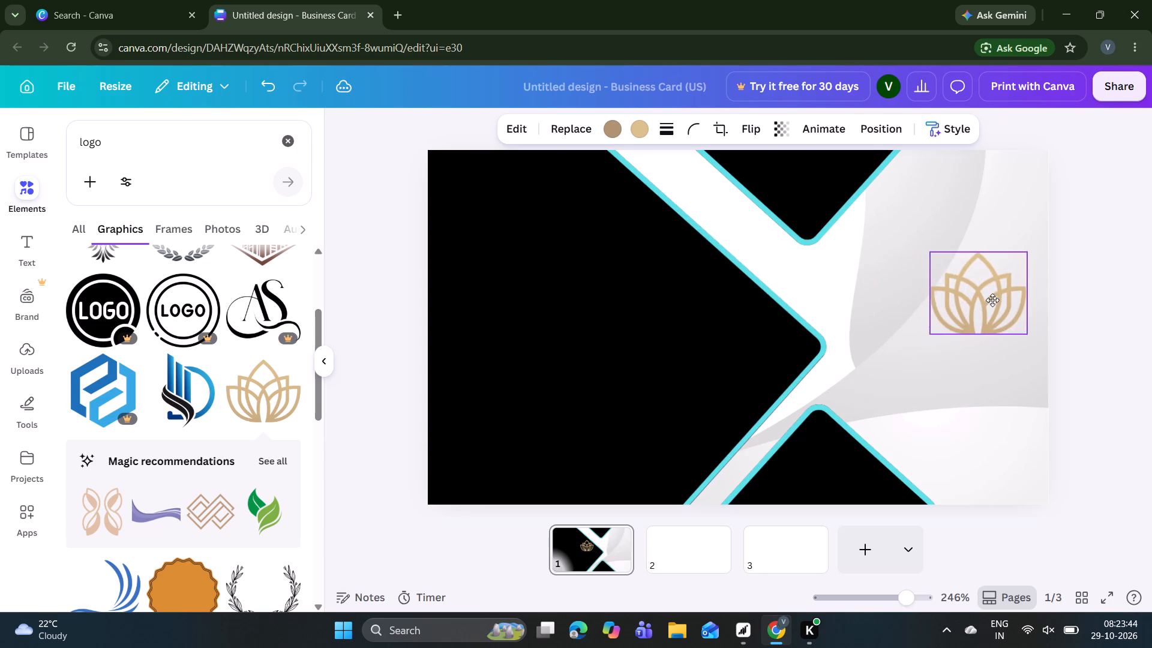
{"action": "left_click_drag", "start_coordinate": [992, 300], "coordinate": [956, 289]}
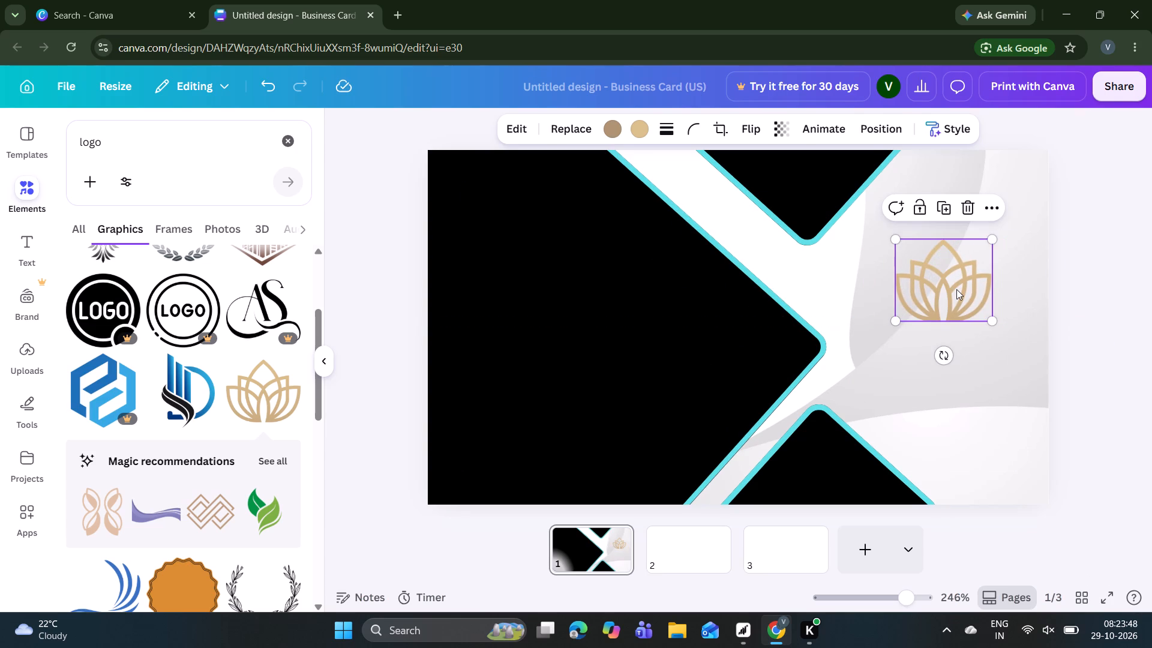
{"action": "left_click", "coordinate": [1068, 284]}
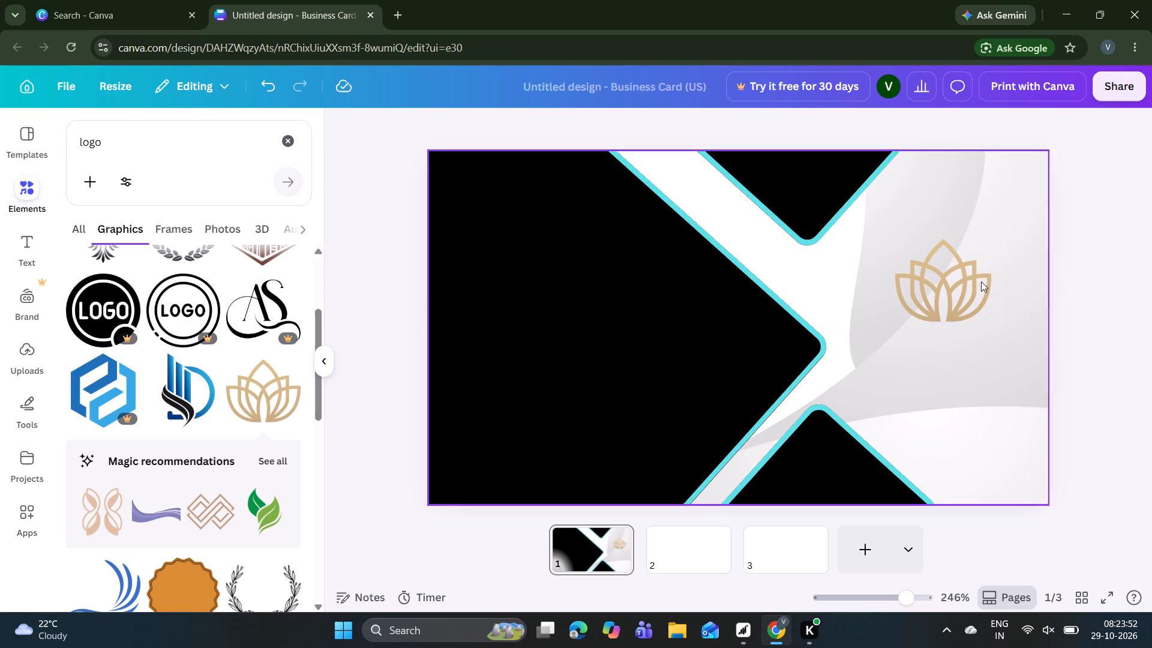
{"action": "left_click", "coordinate": [286, 151]}
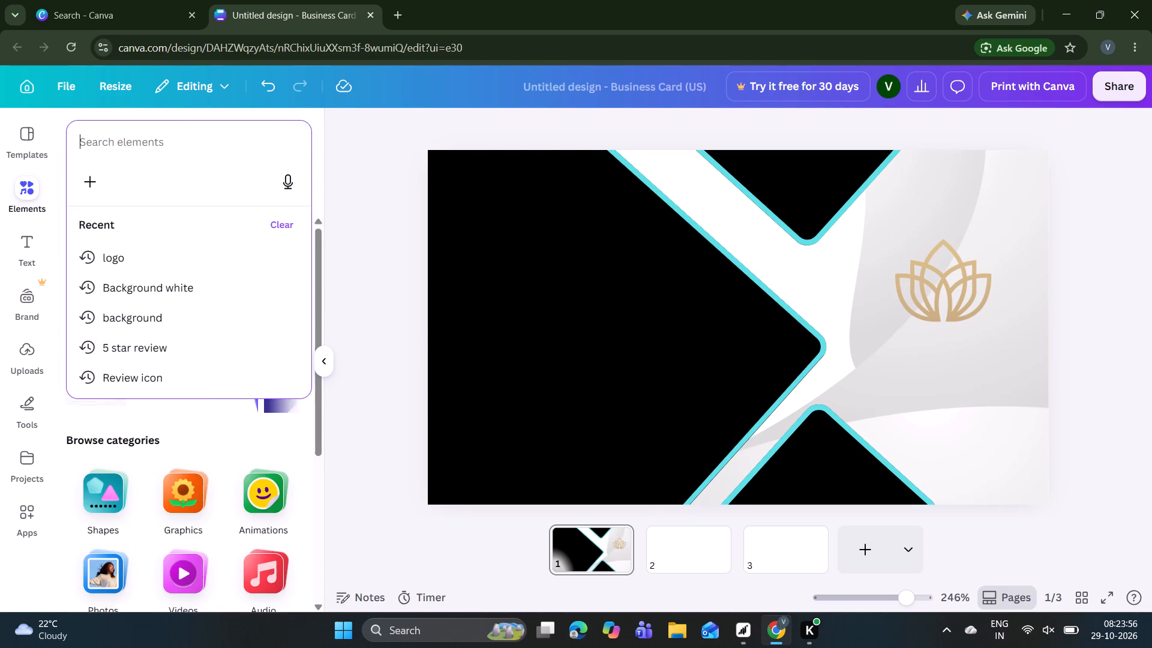
{"action": "left_click", "coordinate": [914, 277]}
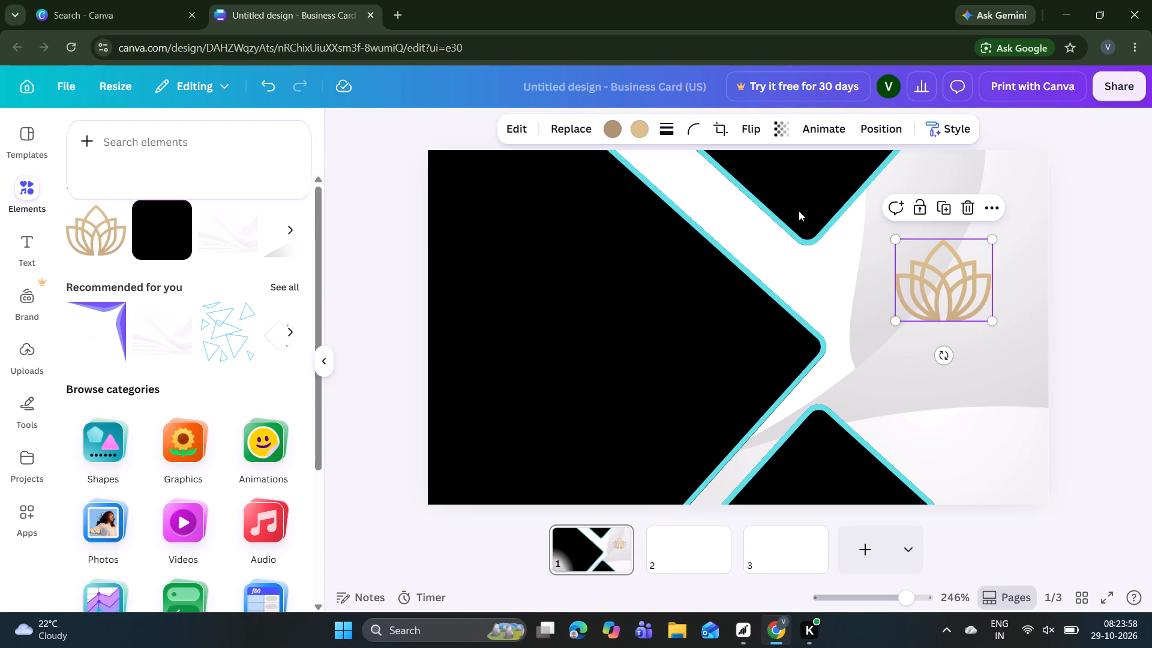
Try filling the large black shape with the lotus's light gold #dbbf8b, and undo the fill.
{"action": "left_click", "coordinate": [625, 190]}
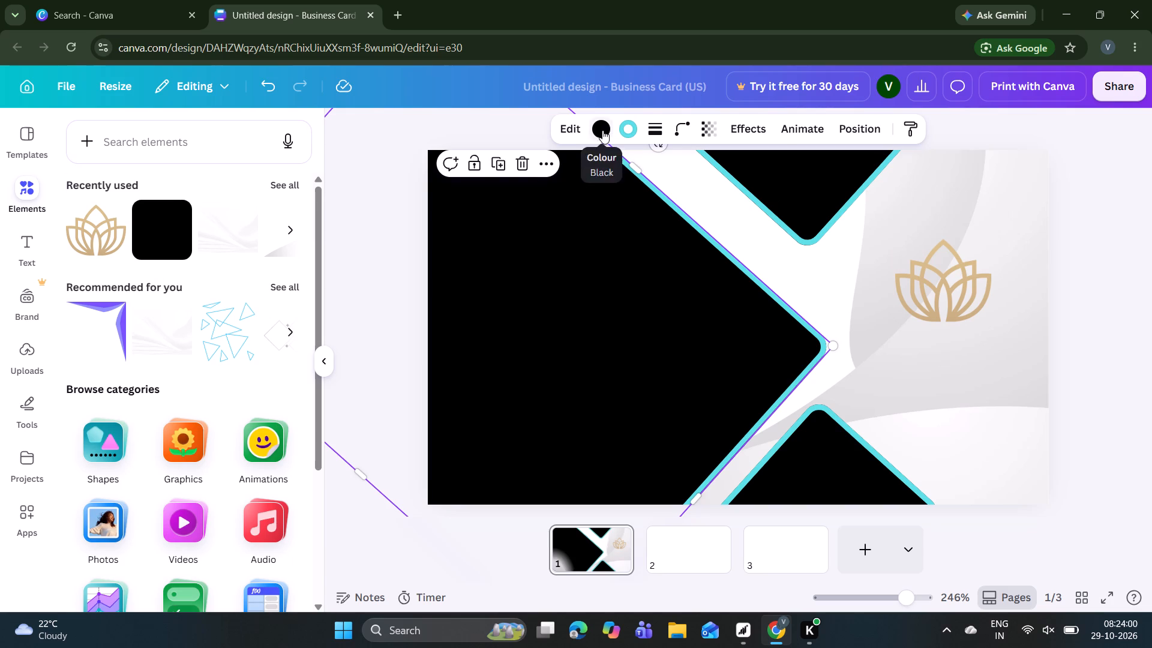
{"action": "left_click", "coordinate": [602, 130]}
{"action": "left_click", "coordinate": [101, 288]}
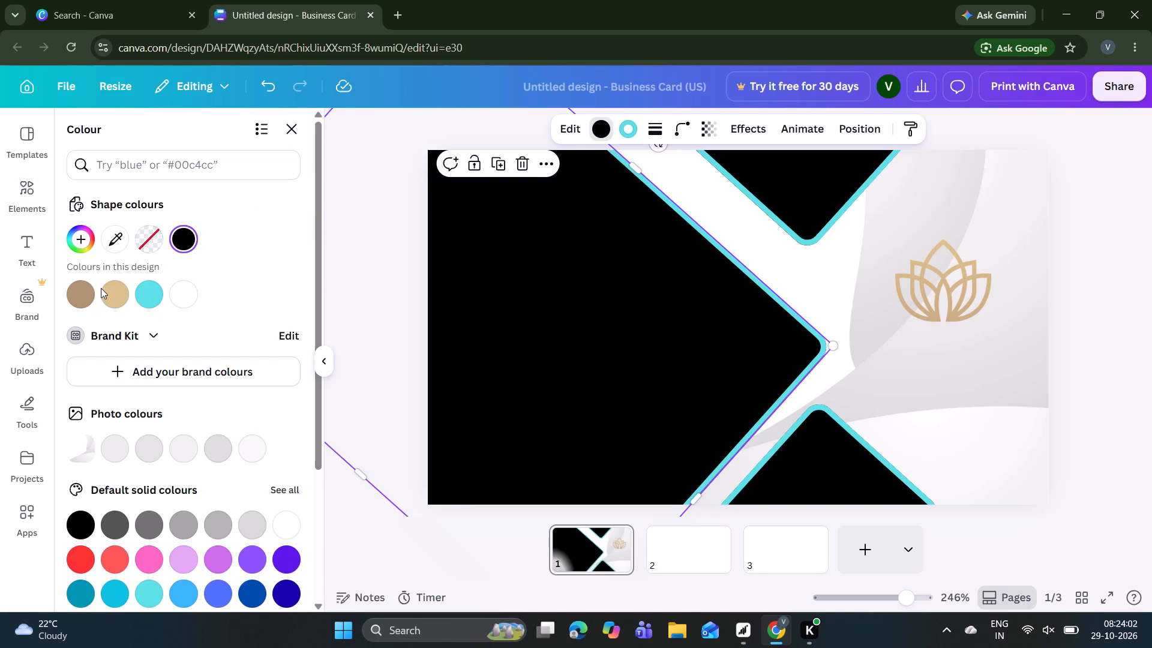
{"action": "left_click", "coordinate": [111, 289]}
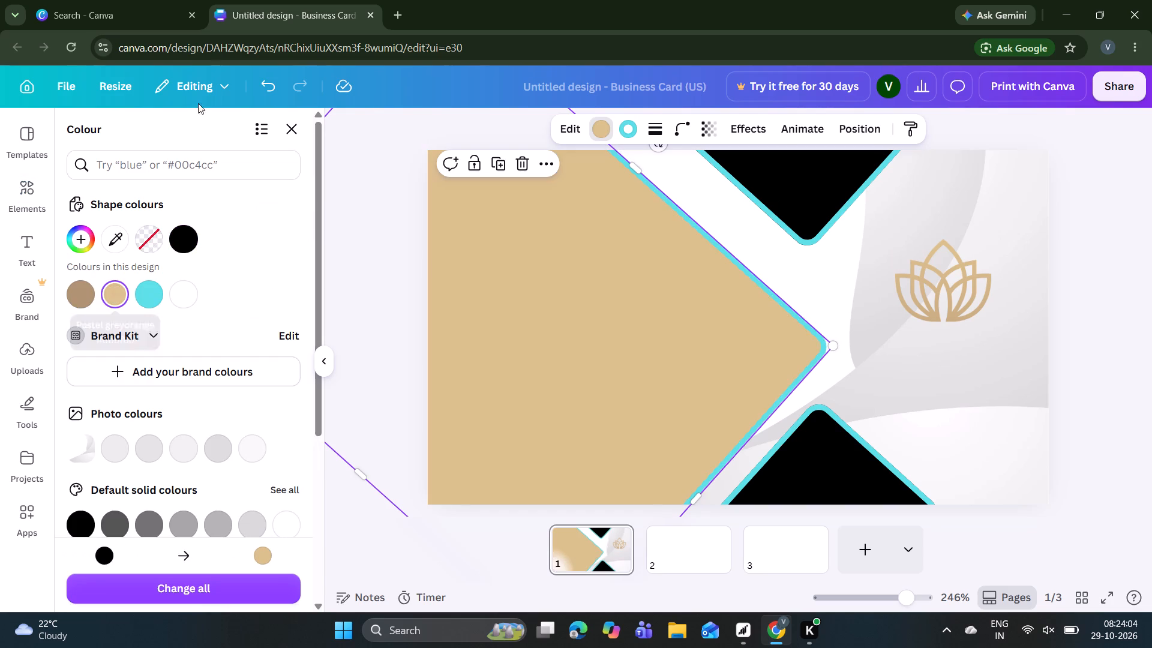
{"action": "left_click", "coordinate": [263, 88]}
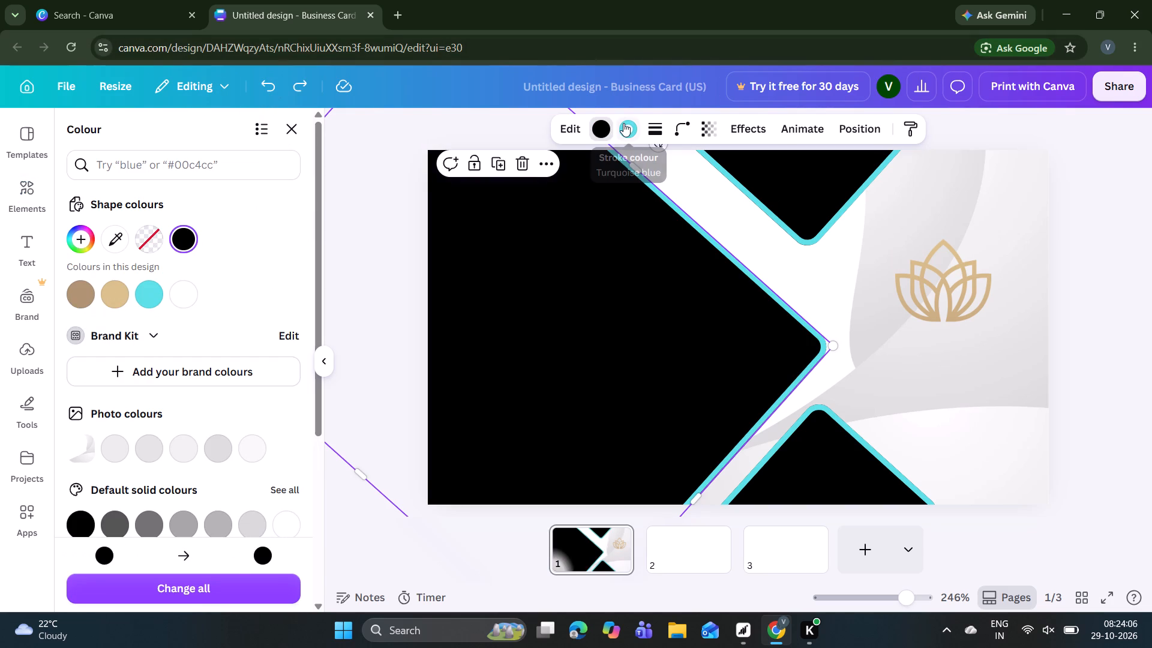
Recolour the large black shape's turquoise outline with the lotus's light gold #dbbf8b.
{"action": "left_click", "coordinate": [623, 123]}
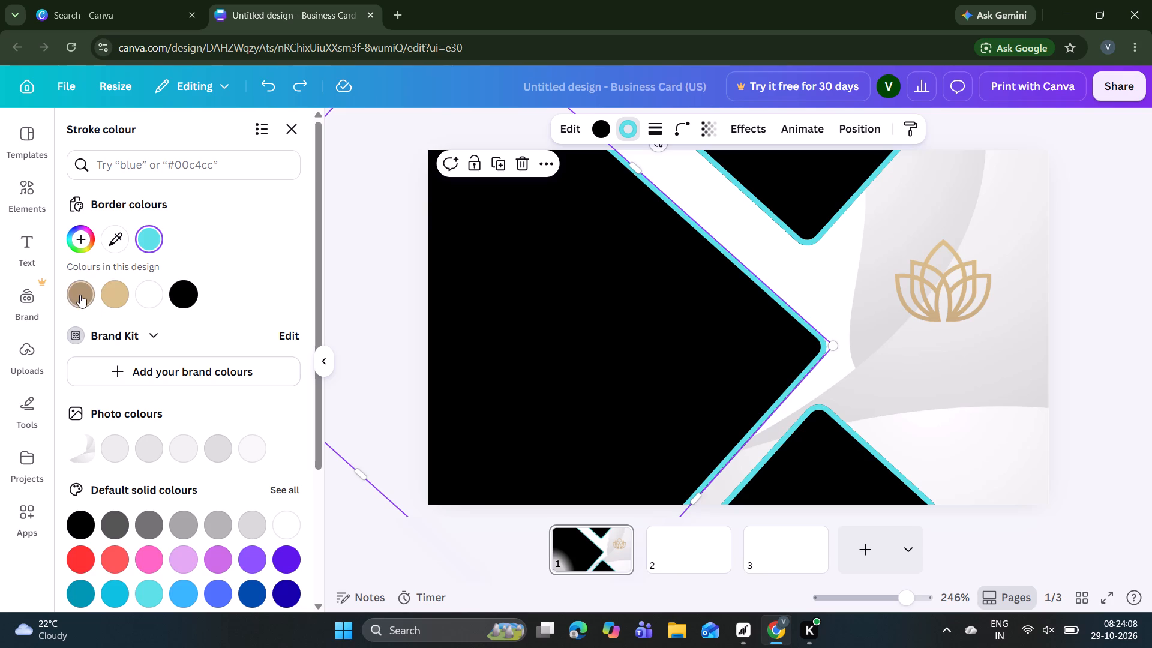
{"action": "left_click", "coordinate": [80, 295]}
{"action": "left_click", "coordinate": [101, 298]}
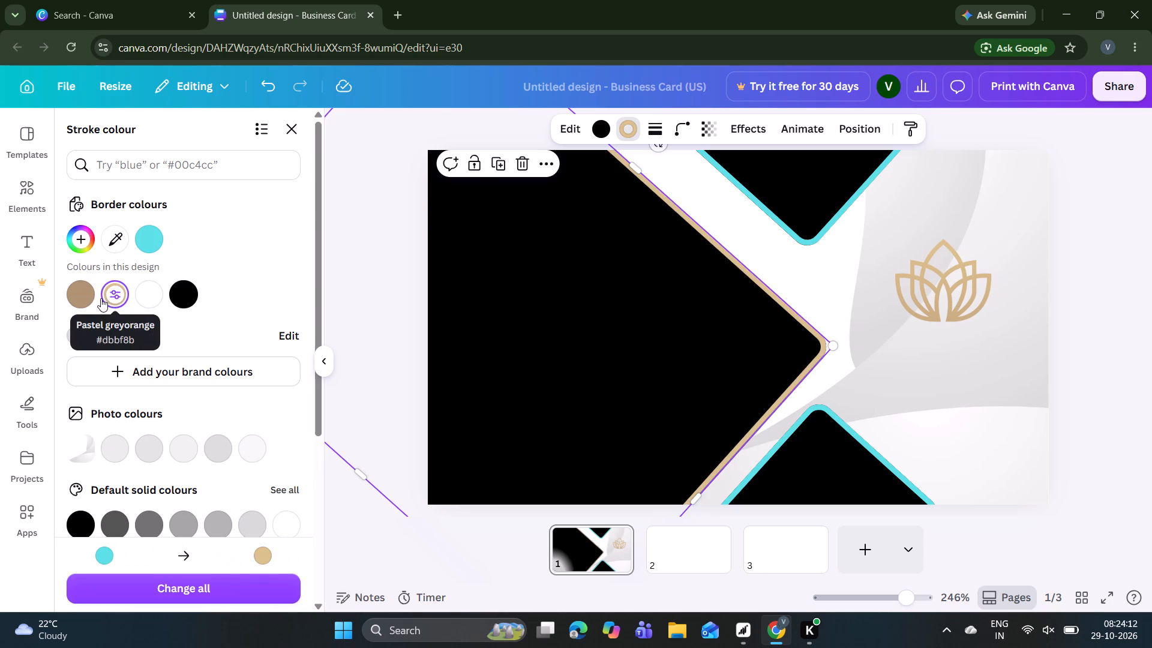
Search the stroke colours for "gold" and give the large shape's outline the golden yellow from the Four-layered Cake palette.
{"action": "left_click", "coordinate": [227, 164]}
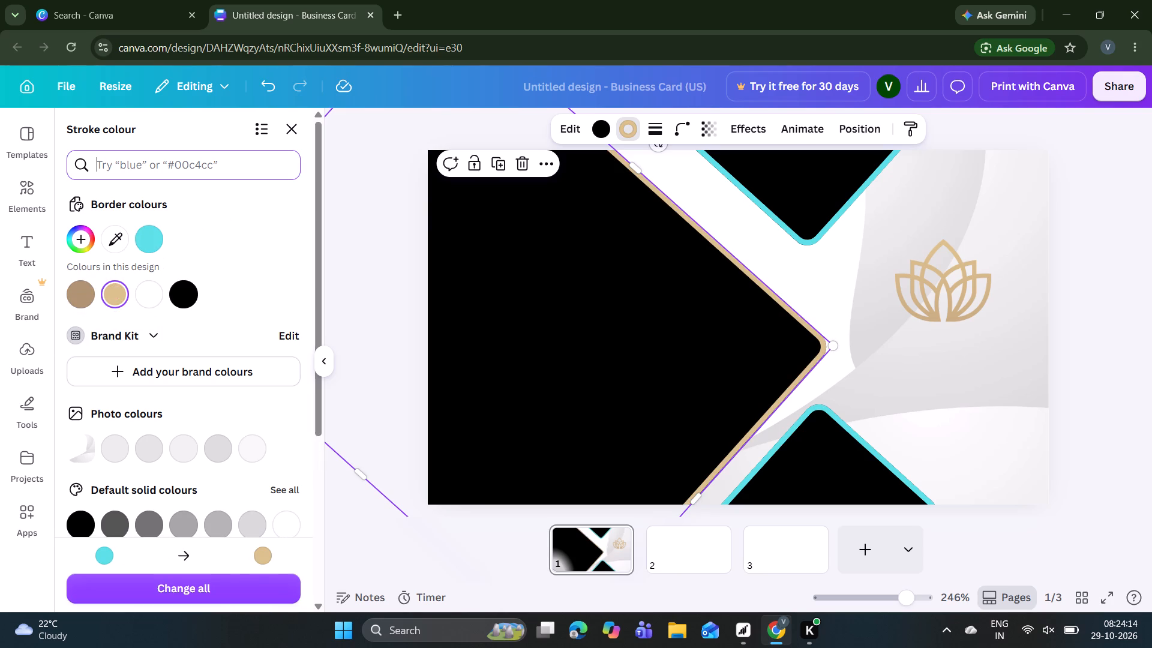
{"action": "type", "text": "gold"}
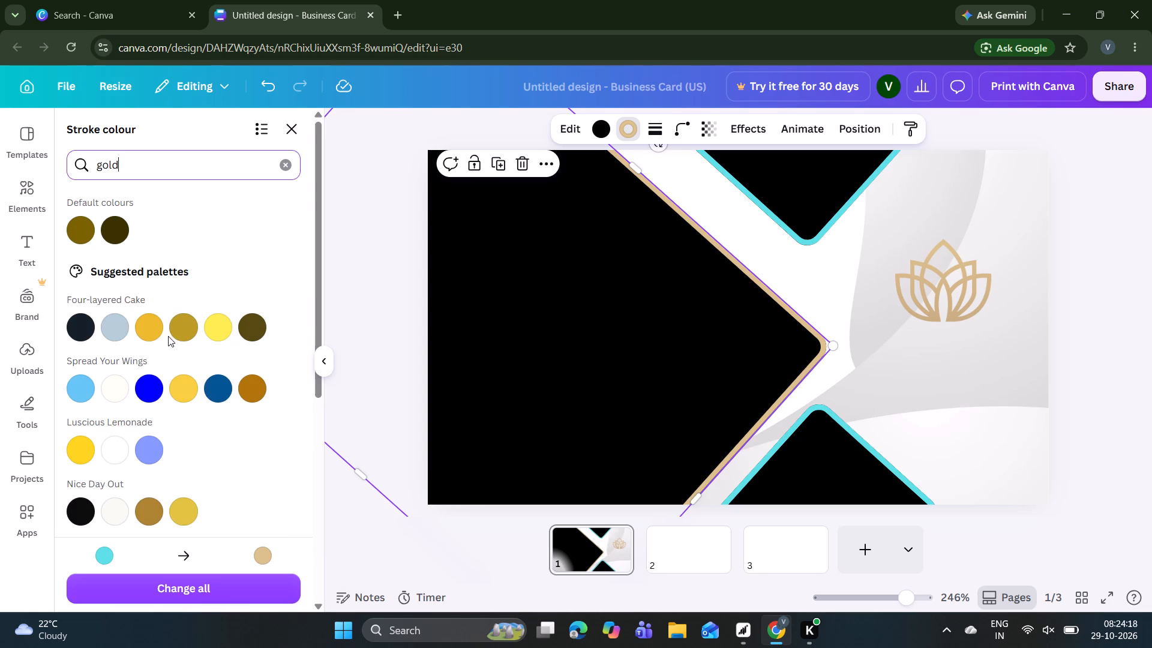
{"action": "left_click", "coordinate": [148, 330]}
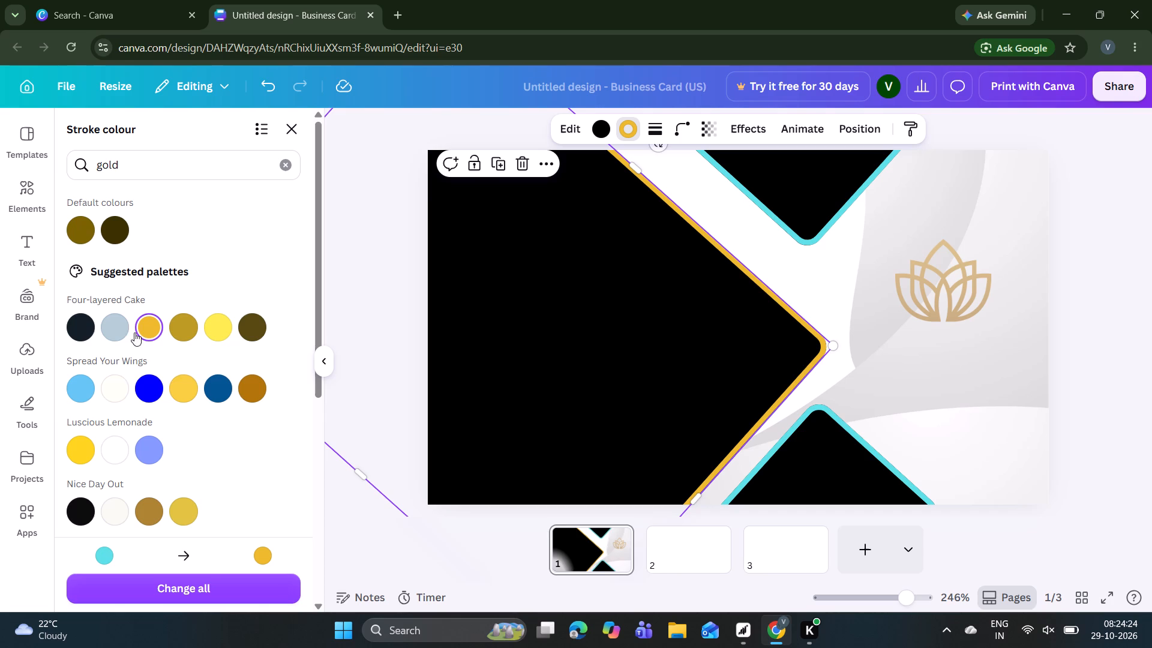
{"action": "scroll", "coordinate": [100, 440], "scroll_direction": "down", "scroll_amount": 2}
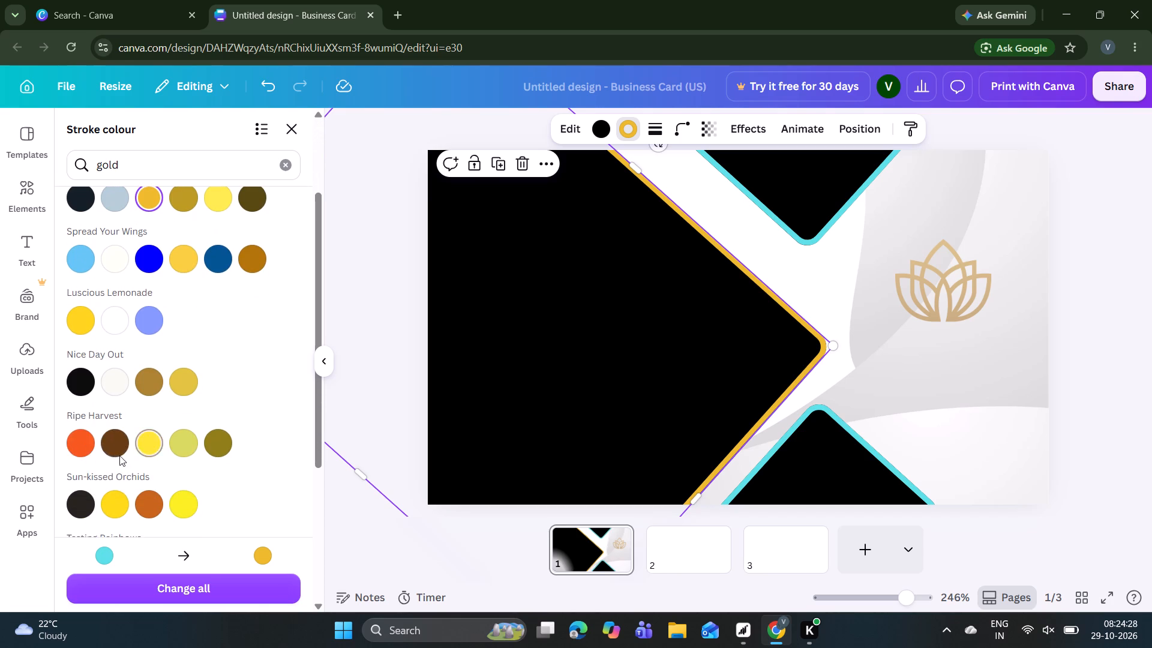
{"action": "scroll", "coordinate": [108, 443], "scroll_direction": "up", "scroll_amount": 3}
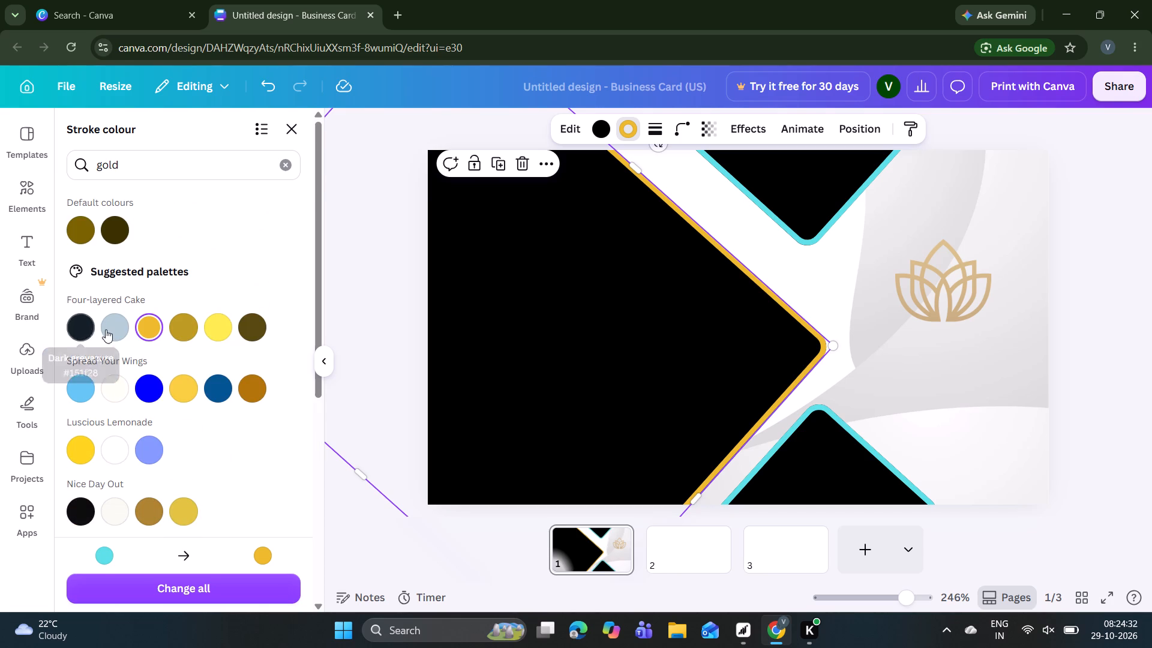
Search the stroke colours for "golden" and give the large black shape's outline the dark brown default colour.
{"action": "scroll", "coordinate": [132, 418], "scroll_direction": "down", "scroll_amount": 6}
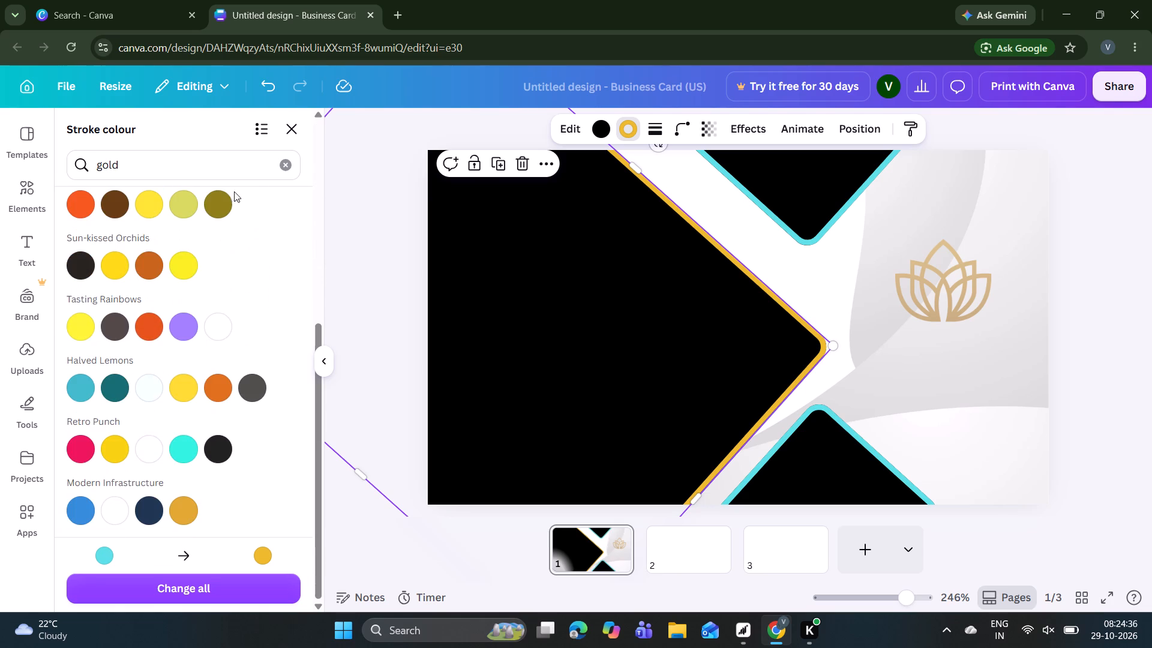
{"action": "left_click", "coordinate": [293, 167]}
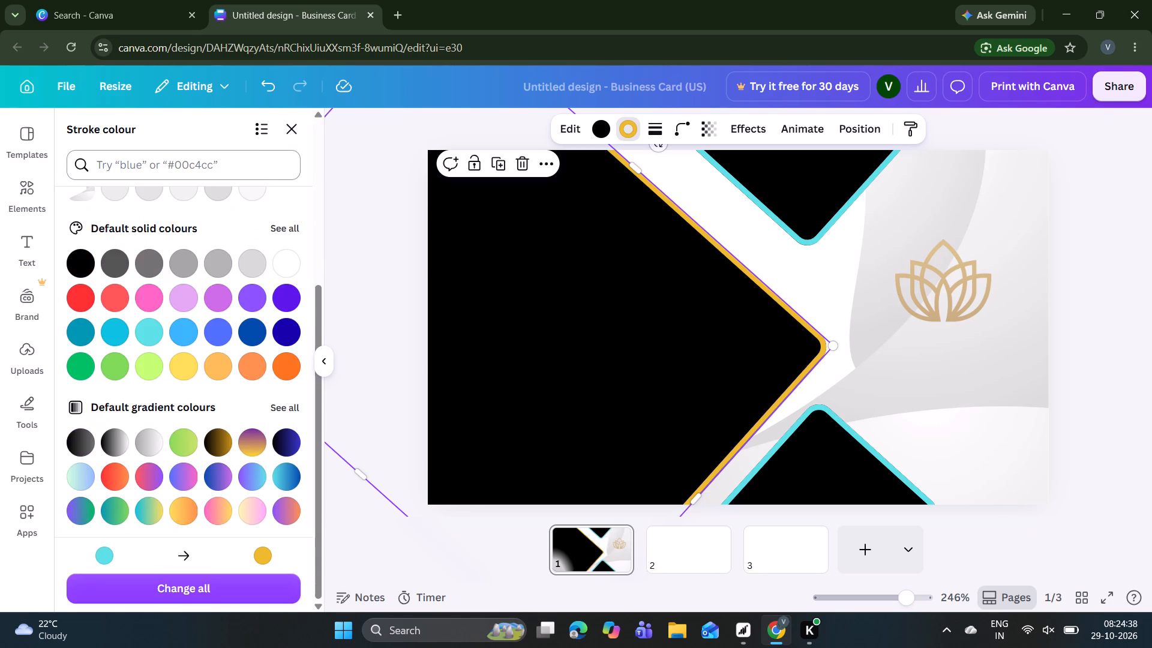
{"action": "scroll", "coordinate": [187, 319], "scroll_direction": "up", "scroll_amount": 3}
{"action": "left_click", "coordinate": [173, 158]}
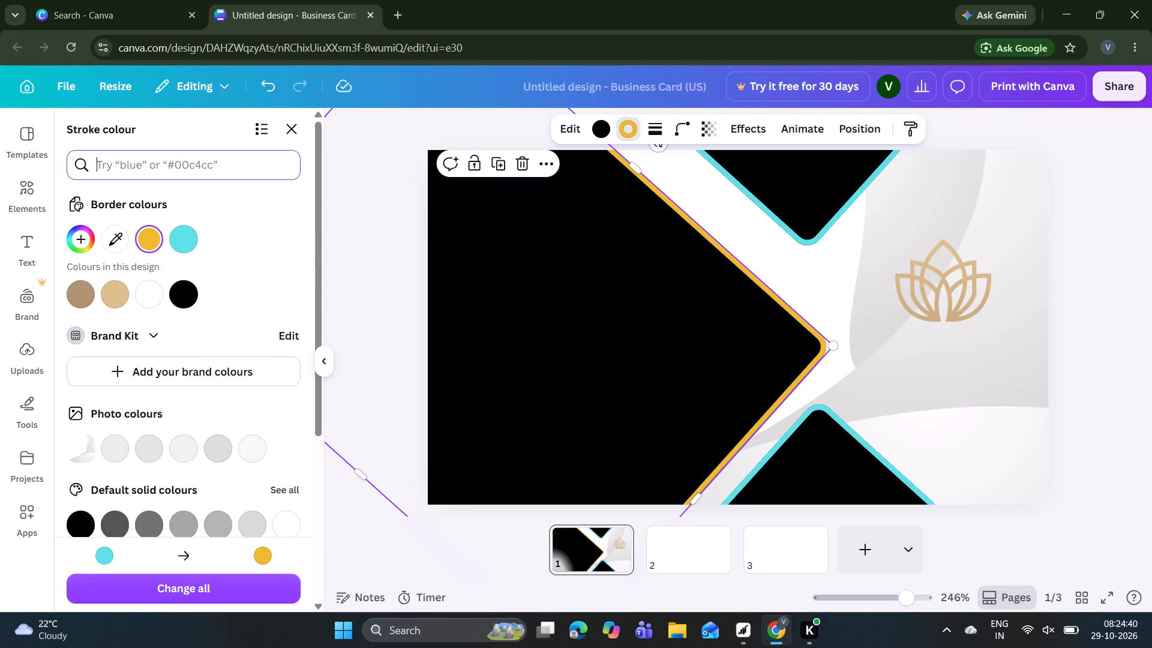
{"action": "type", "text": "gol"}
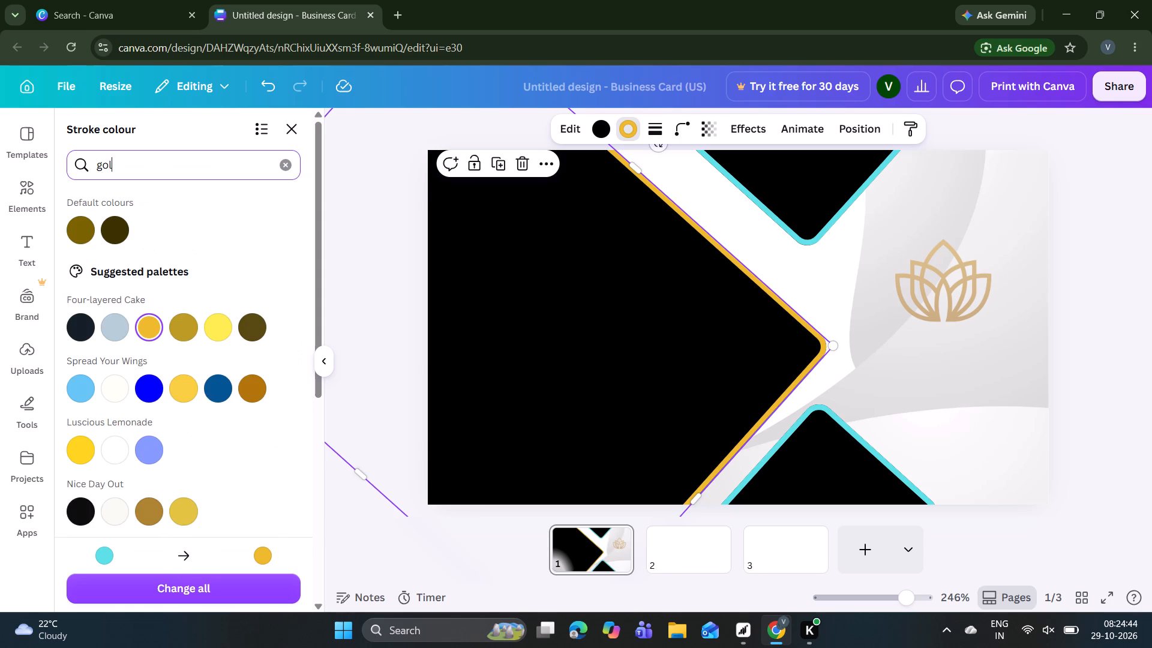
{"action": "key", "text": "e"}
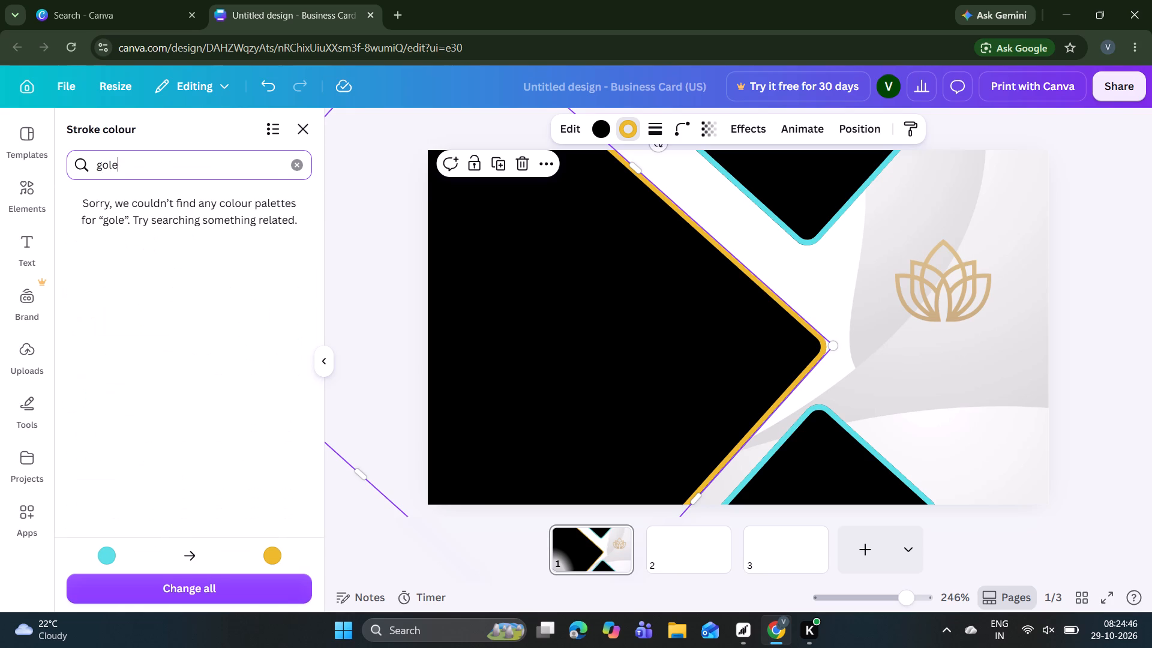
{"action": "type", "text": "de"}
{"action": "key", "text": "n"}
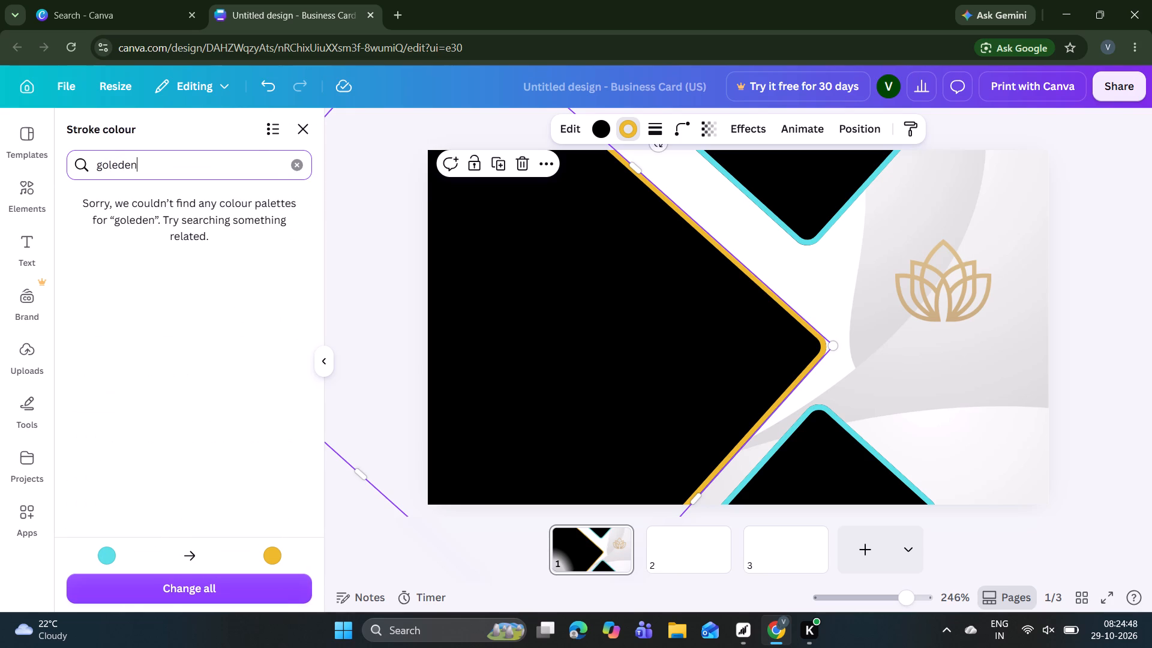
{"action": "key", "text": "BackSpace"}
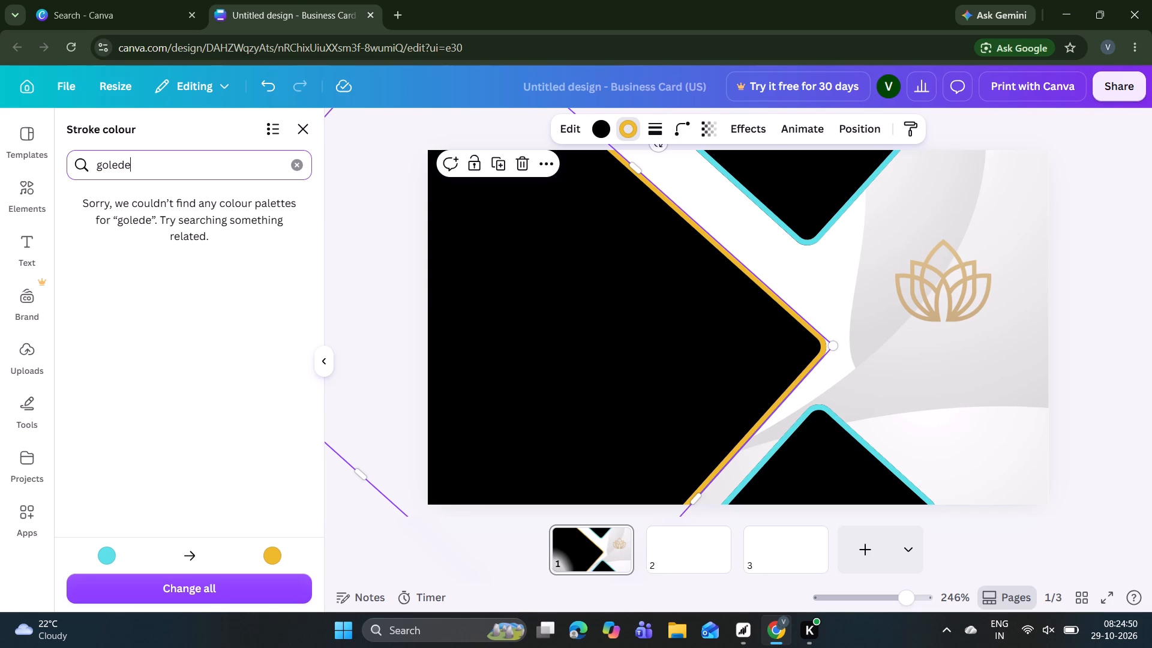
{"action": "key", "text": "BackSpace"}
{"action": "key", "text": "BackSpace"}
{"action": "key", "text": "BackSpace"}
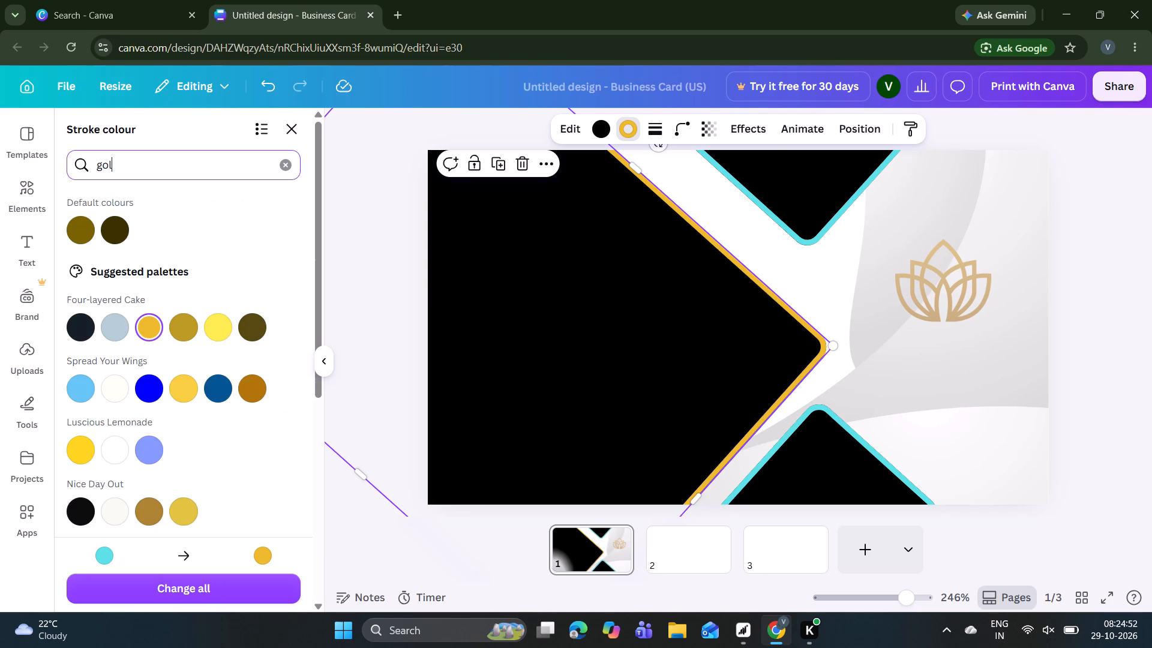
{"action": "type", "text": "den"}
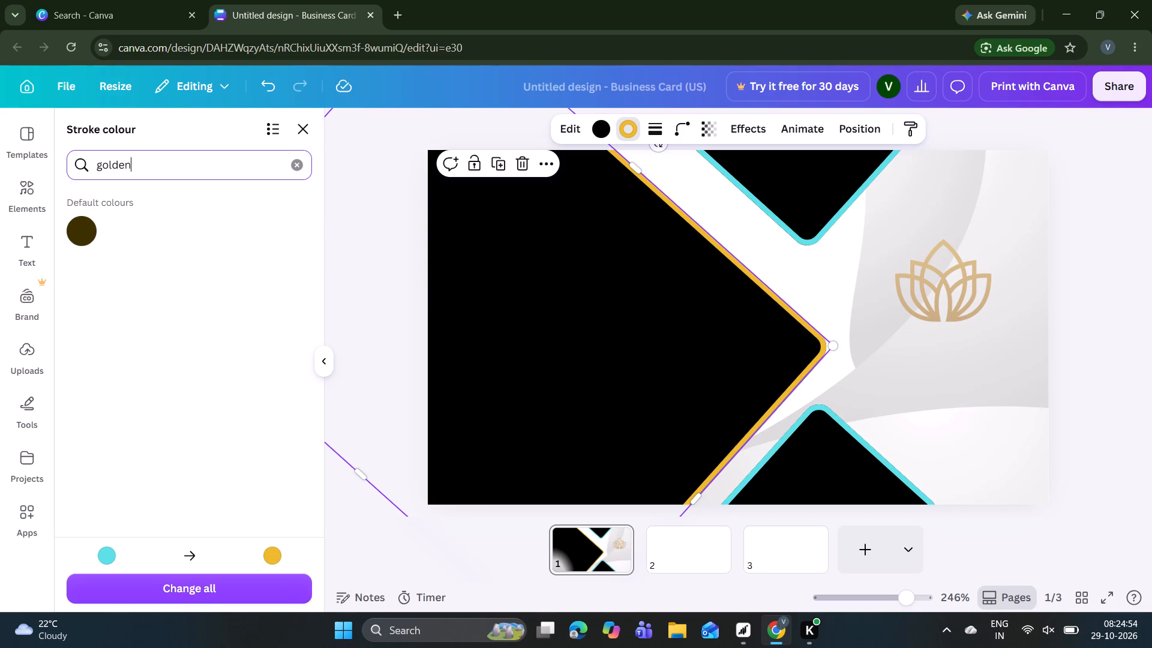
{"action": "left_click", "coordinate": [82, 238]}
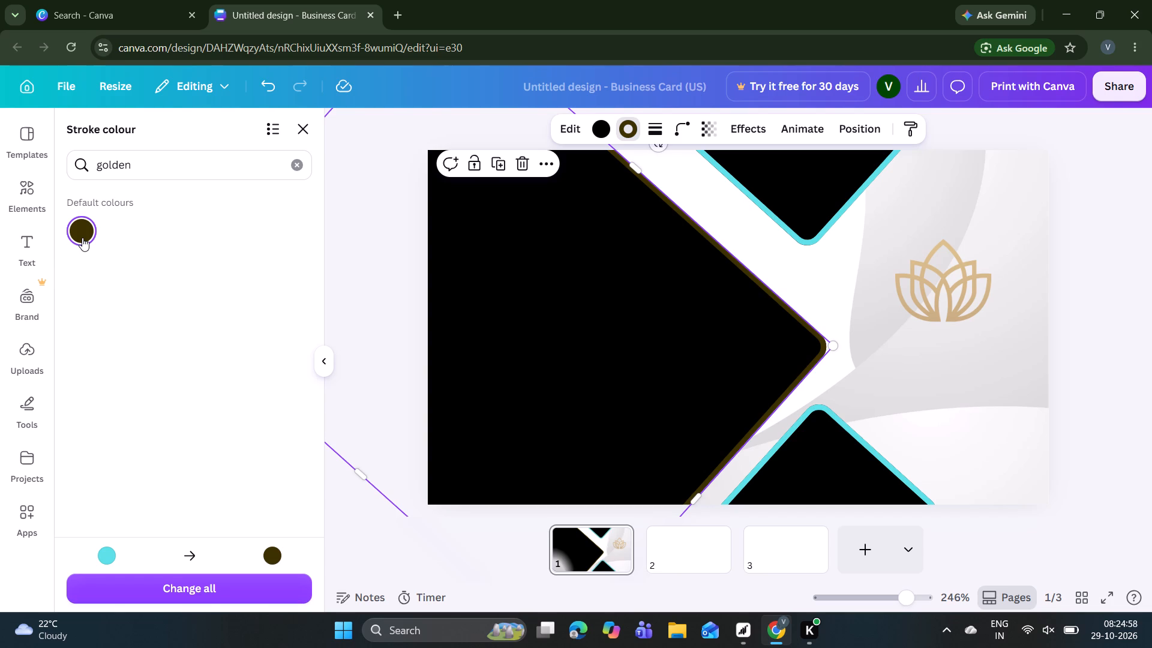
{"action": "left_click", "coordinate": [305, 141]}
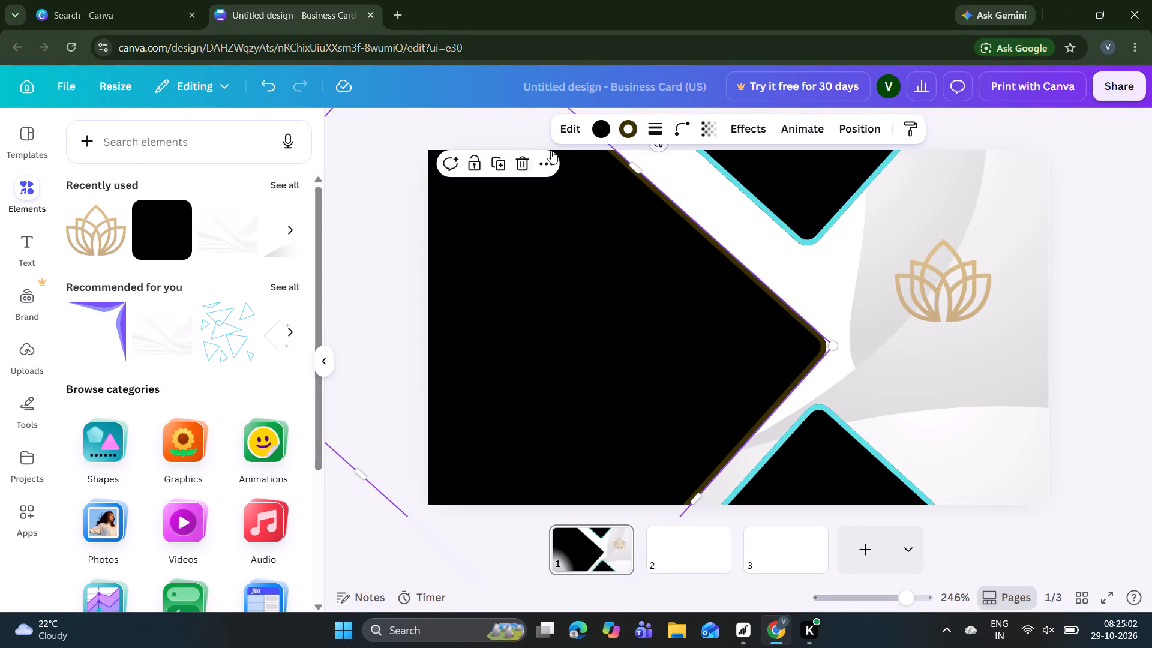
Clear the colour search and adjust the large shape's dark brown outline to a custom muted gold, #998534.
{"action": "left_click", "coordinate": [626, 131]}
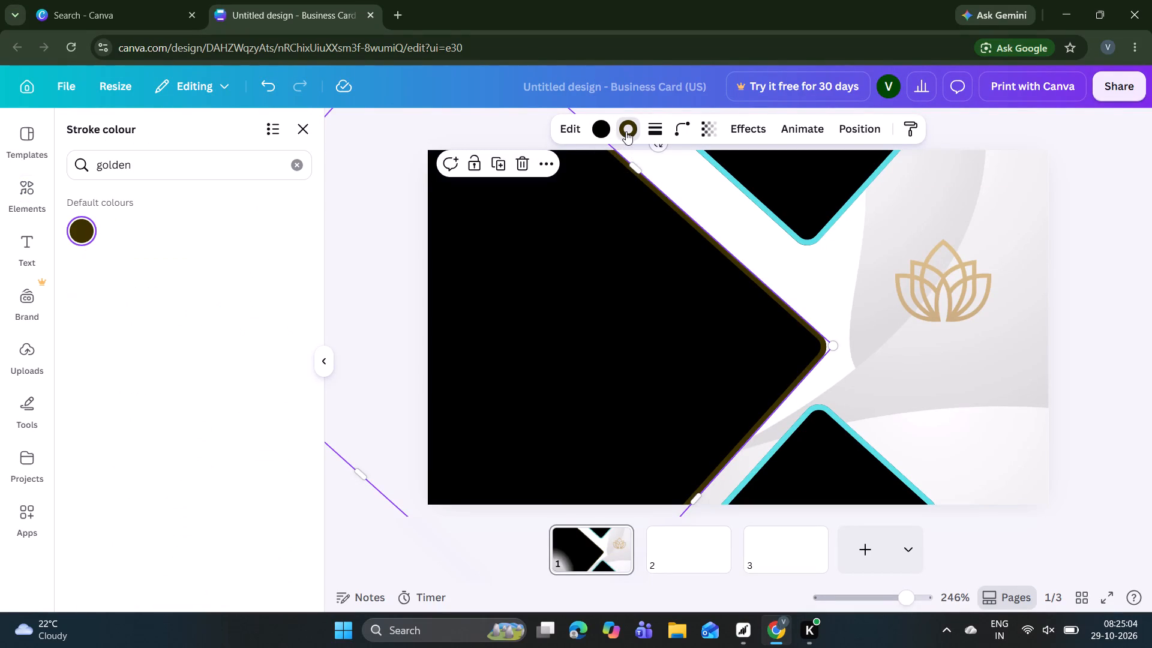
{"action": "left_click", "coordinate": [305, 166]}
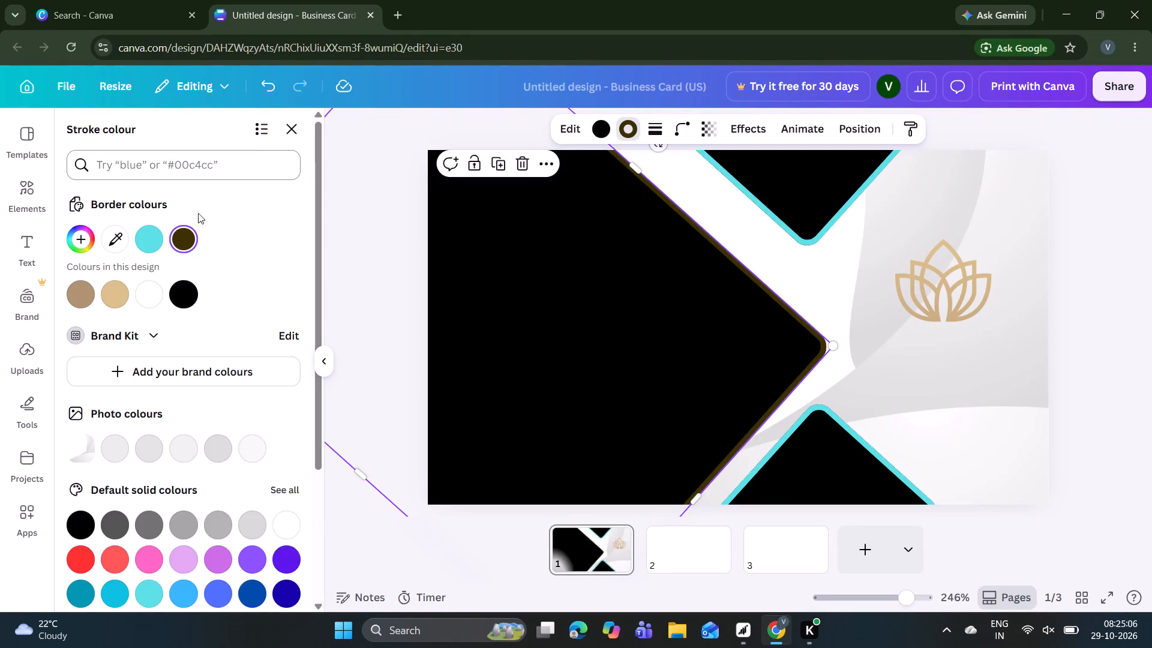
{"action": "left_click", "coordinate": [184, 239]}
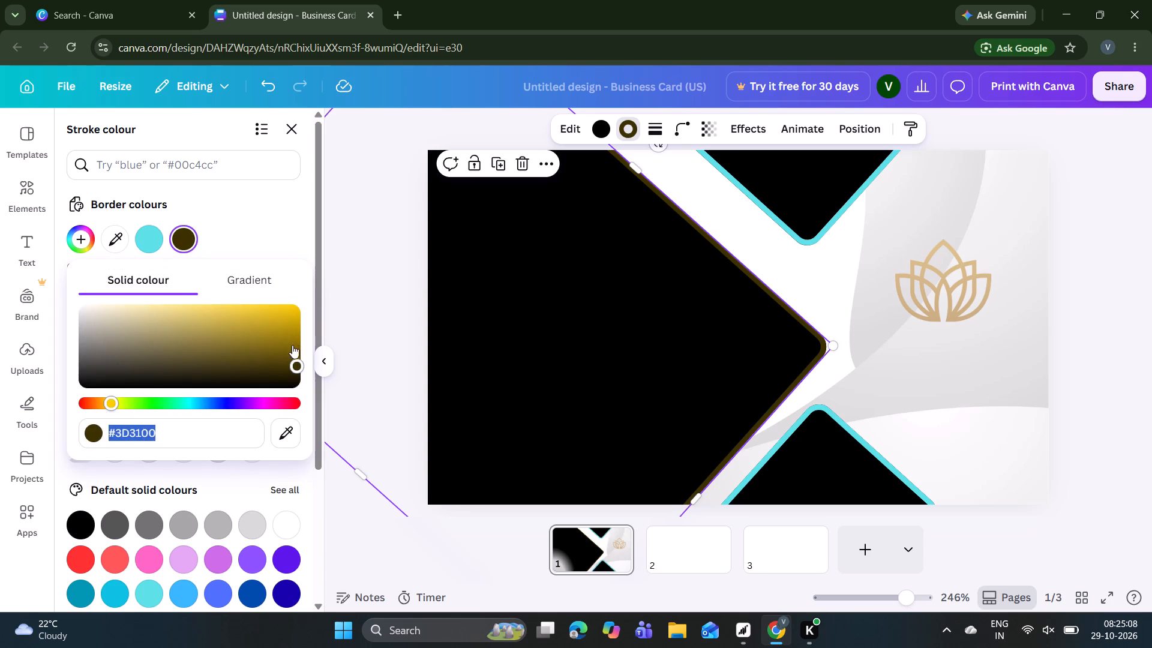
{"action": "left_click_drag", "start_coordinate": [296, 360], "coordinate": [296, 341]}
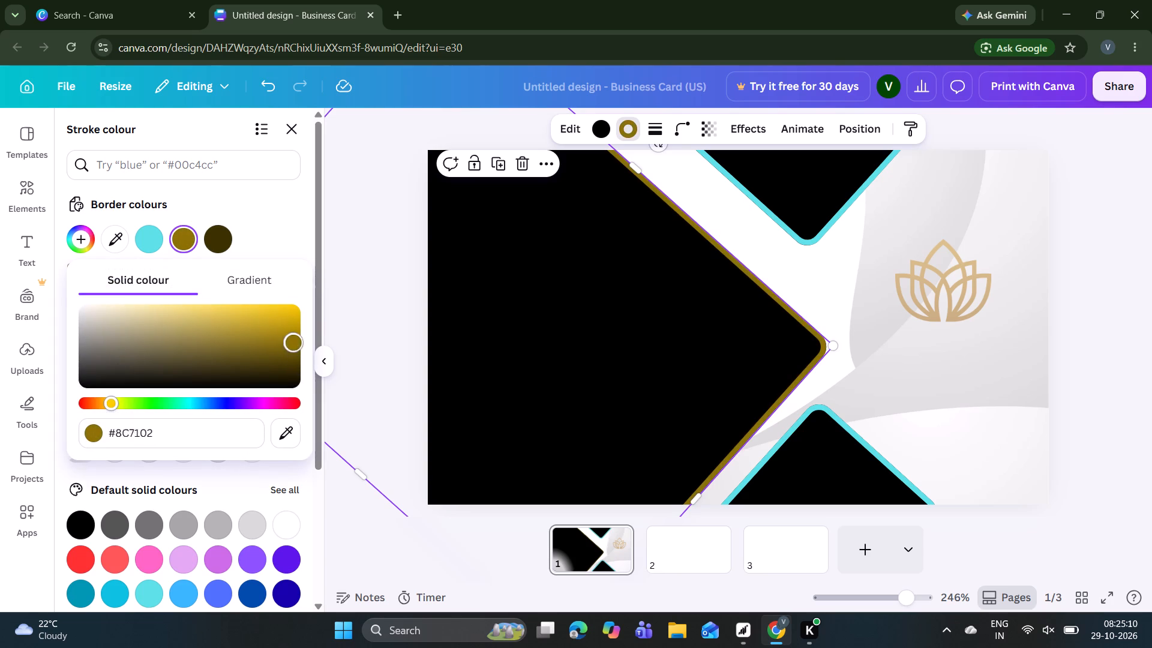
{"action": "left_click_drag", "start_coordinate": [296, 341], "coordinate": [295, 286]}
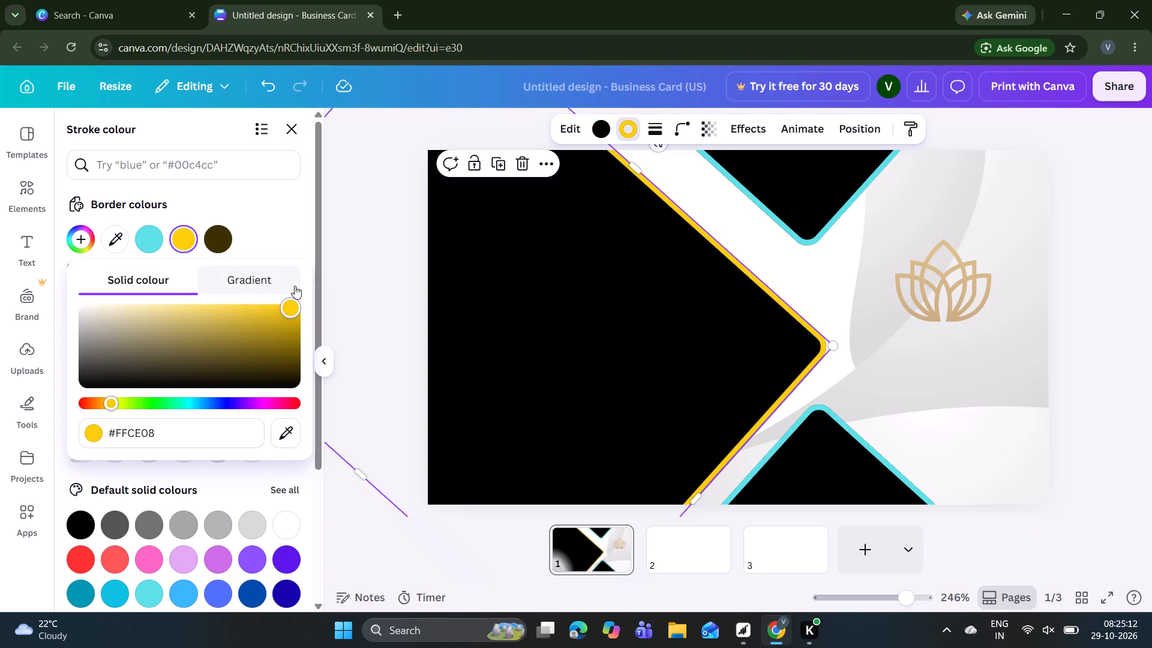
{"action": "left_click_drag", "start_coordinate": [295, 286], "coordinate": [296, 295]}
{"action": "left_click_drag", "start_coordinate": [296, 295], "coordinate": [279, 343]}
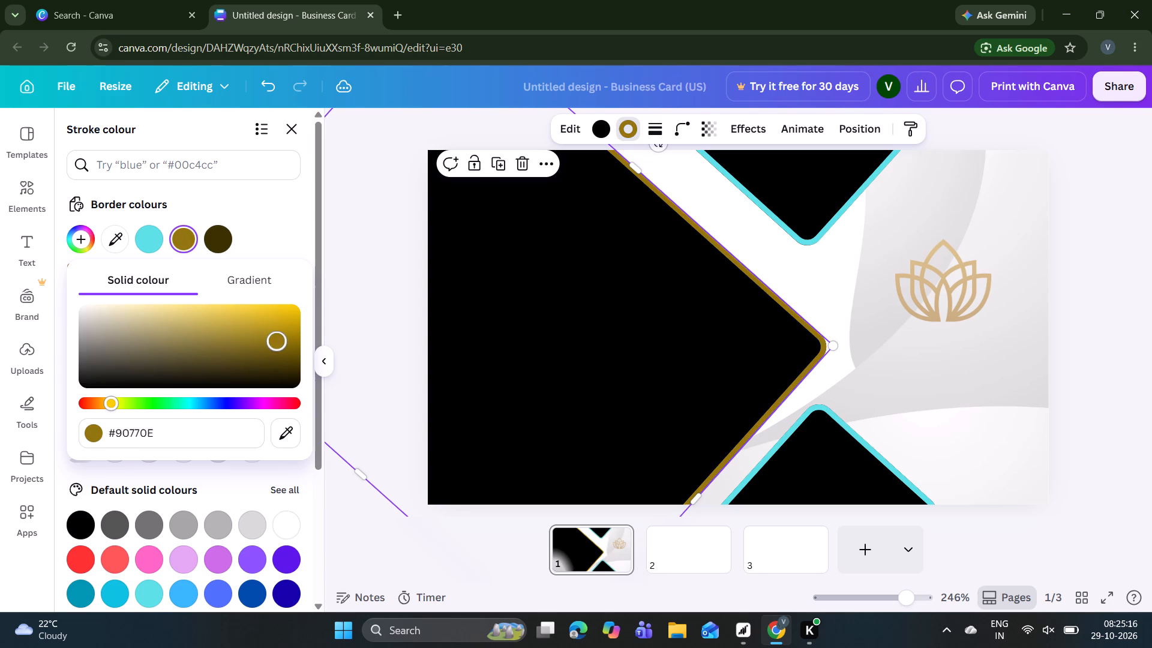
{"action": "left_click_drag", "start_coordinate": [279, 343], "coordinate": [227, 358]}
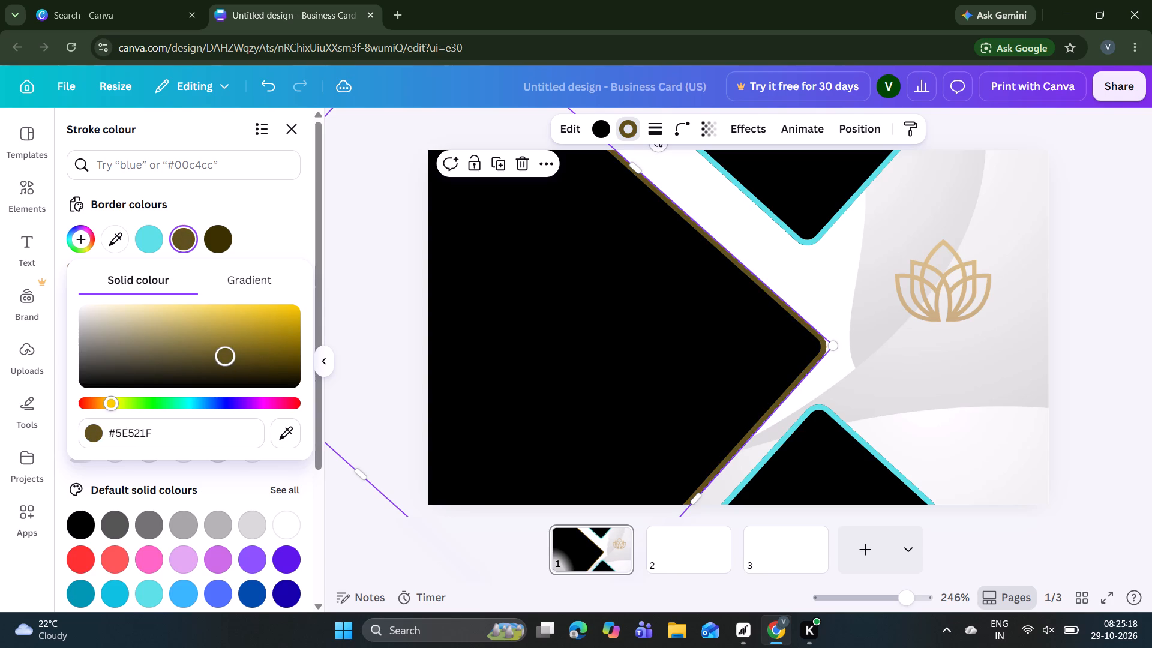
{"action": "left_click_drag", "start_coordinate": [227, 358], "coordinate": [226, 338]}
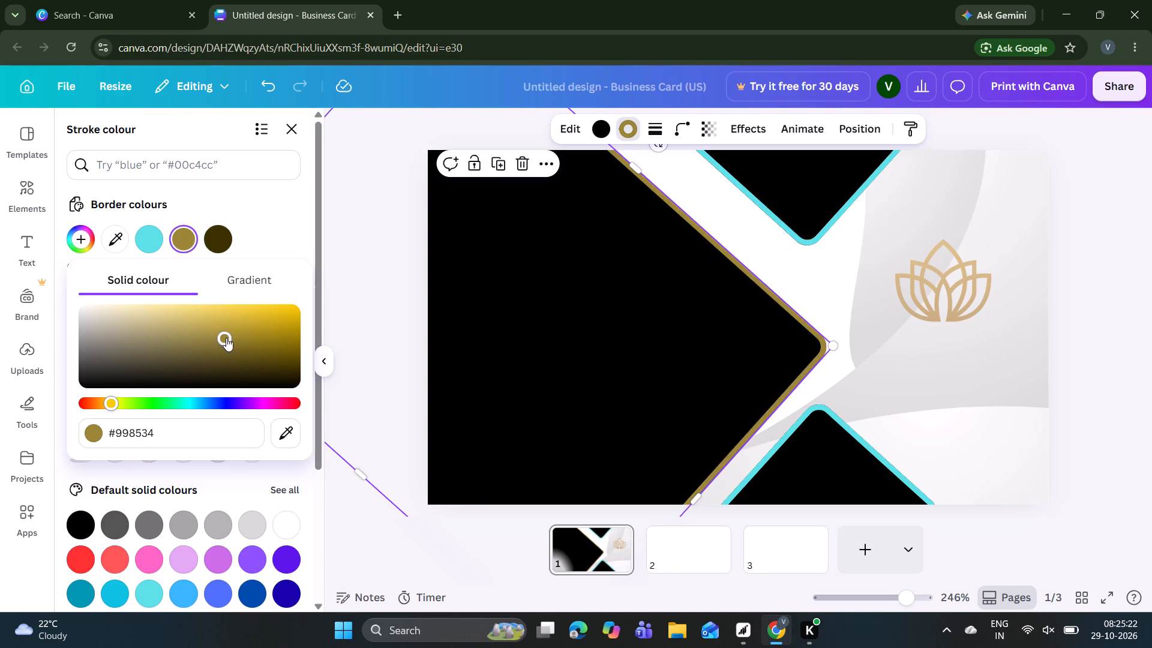
Shift the hue and brightness of the large shape's outline colour to a vivid yellow, #FFE500.
{"action": "left_click_drag", "start_coordinate": [111, 409], "coordinate": [112, 404]}
{"action": "left_click_drag", "start_coordinate": [112, 404], "coordinate": [117, 404]}
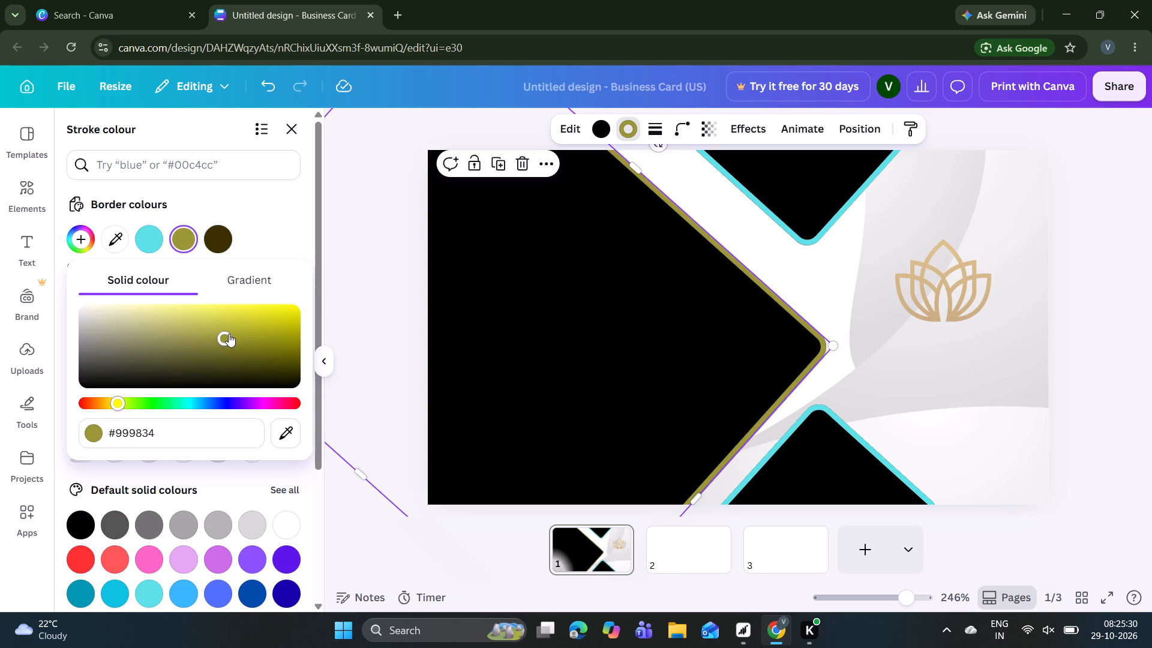
{"action": "left_click_drag", "start_coordinate": [229, 334], "coordinate": [291, 356]}
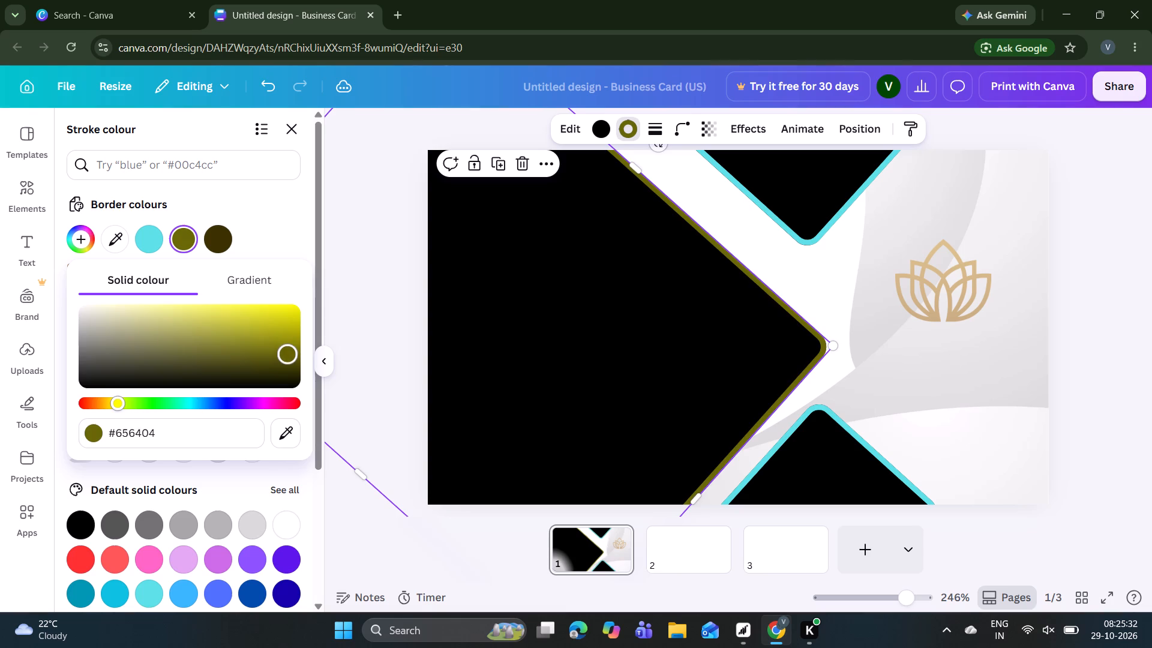
{"action": "left_click_drag", "start_coordinate": [291, 356], "coordinate": [306, 278]}
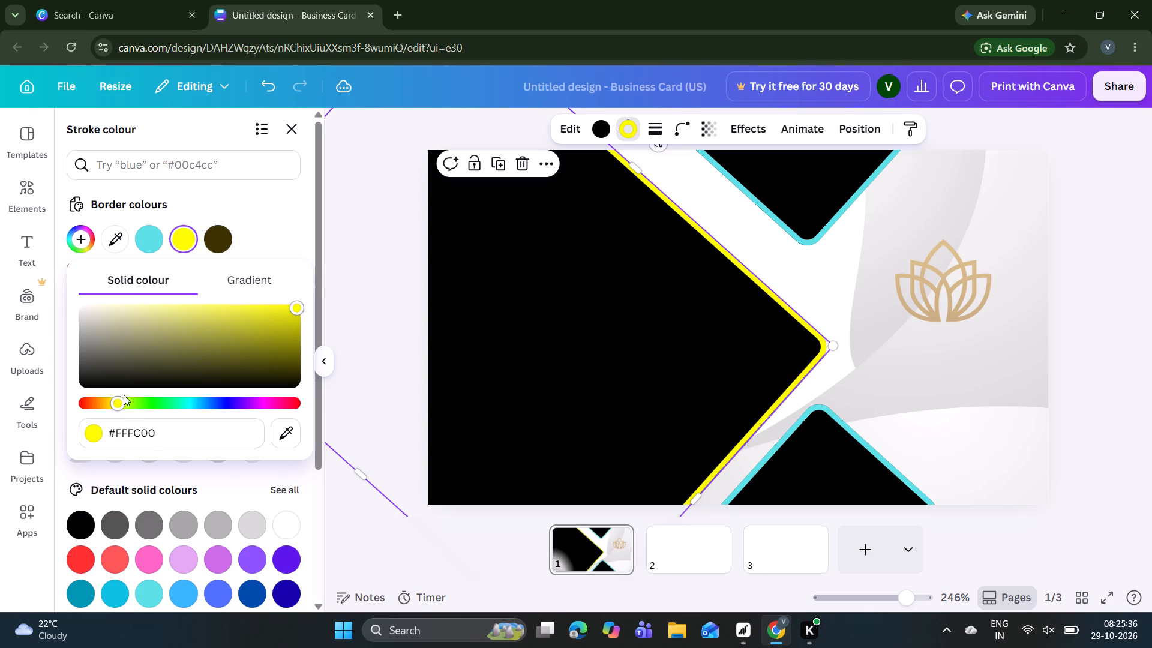
{"action": "left_click_drag", "start_coordinate": [121, 405], "coordinate": [124, 405]}
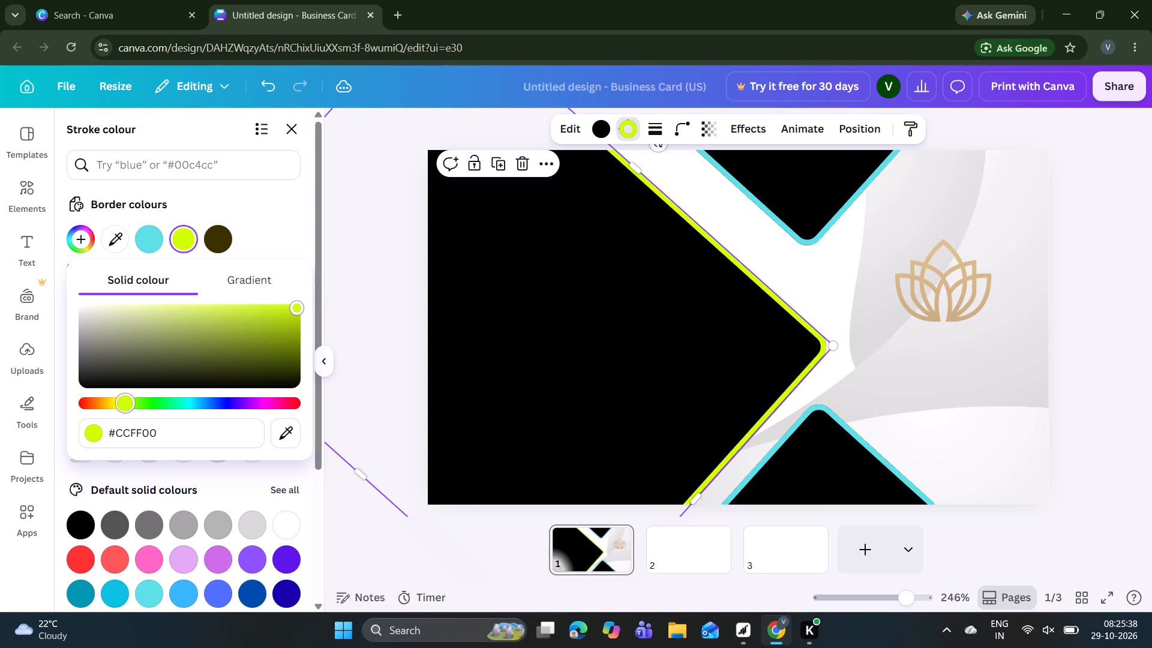
{"action": "left_click_drag", "start_coordinate": [124, 405], "coordinate": [113, 407]}
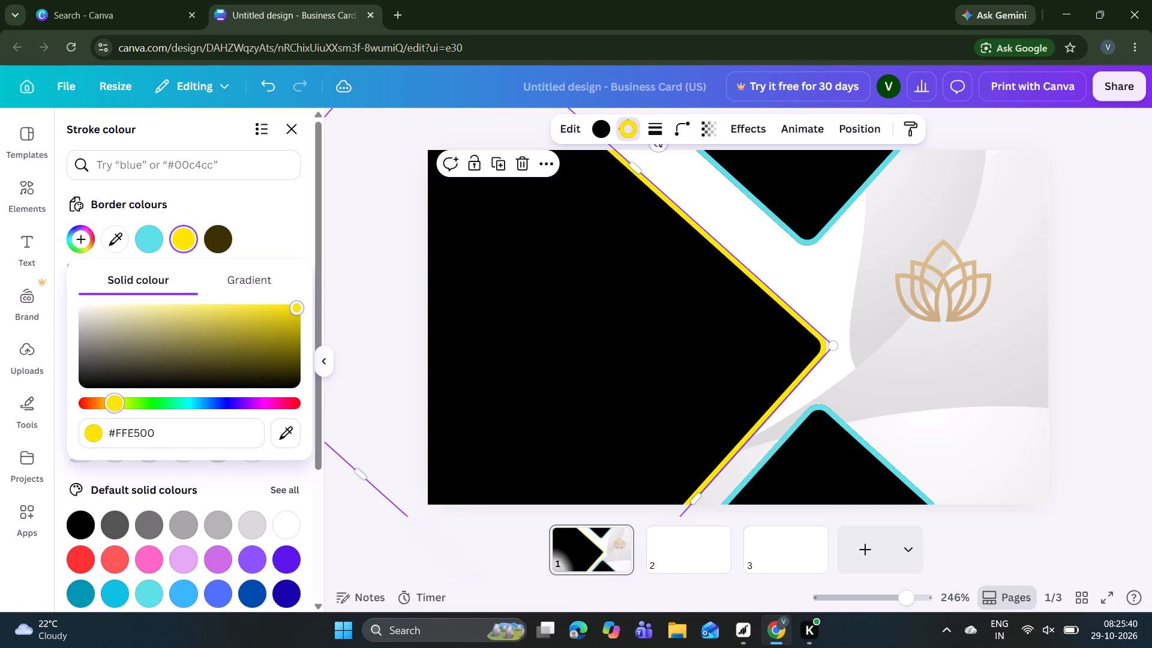
{"action": "left_click_drag", "start_coordinate": [113, 407], "coordinate": [112, 410]}
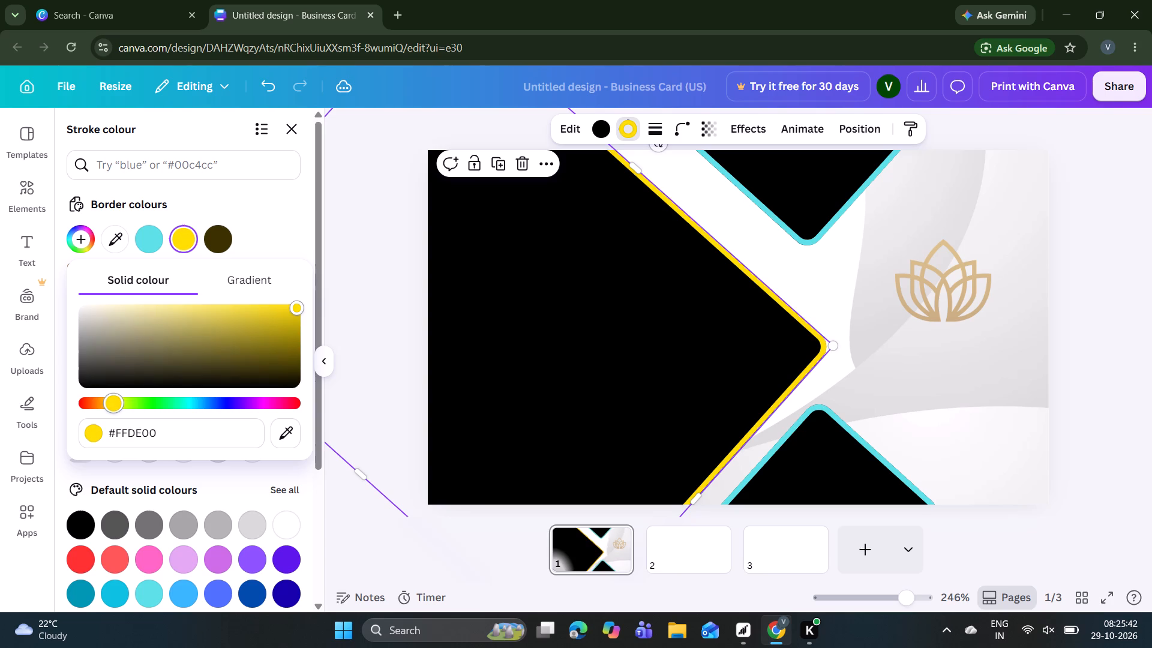
{"action": "left_click_drag", "start_coordinate": [112, 410], "coordinate": [114, 410]}
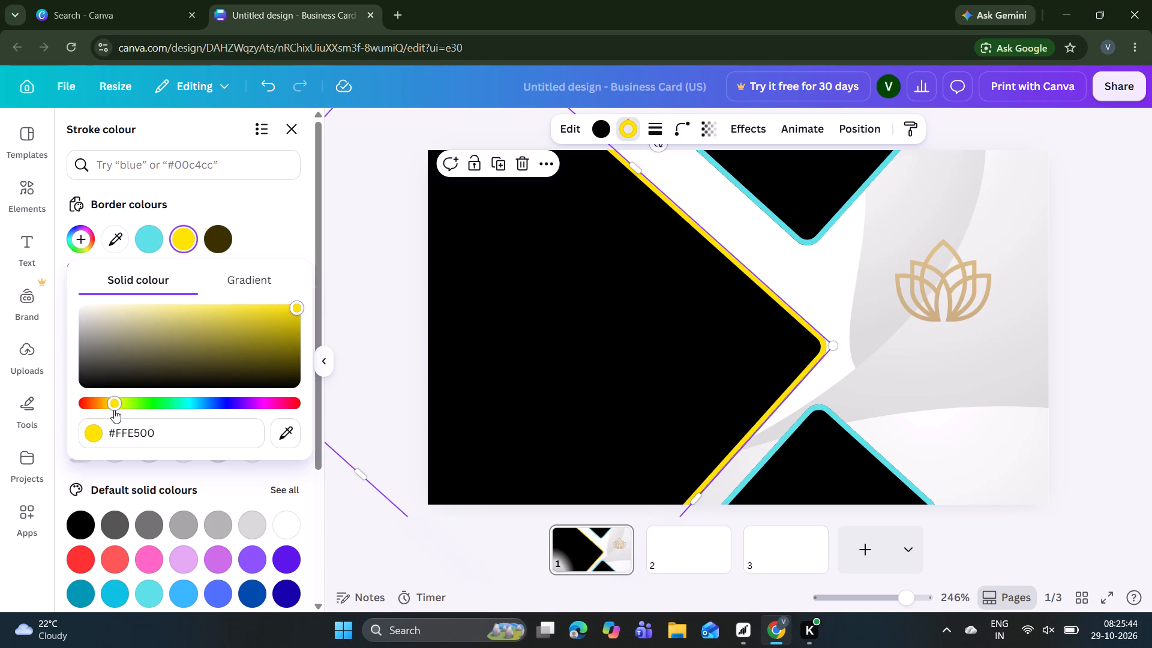
Keep the yellow hue and adjust the shade of the large shape's outline to a darker olive gold, #B2A107.
{"action": "left_click_drag", "start_coordinate": [299, 307], "coordinate": [224, 321]}
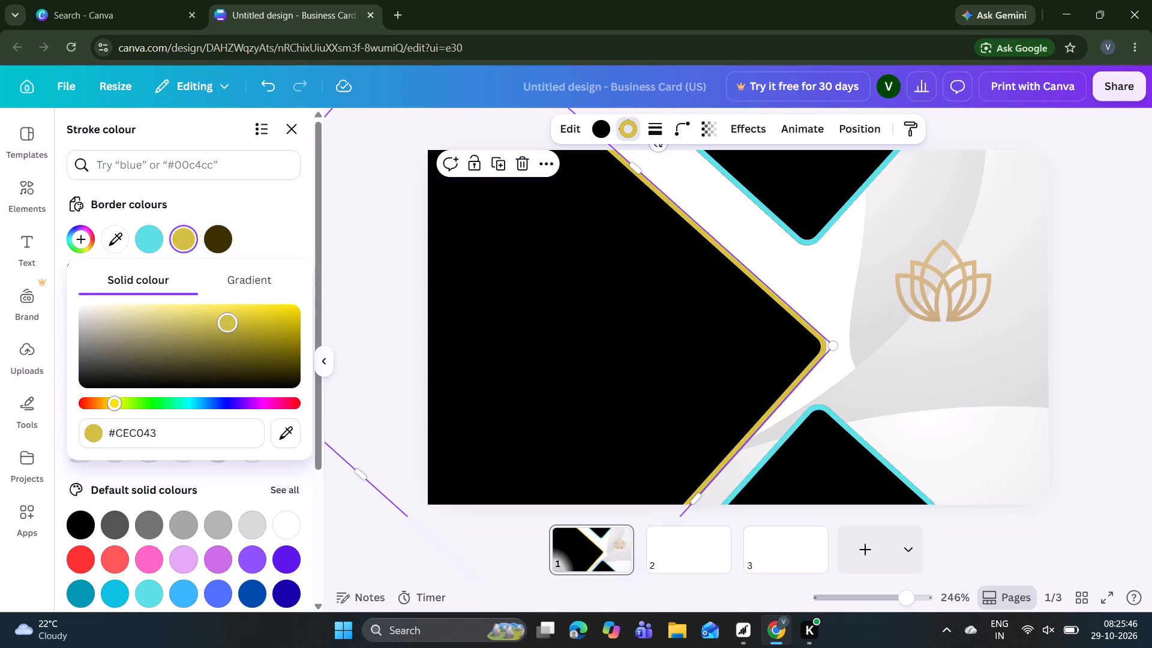
{"action": "left_click_drag", "start_coordinate": [224, 321], "coordinate": [163, 294]}
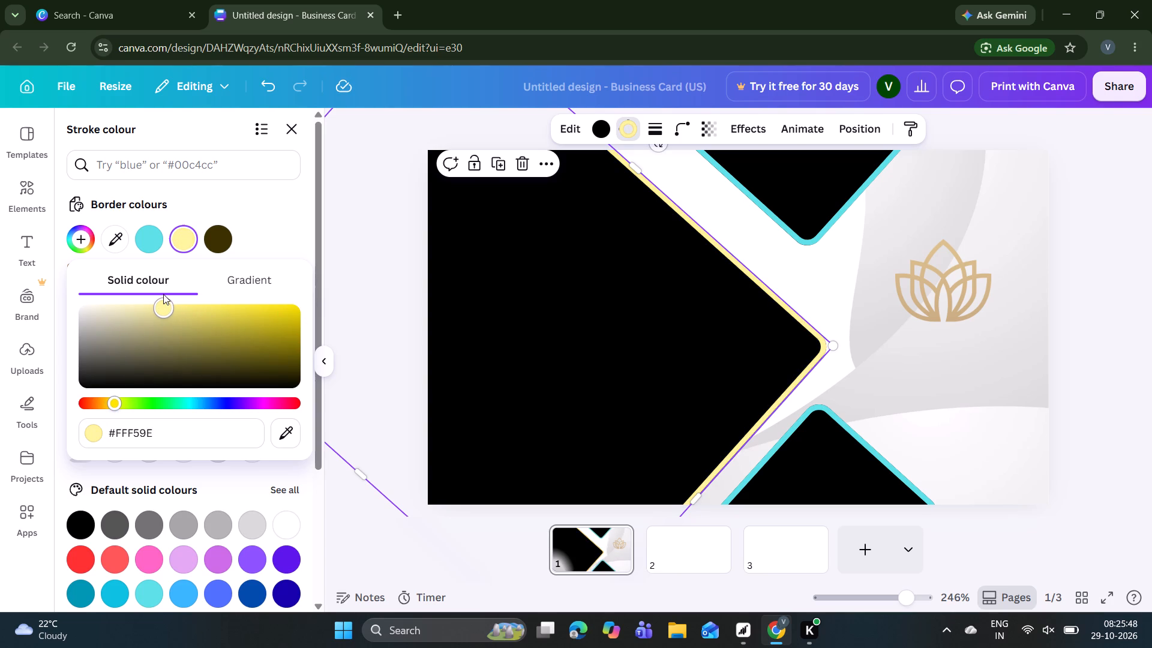
{"action": "left_click_drag", "start_coordinate": [163, 294], "coordinate": [210, 332]}
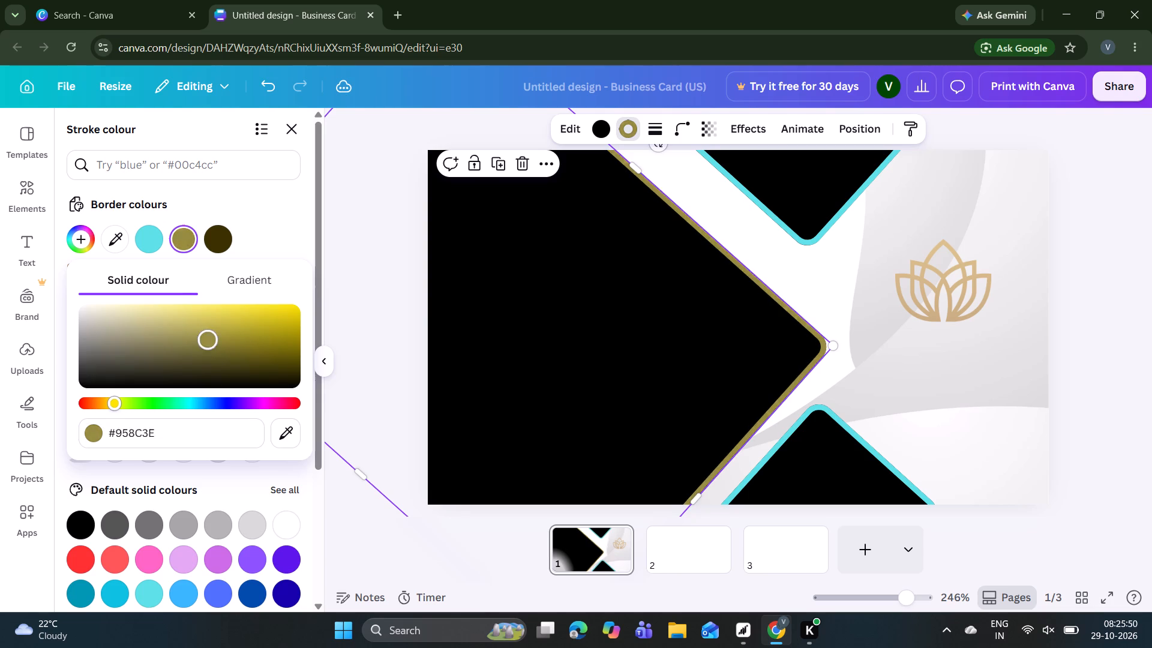
{"action": "left_click_drag", "start_coordinate": [210, 332], "coordinate": [230, 329]}
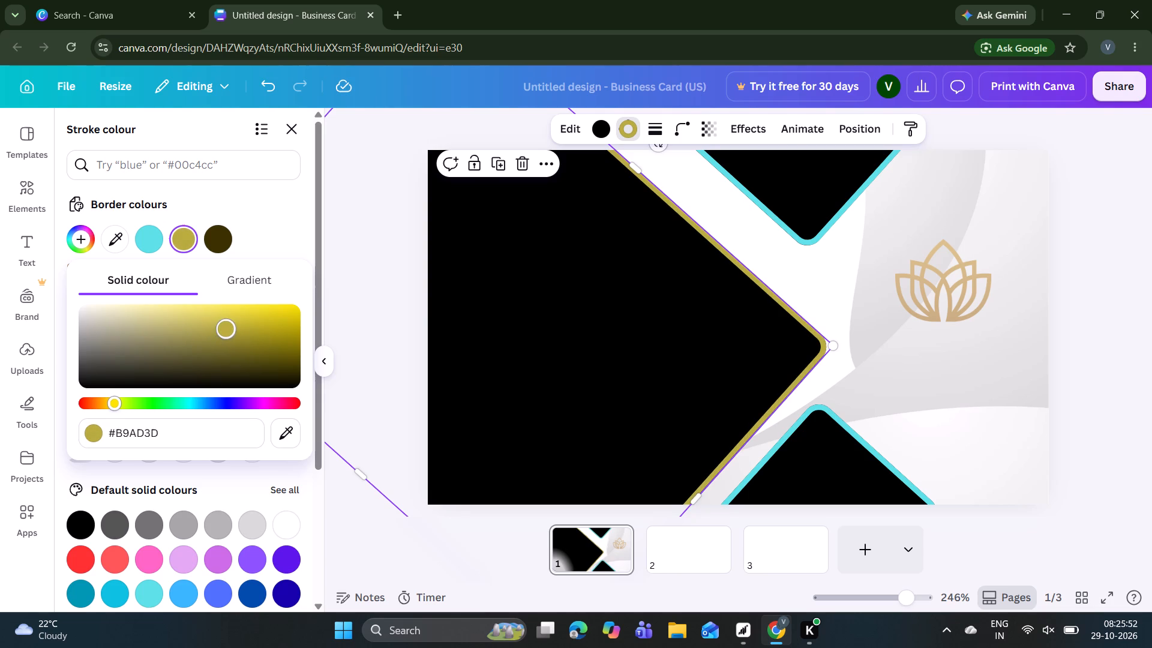
{"action": "left_click_drag", "start_coordinate": [230, 329], "coordinate": [263, 308]}
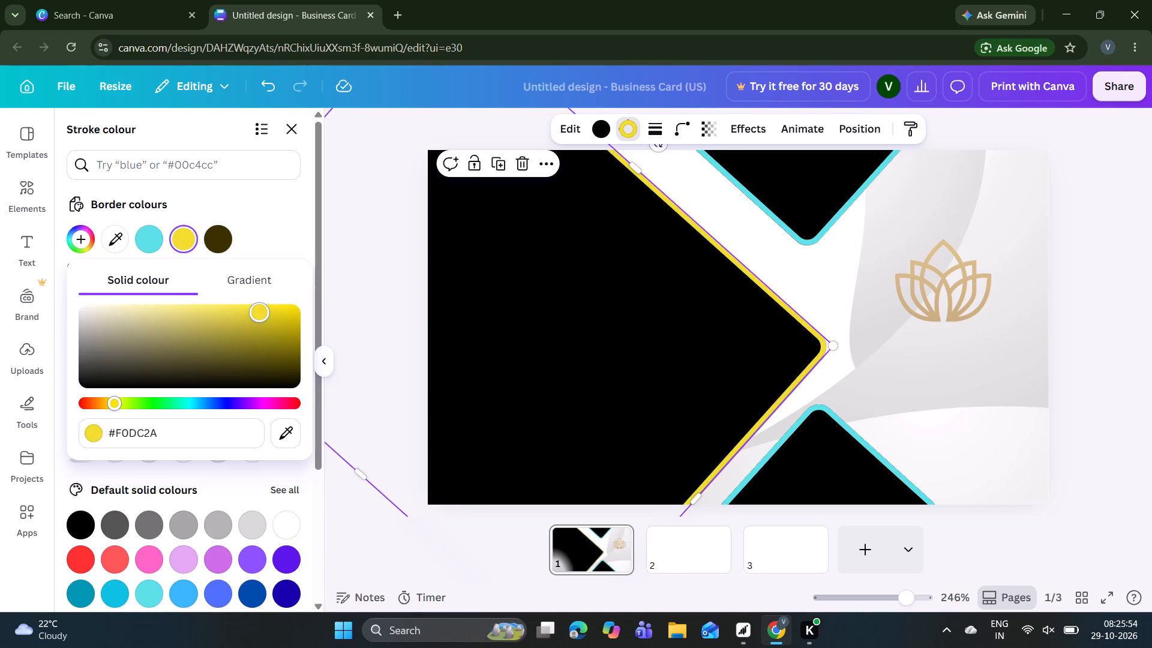
{"action": "left_click_drag", "start_coordinate": [263, 308], "coordinate": [288, 324]}
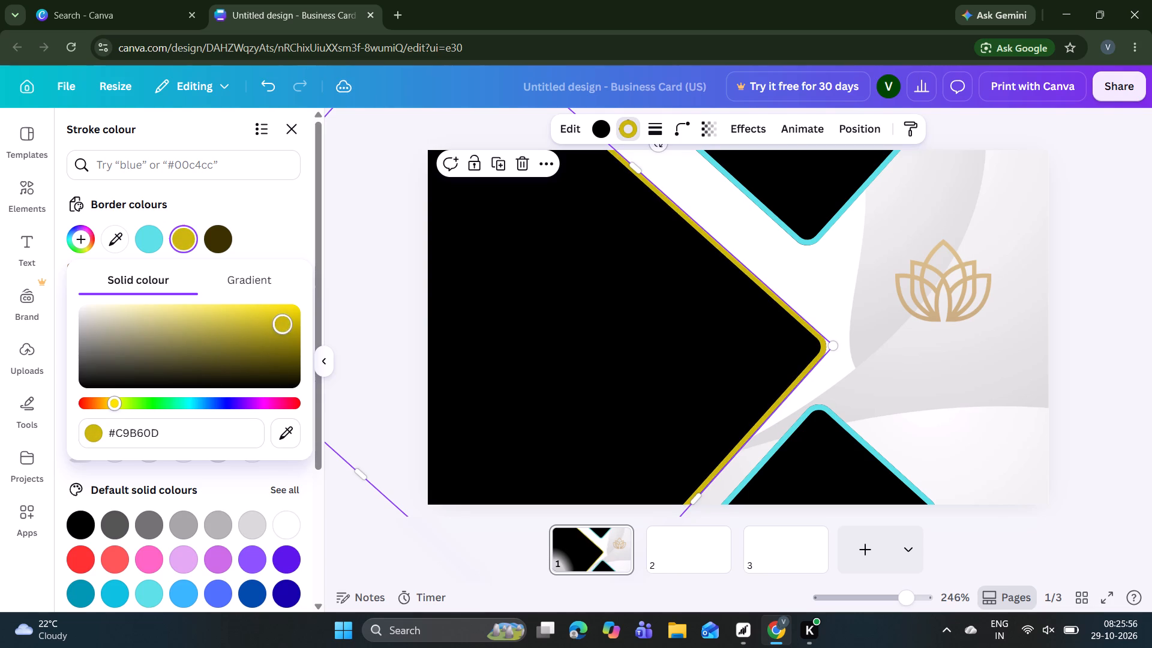
{"action": "left_click_drag", "start_coordinate": [288, 324], "coordinate": [293, 329]}
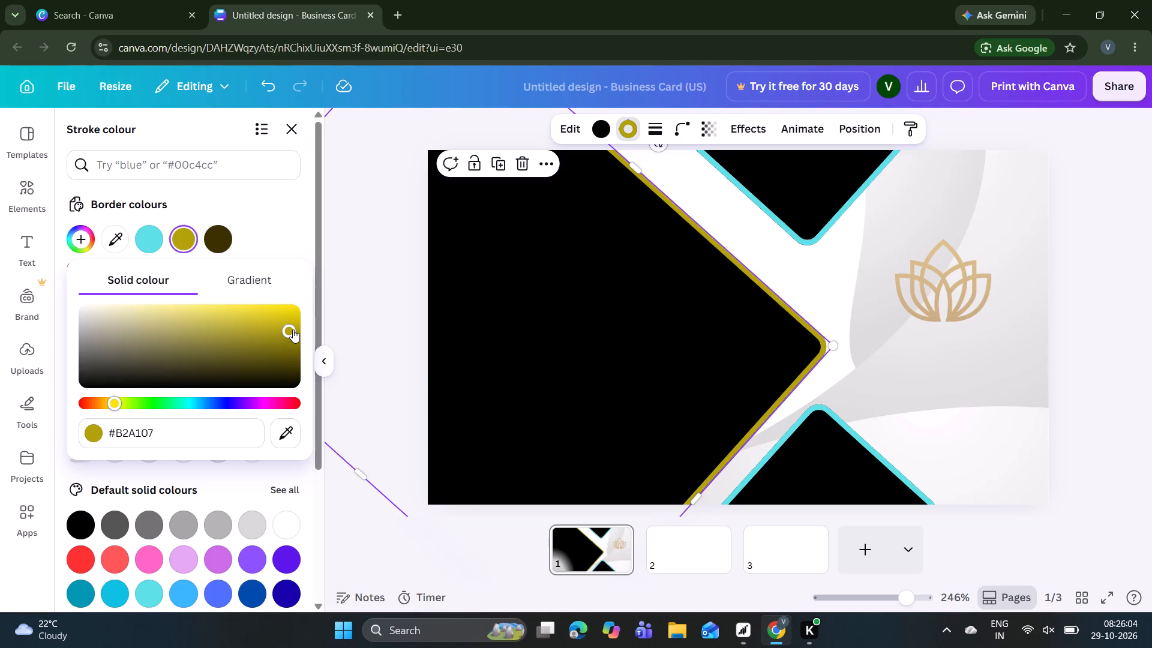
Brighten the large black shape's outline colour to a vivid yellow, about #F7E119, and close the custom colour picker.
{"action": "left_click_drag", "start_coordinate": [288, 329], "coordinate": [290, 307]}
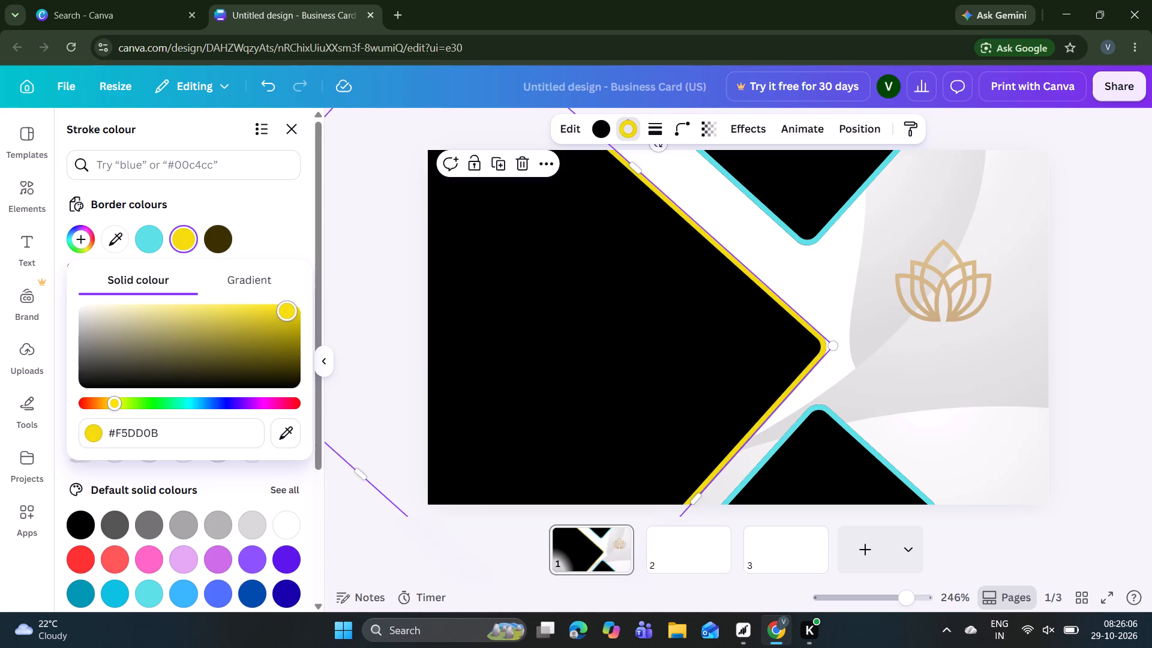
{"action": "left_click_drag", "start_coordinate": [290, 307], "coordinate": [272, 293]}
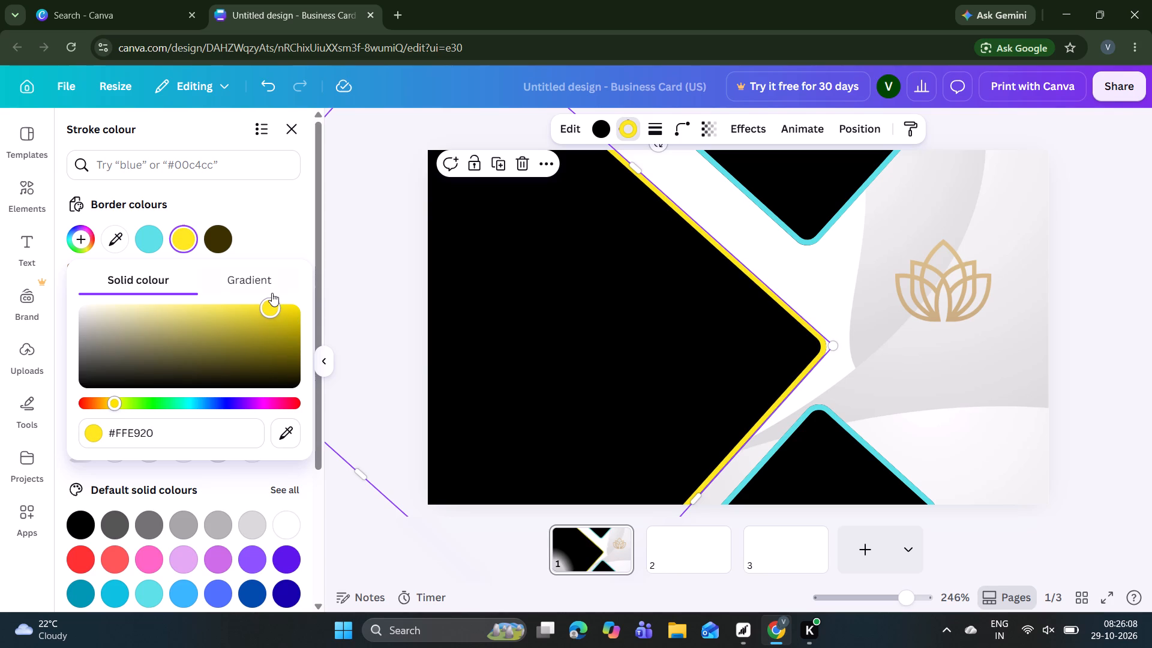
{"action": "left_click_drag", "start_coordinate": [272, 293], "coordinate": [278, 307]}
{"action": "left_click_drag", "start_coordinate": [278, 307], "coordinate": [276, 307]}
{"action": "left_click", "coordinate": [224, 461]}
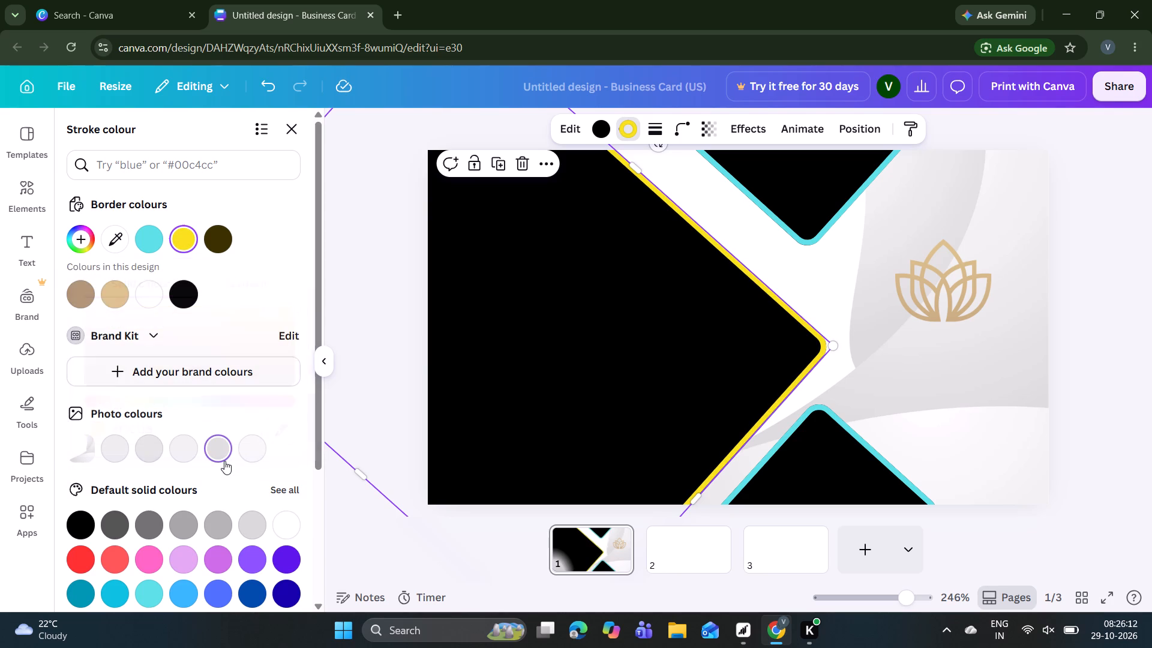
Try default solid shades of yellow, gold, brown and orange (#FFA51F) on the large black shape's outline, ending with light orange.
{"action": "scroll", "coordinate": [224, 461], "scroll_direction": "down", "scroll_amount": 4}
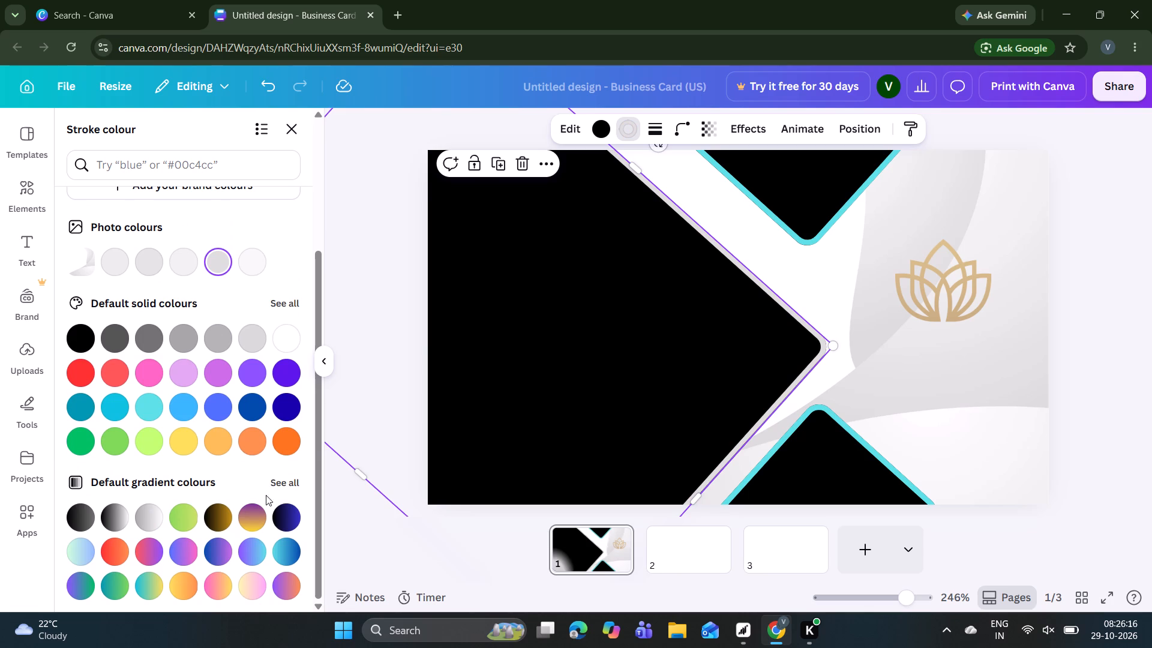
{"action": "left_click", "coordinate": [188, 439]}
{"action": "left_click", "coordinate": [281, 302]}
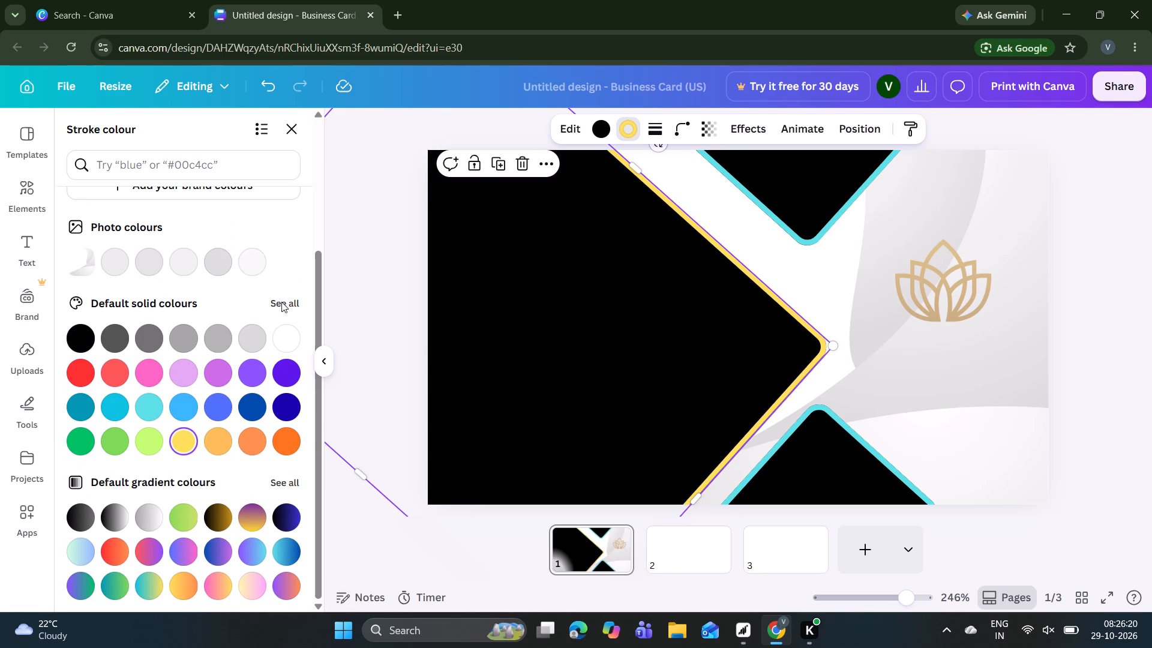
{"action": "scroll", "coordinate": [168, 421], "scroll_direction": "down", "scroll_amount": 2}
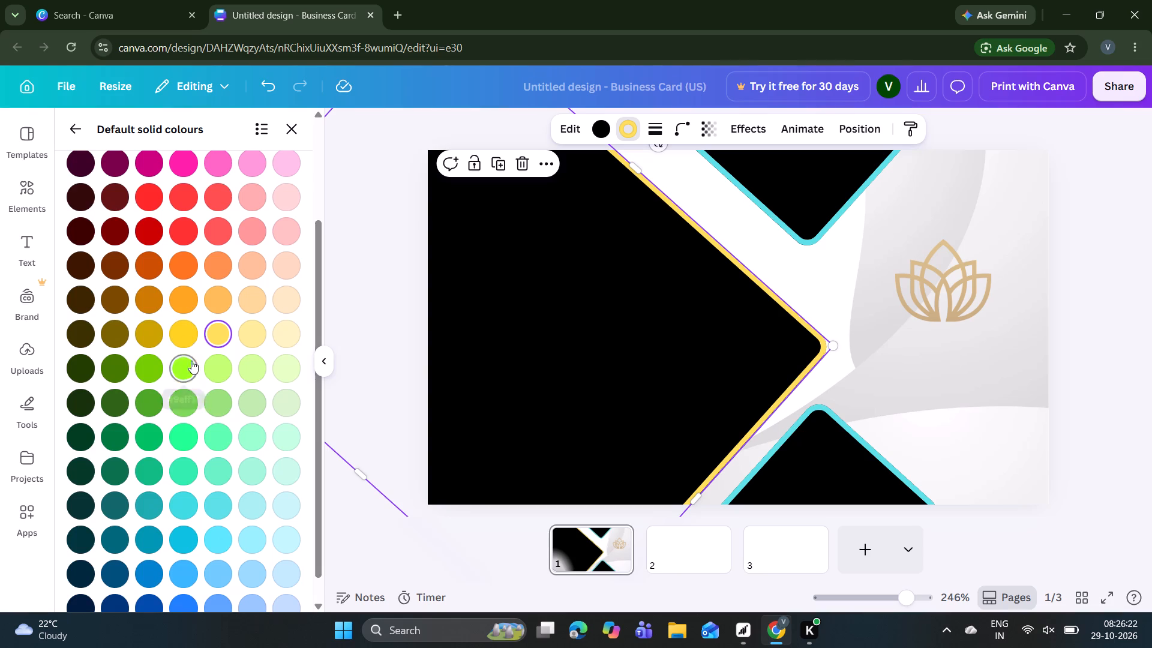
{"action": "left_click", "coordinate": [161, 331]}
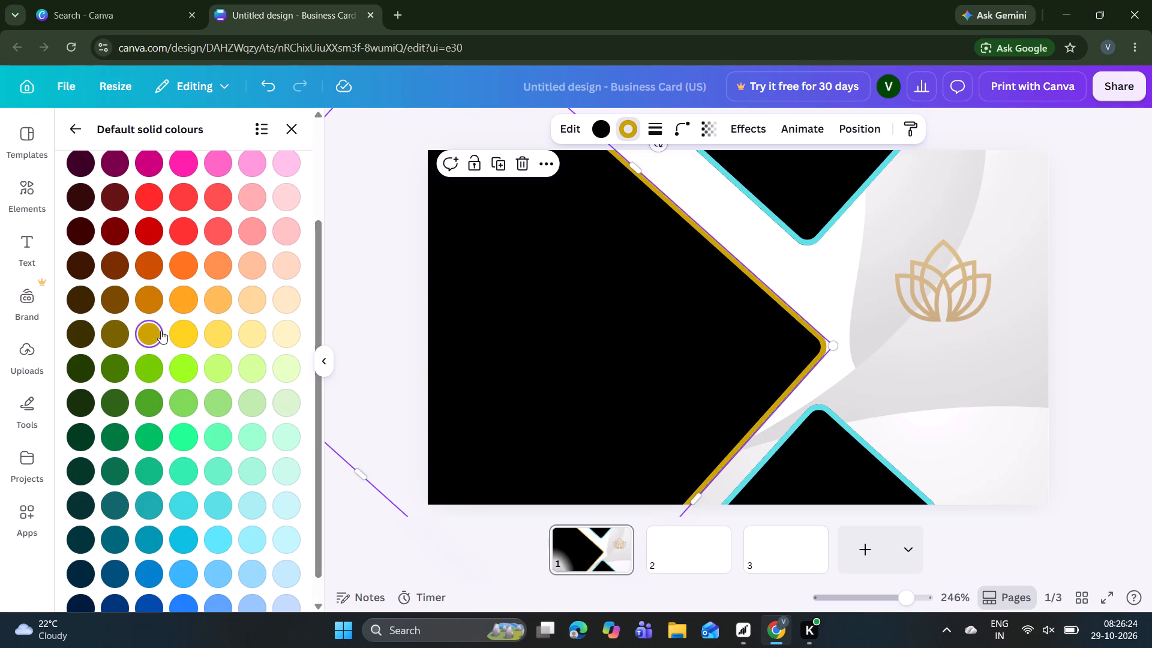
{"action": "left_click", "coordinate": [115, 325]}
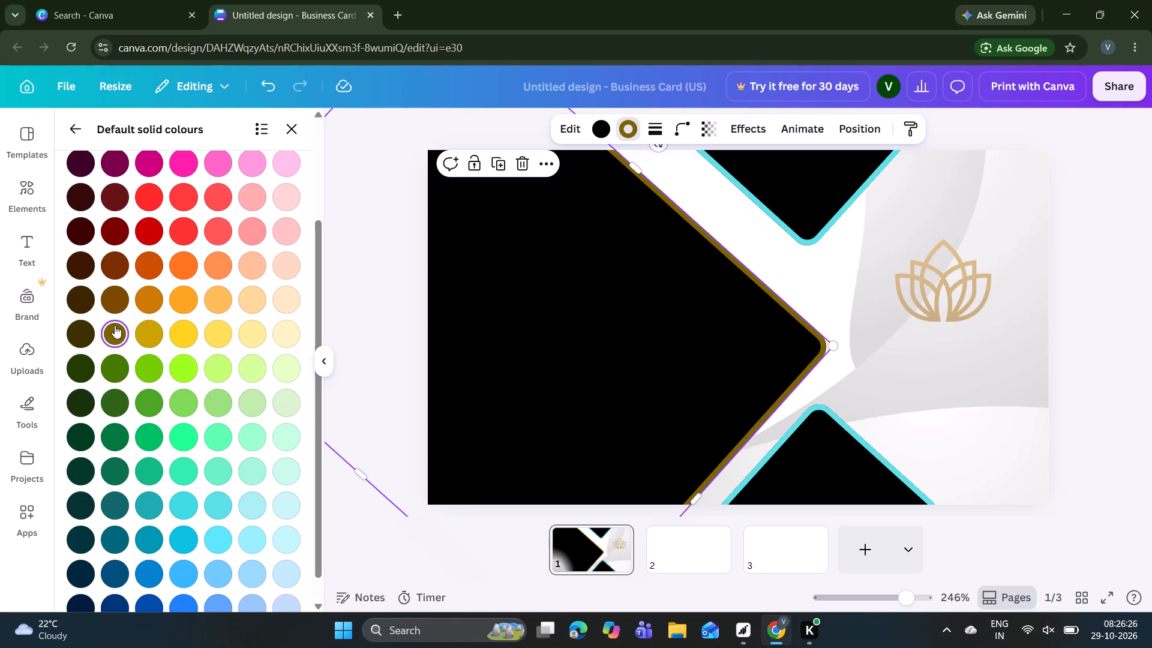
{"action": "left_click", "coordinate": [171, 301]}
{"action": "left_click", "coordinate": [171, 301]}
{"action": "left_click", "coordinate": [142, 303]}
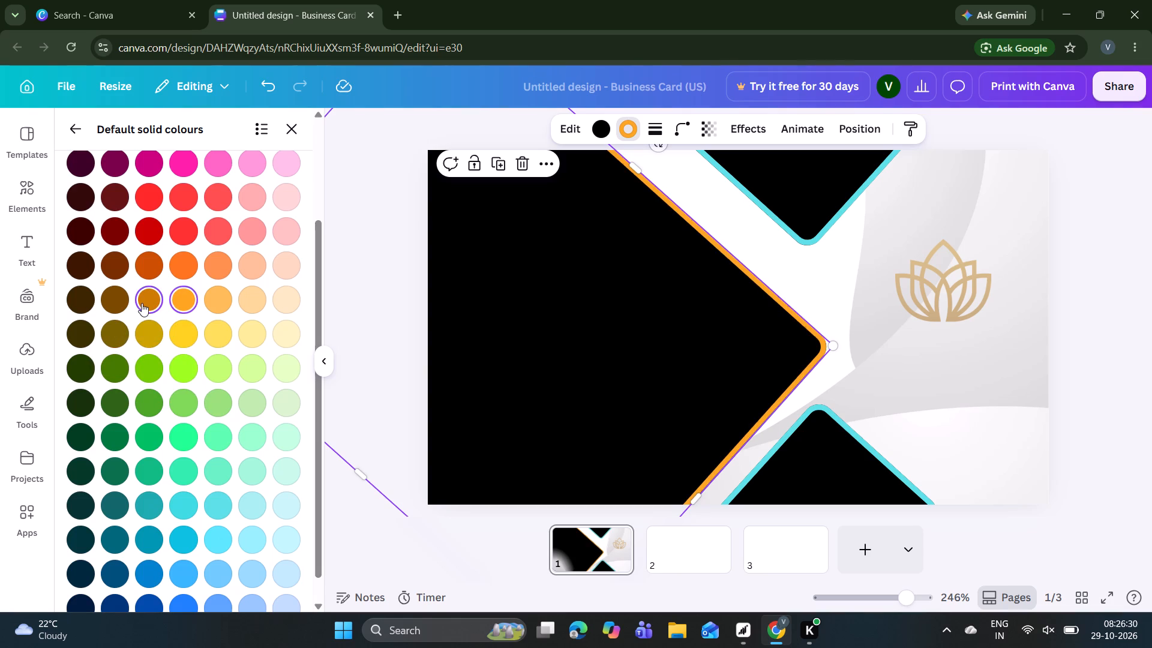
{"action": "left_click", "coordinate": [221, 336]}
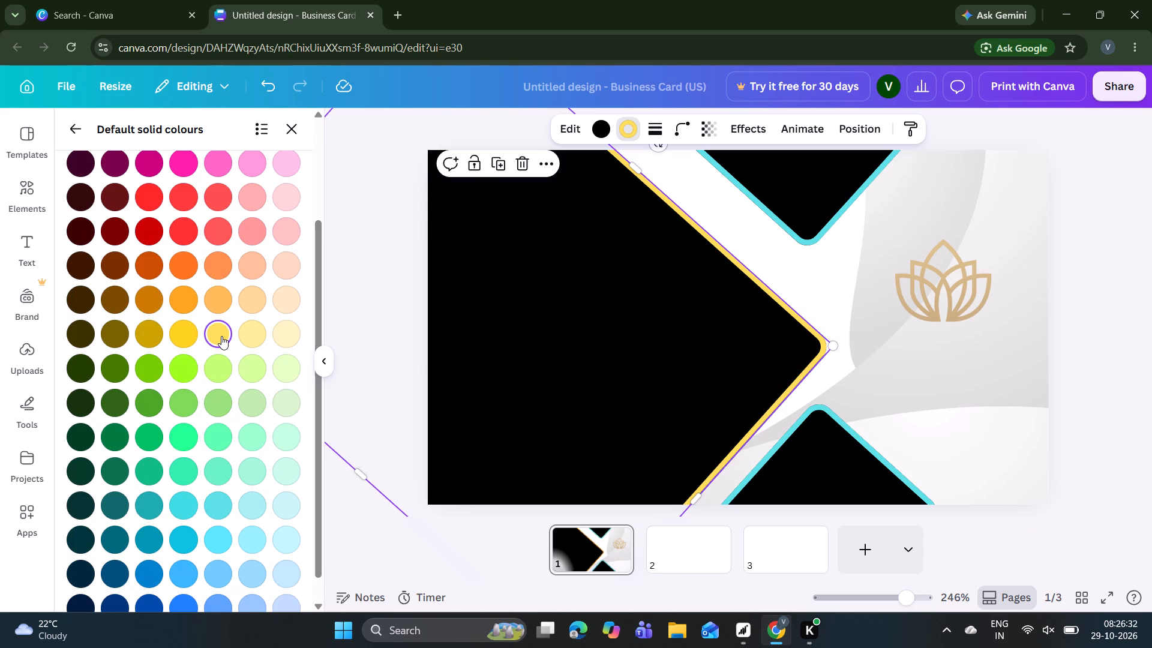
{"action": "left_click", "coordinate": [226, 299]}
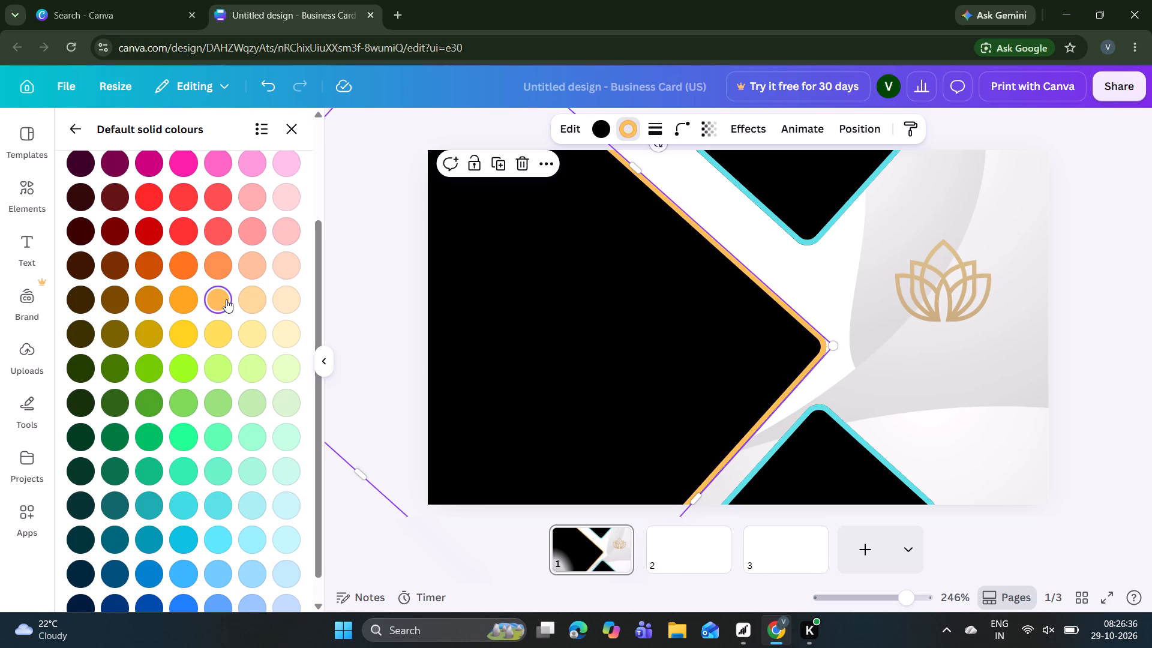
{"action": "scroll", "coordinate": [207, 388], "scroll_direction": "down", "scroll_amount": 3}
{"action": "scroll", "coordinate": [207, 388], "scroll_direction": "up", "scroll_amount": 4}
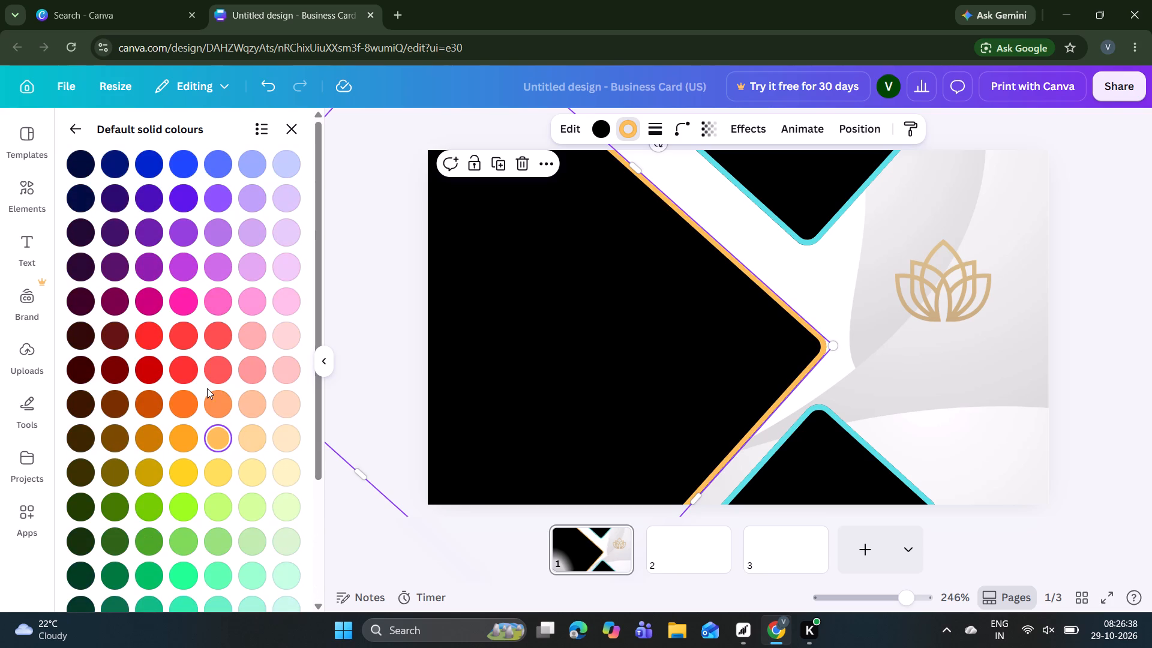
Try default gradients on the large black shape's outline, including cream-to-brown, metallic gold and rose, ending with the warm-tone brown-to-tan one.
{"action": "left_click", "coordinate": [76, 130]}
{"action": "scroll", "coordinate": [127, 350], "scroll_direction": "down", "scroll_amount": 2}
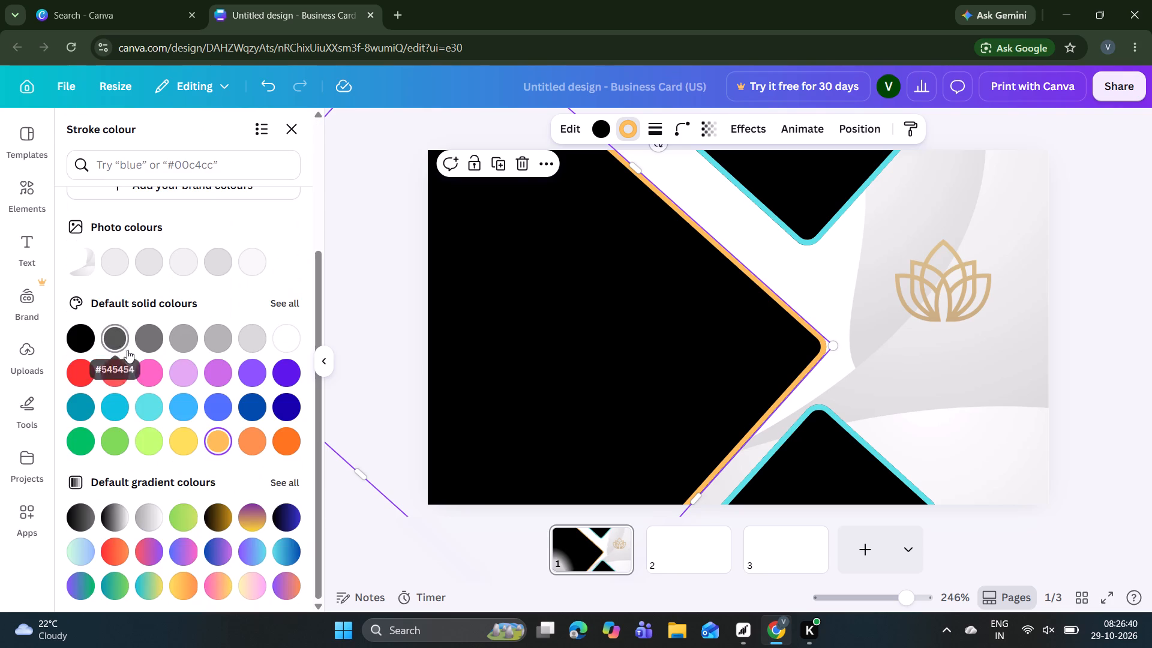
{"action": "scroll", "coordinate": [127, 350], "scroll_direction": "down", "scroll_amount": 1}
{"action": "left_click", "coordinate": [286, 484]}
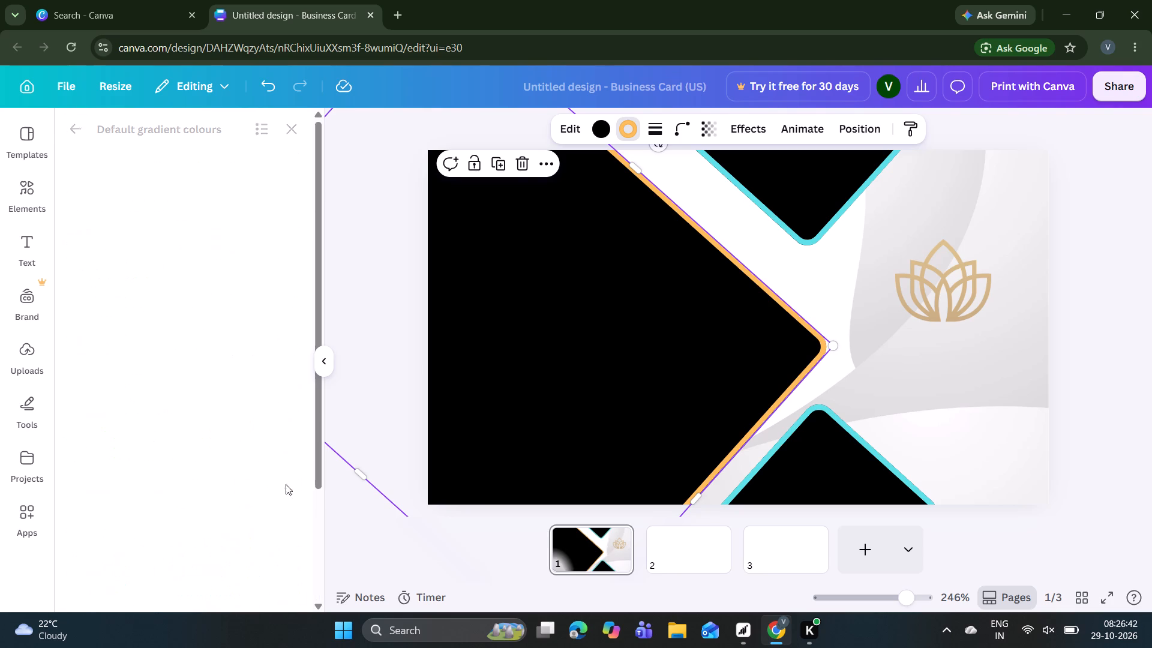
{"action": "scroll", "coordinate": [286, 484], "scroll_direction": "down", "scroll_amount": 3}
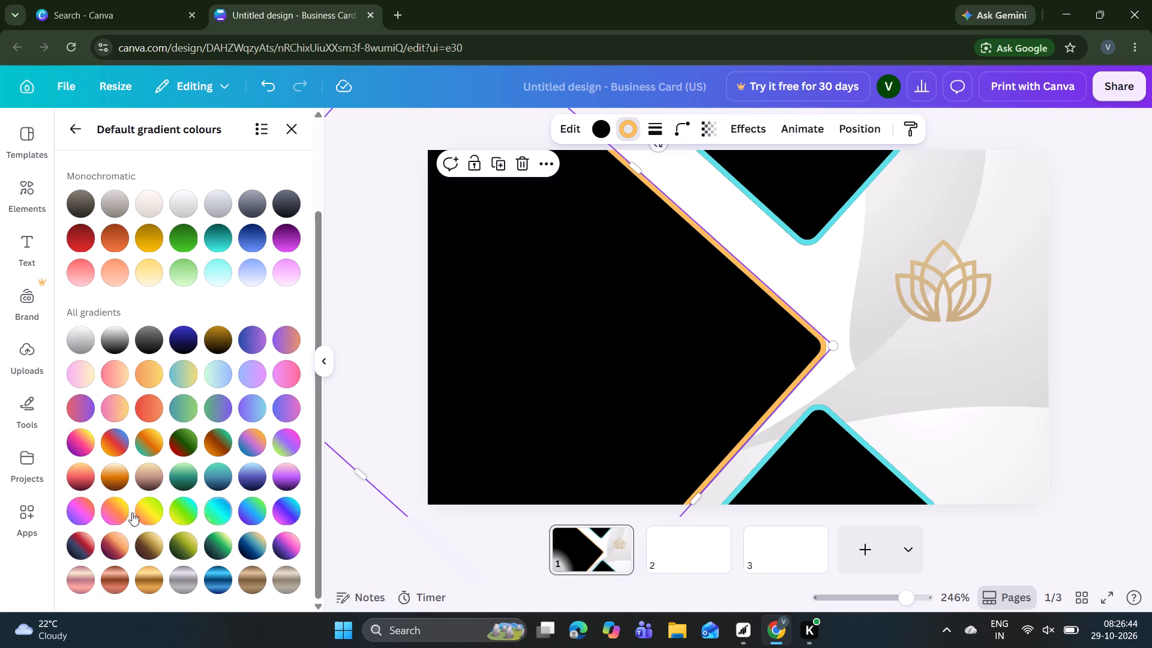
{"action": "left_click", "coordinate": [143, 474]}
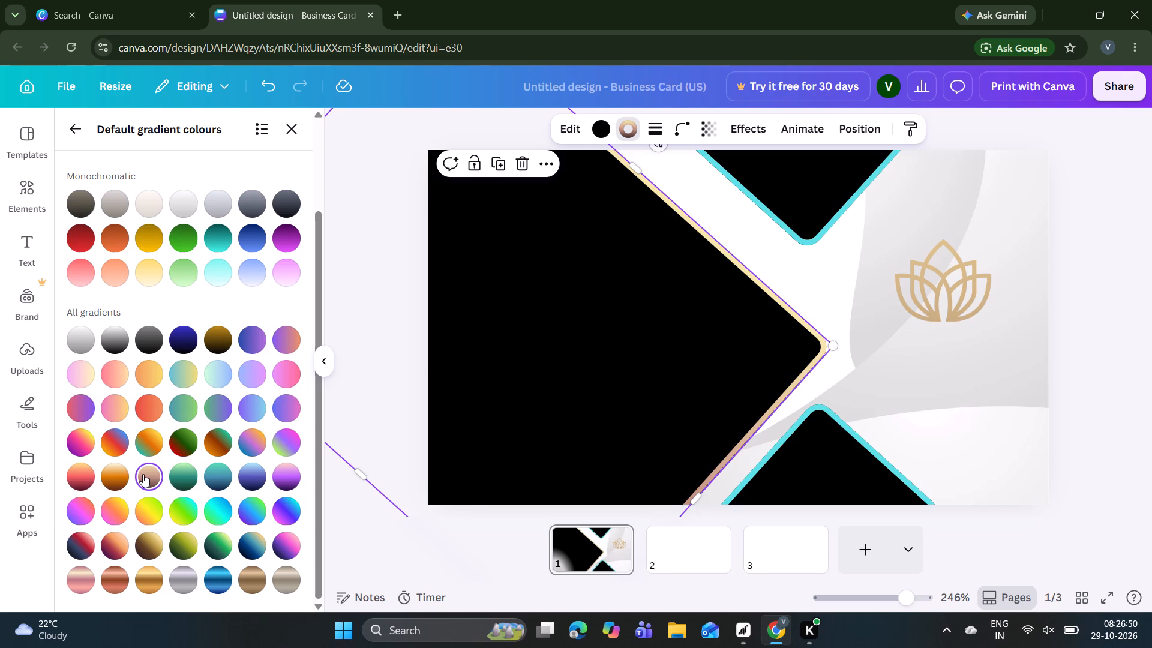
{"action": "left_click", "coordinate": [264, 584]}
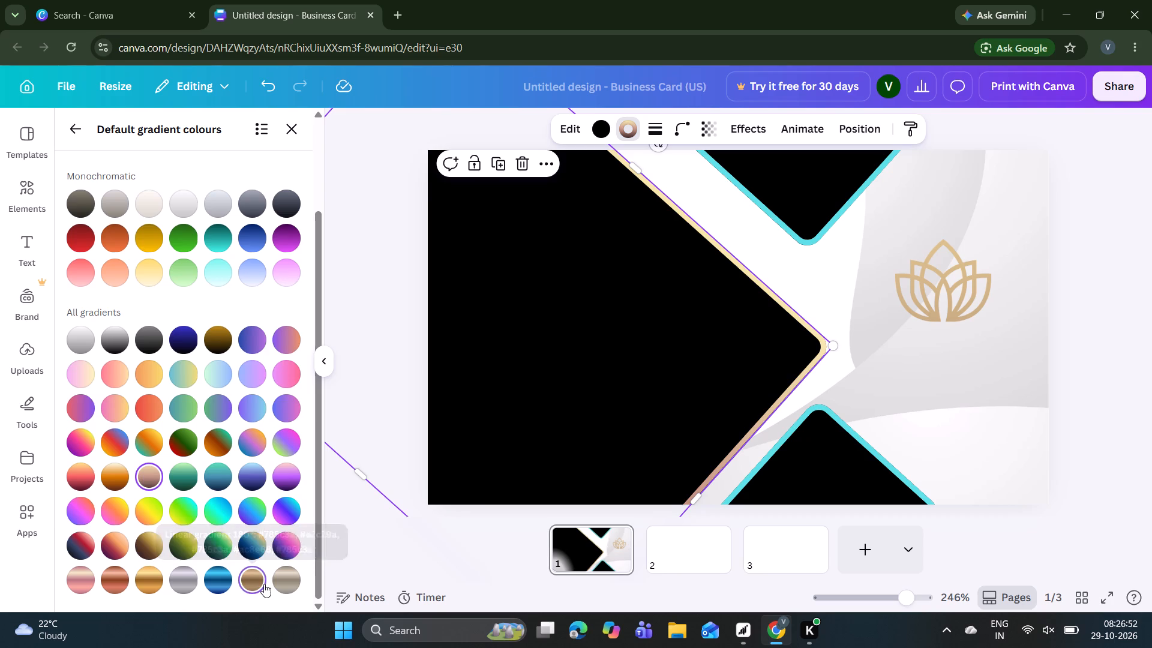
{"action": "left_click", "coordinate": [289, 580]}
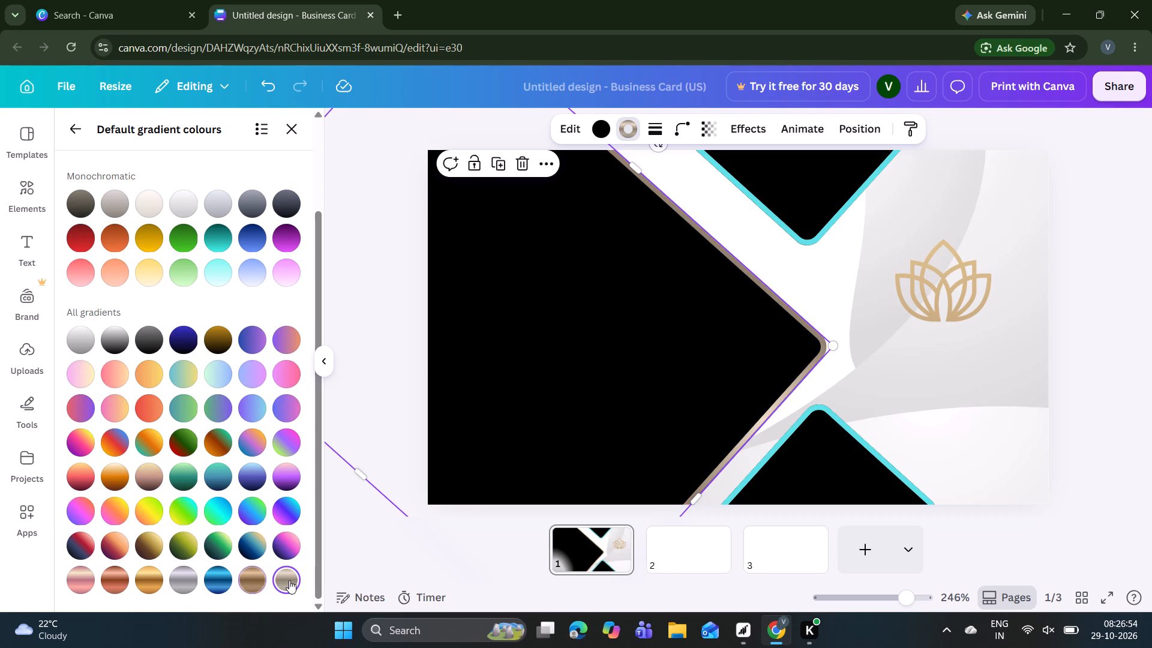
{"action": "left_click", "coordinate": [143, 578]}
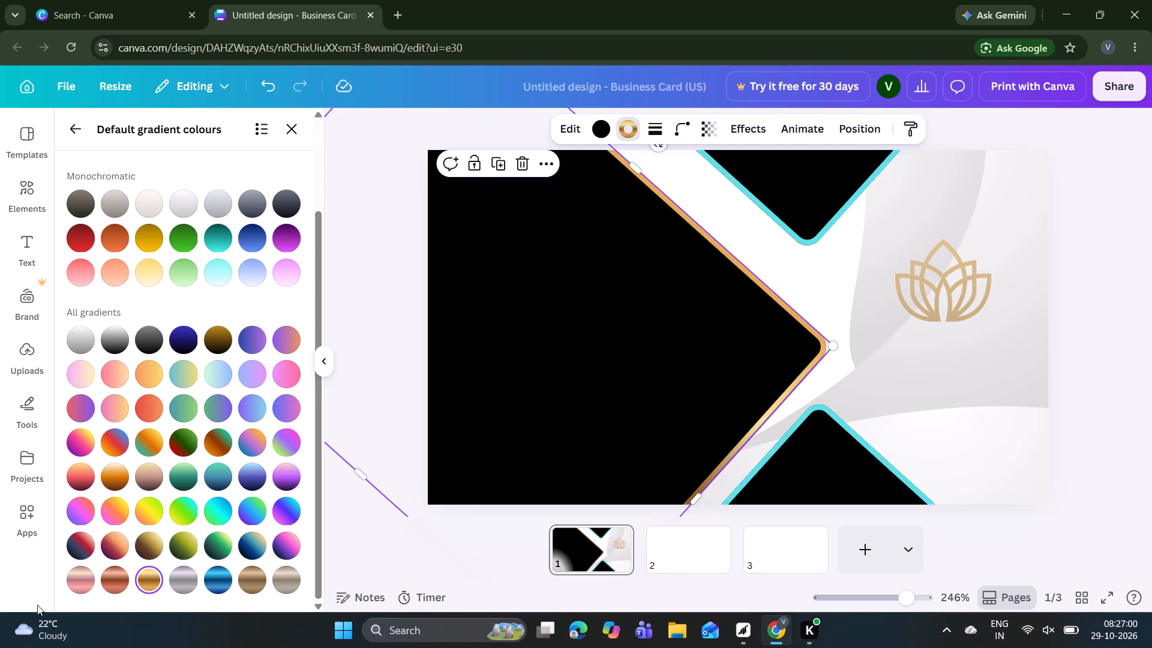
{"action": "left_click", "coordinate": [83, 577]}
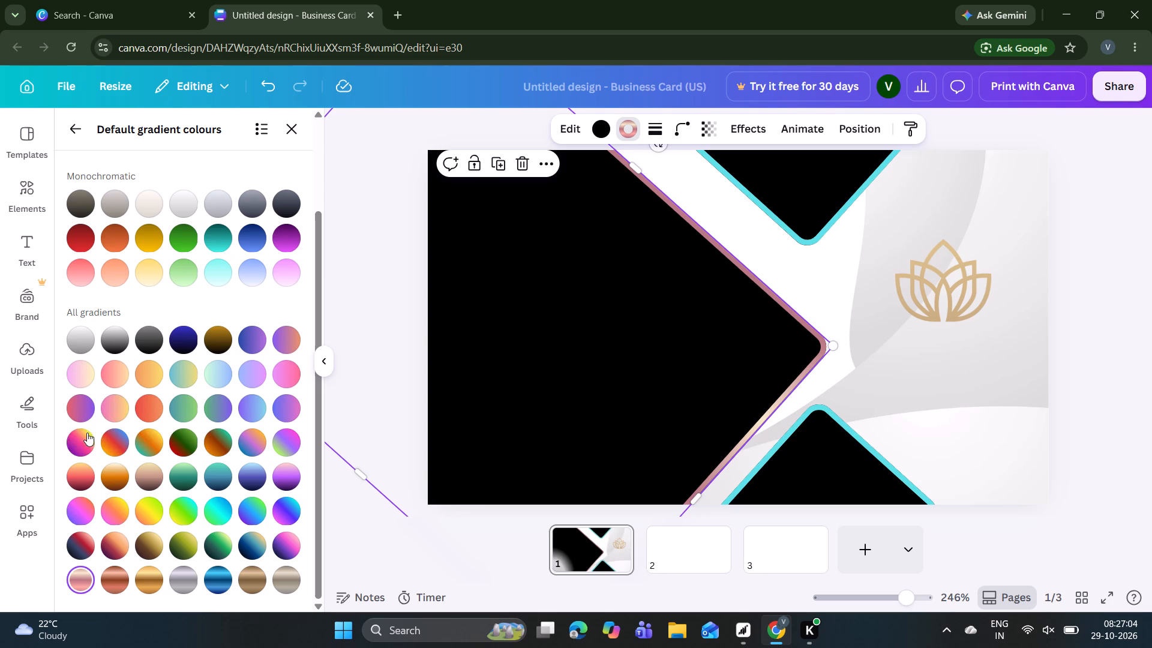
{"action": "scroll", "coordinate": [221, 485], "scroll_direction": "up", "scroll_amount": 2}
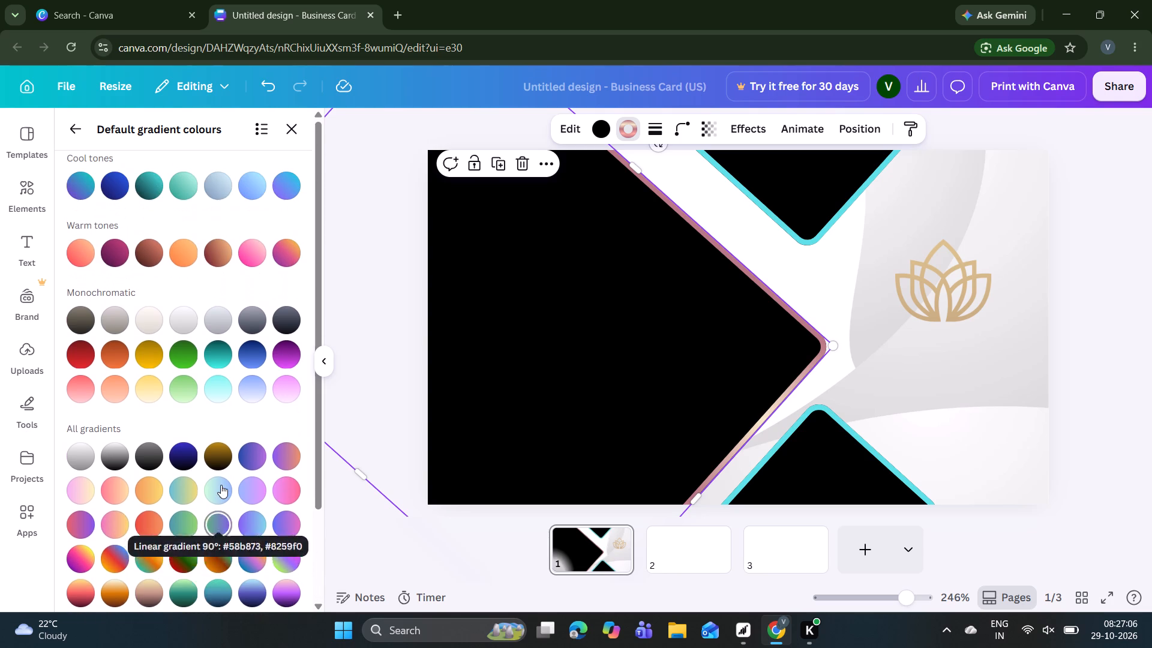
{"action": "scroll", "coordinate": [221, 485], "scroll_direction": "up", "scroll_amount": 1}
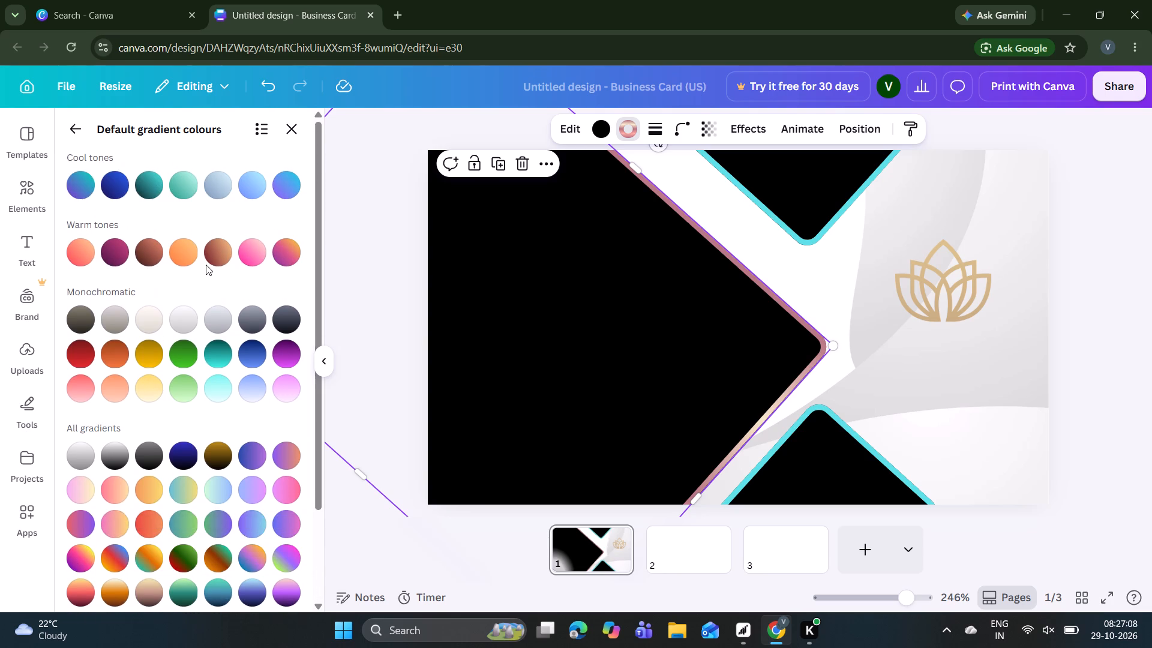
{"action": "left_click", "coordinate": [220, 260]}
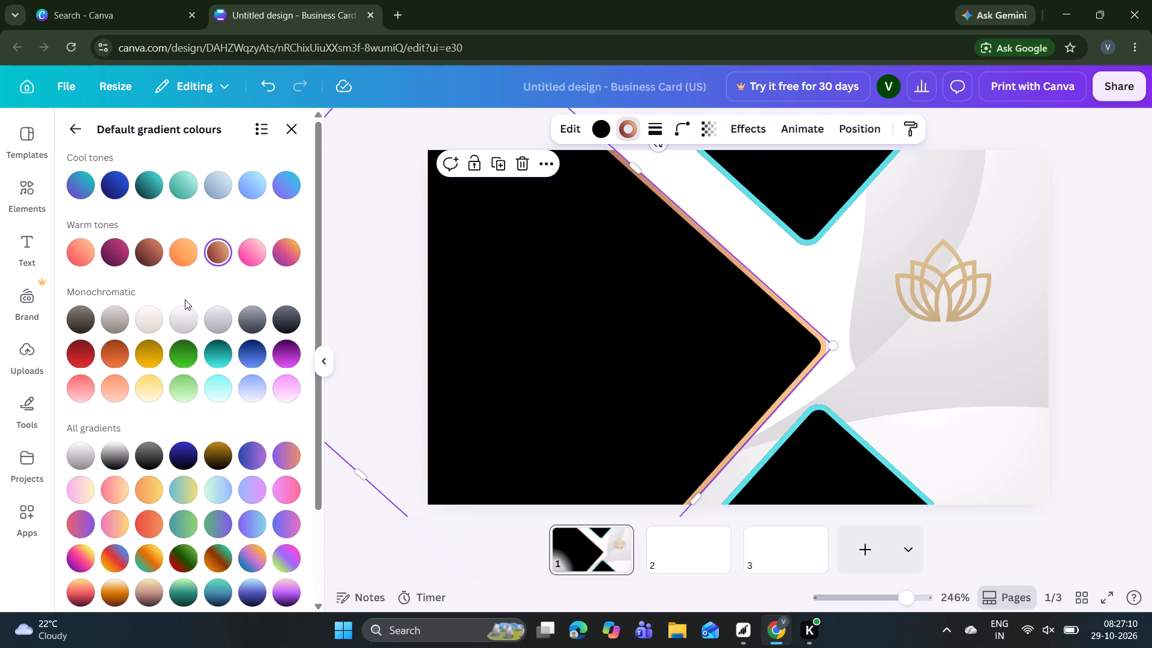
Apply the default cream-to-dark-brown vertical gradient to the large black shape's outline.
{"action": "scroll", "coordinate": [182, 375], "scroll_direction": "down", "scroll_amount": 2}
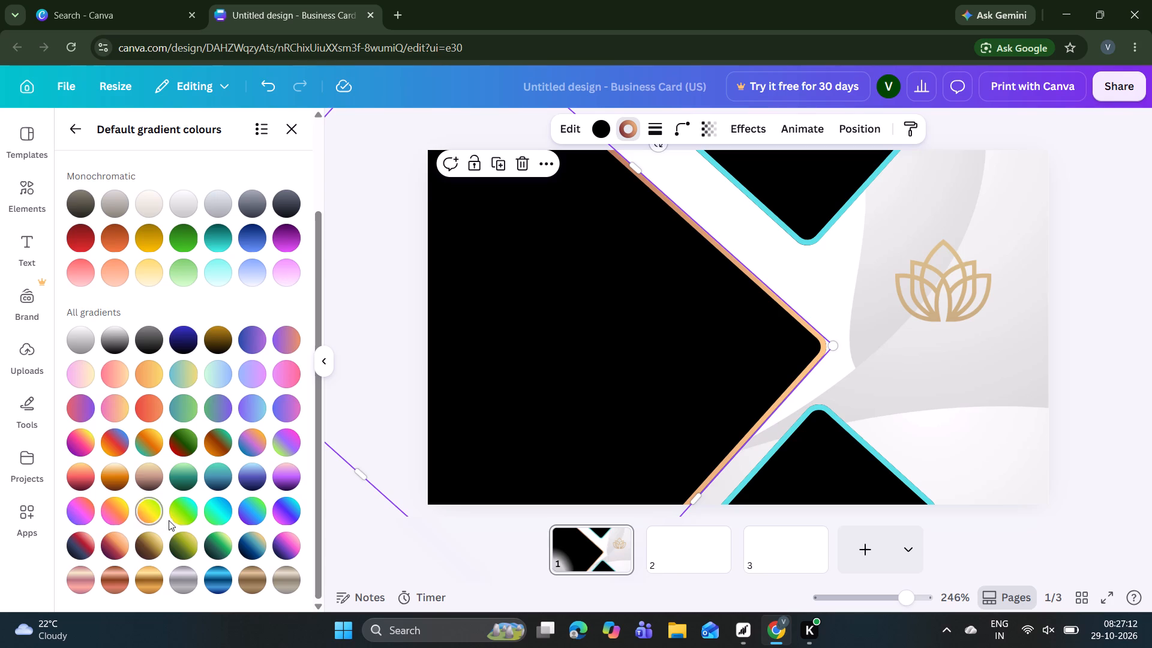
{"action": "scroll", "coordinate": [170, 476], "scroll_direction": "up", "scroll_amount": 2}
{"action": "scroll", "coordinate": [170, 476], "scroll_direction": "down", "scroll_amount": 2}
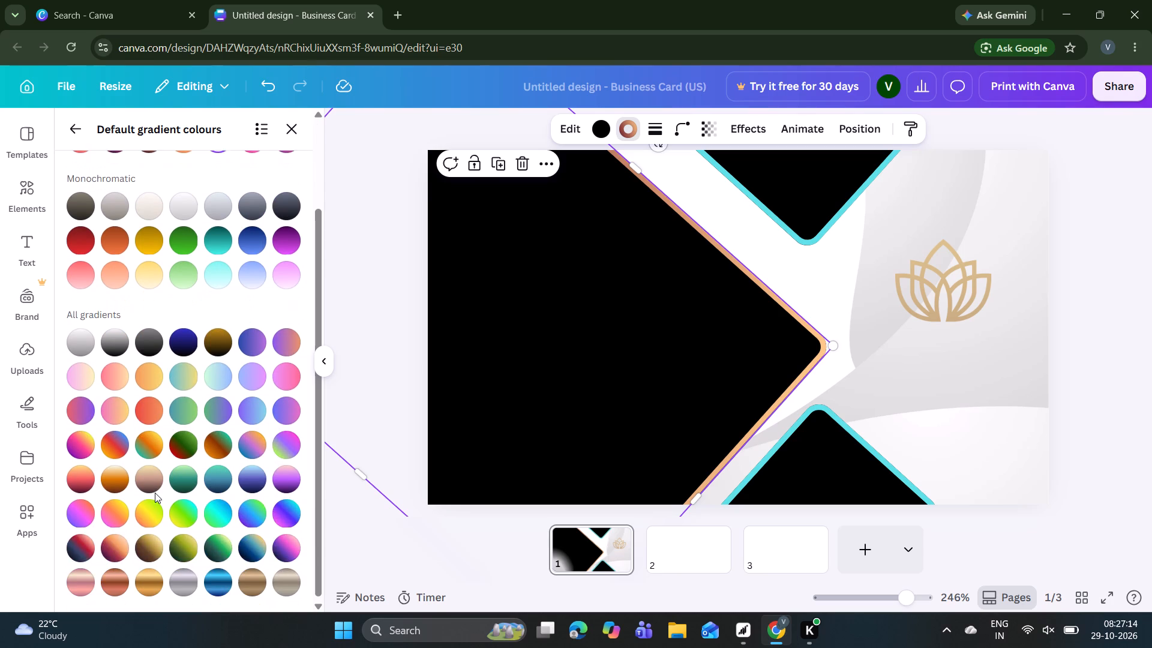
{"action": "left_click", "coordinate": [146, 480]}
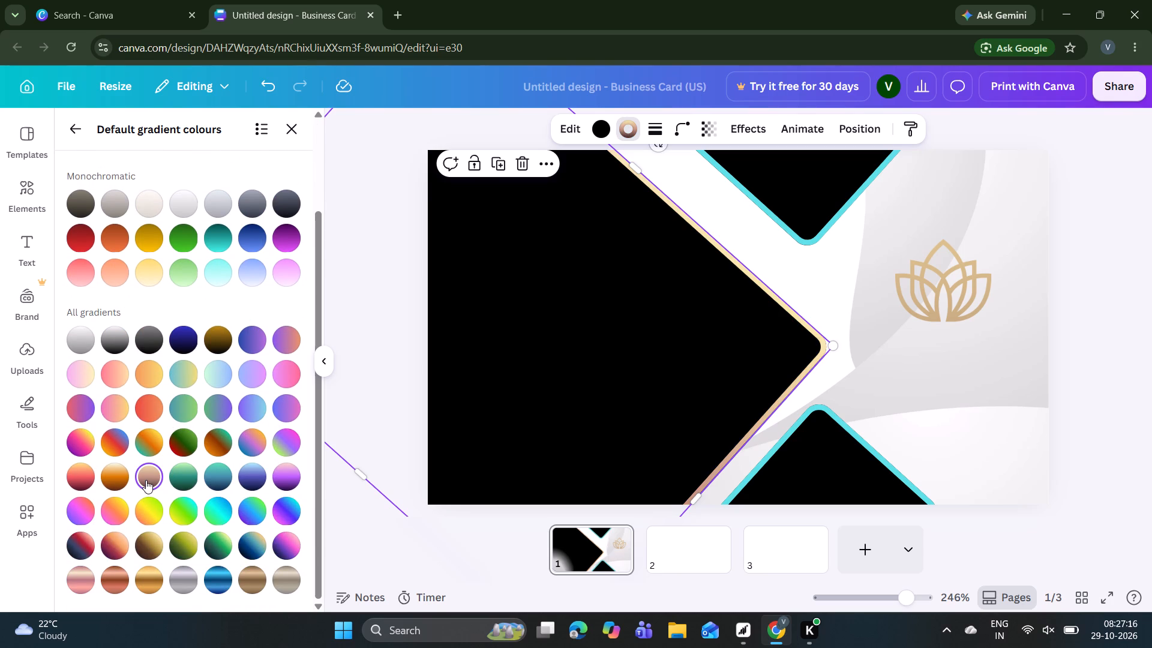
Give the outlines of the upper and lower smaller black shapes the same cream-to-dark-brown gradient, and deselect.
{"action": "left_click", "coordinate": [770, 178]}
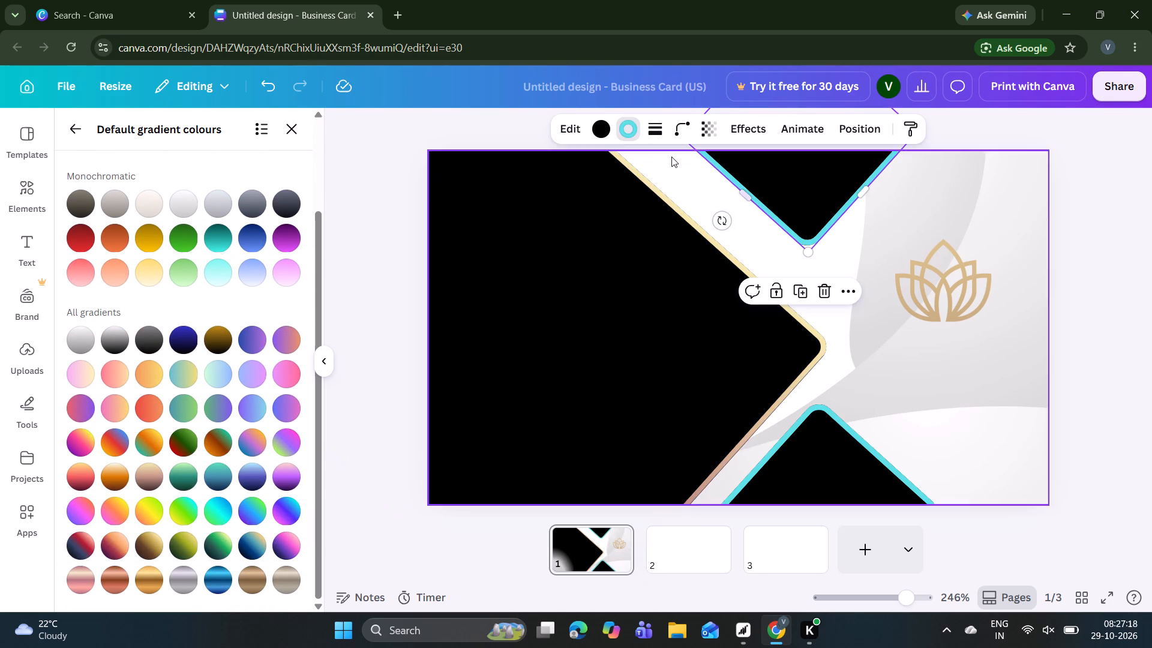
{"action": "left_click", "coordinate": [149, 476]}
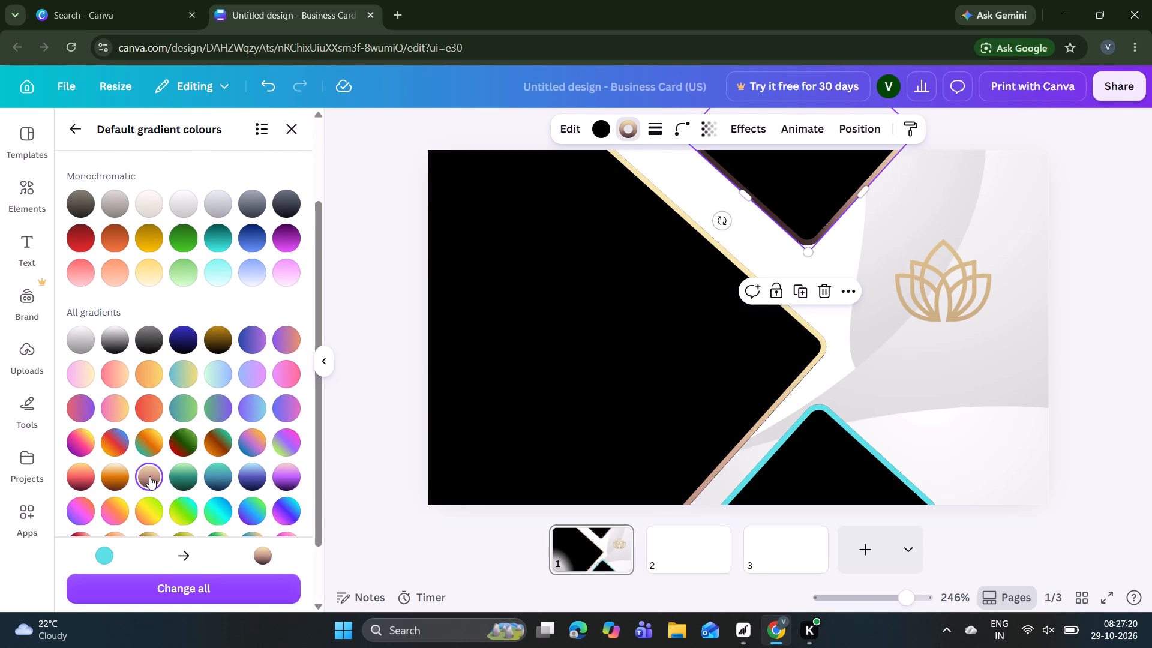
{"action": "left_click", "coordinate": [758, 471]}
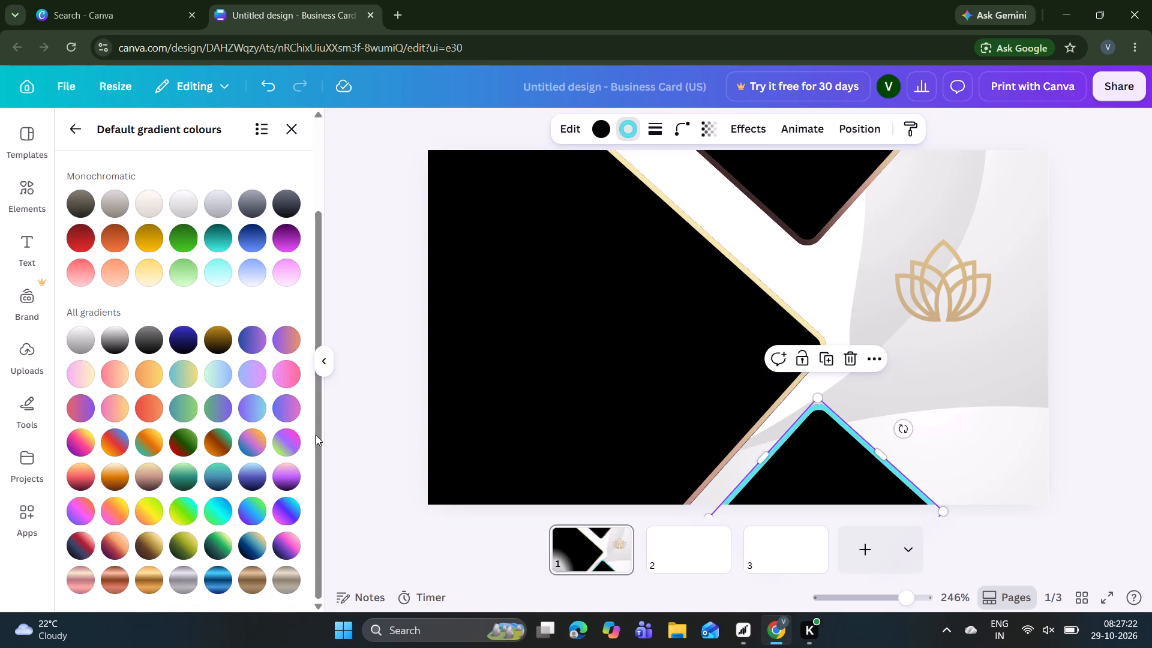
{"action": "left_click", "coordinate": [149, 476]}
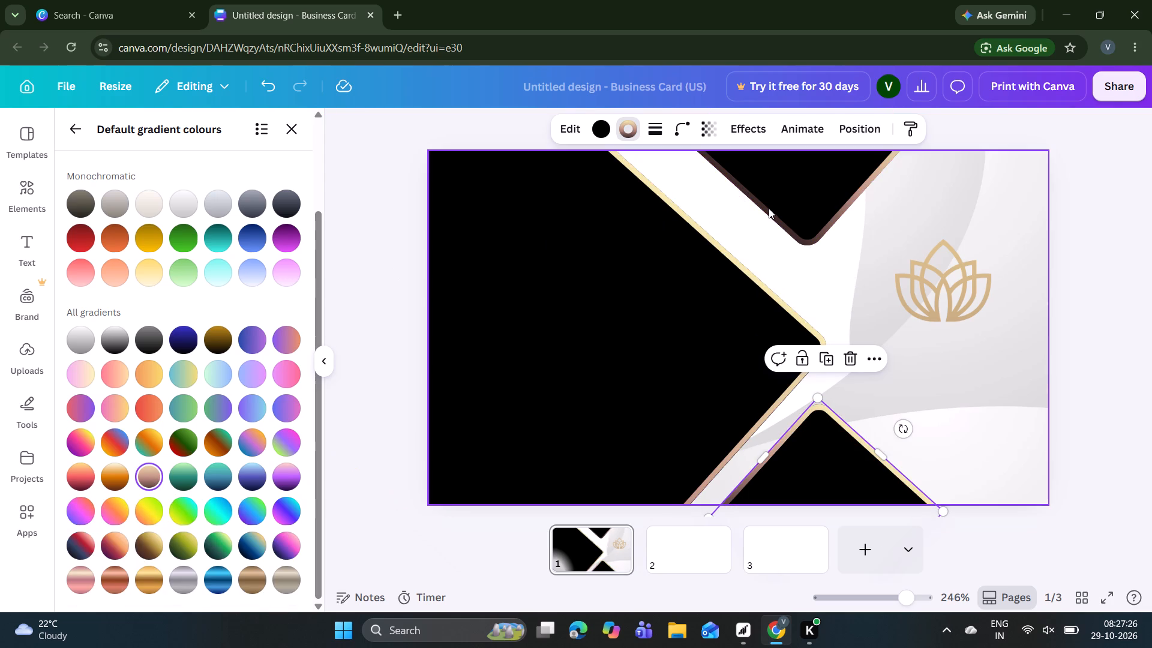
{"action": "left_click", "coordinate": [1100, 266]}
{"action": "left_click", "coordinate": [1100, 266]}
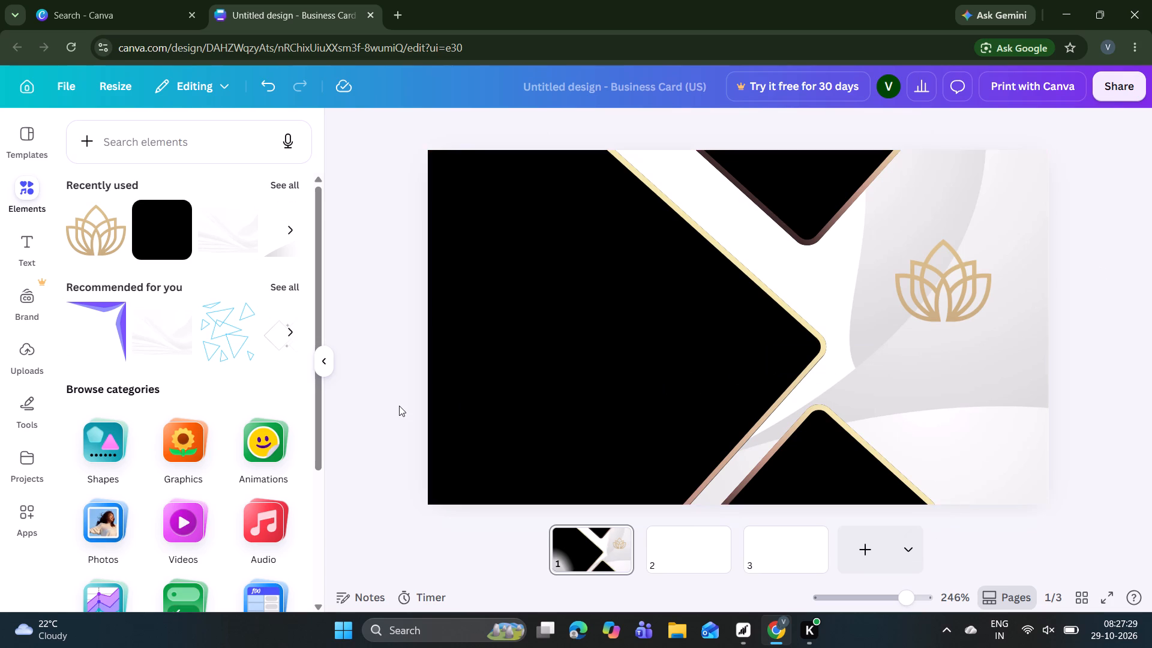
Add a heading text box to page 1 reading "LICERIA & CO".
{"action": "left_click", "coordinate": [15, 259]}
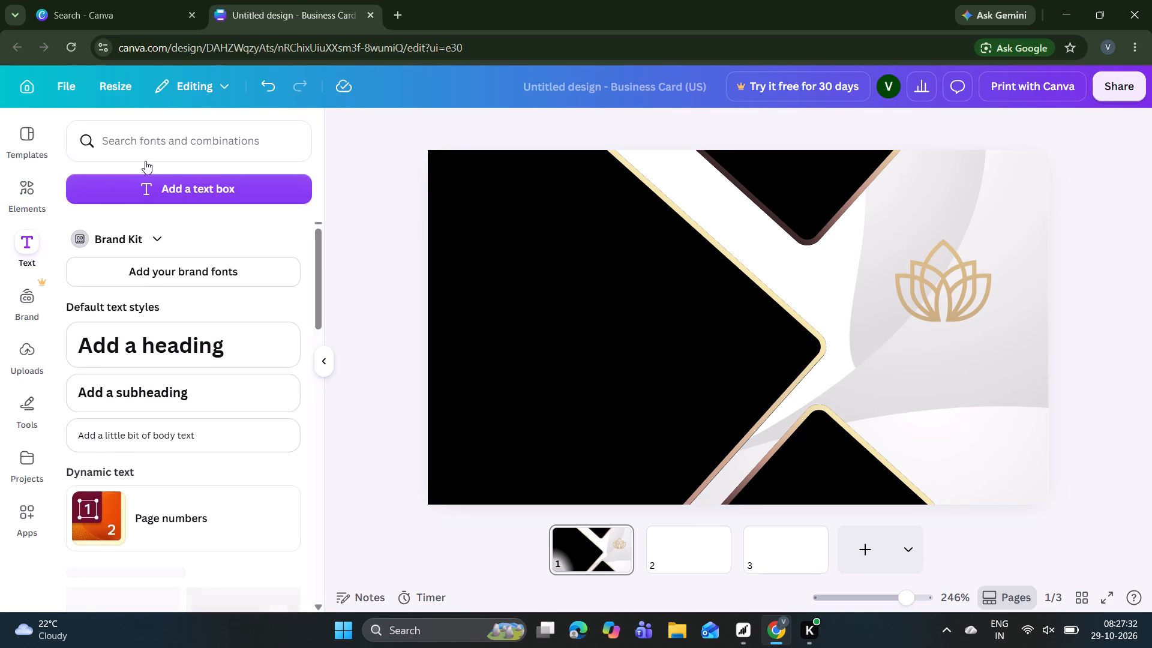
{"action": "left_click", "coordinate": [187, 357]}
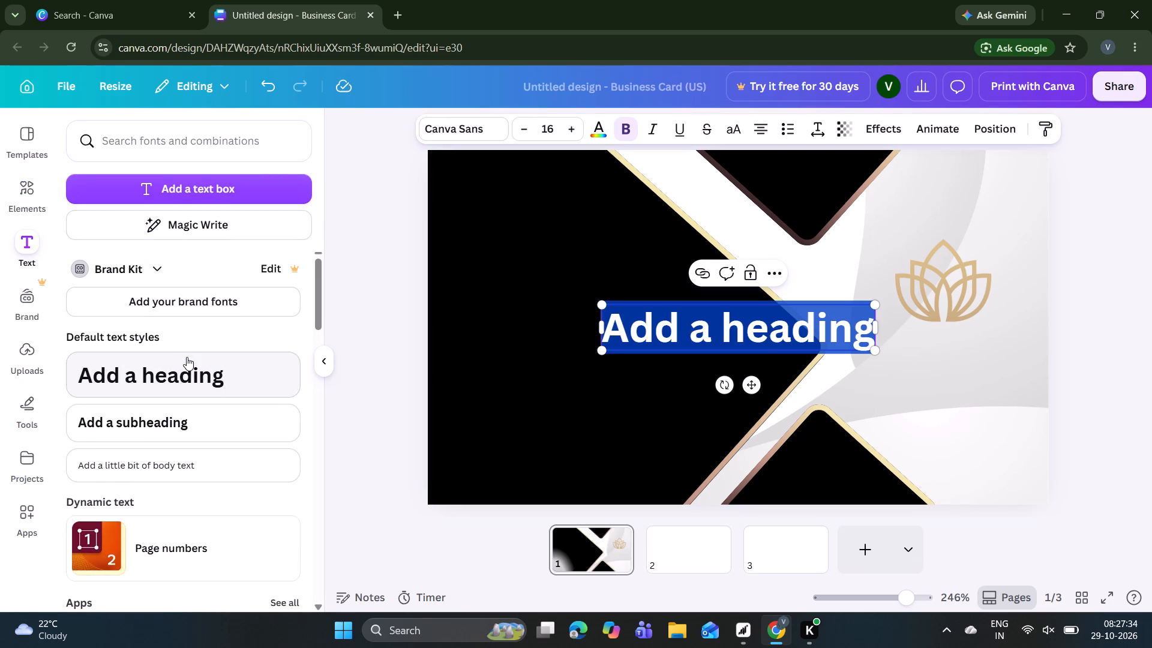
{"action": "key", "text": "BackSpace"}
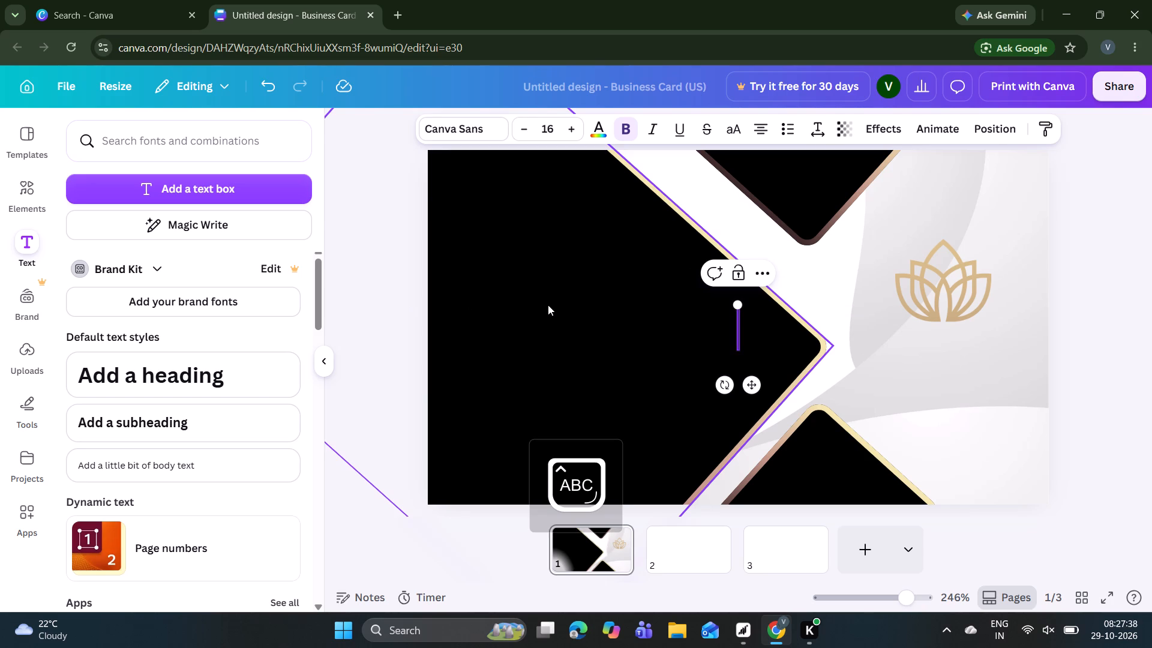
{"action": "key", "text": "l"}
{"action": "key", "text": "i"}
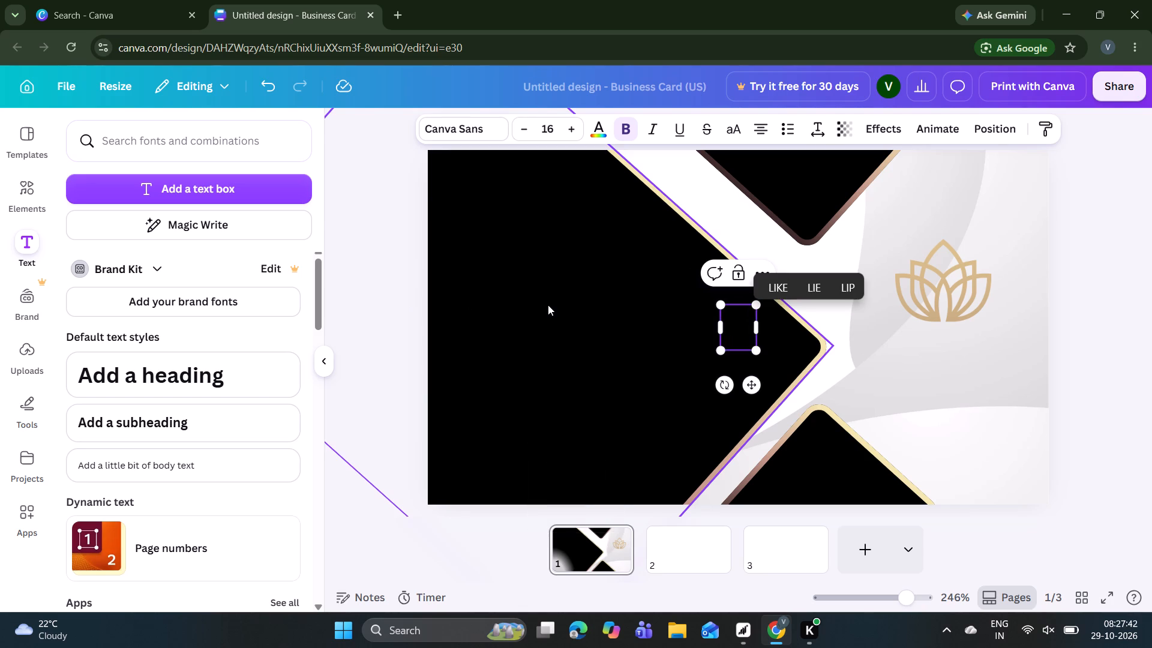
{"action": "type", "text": "CE"}
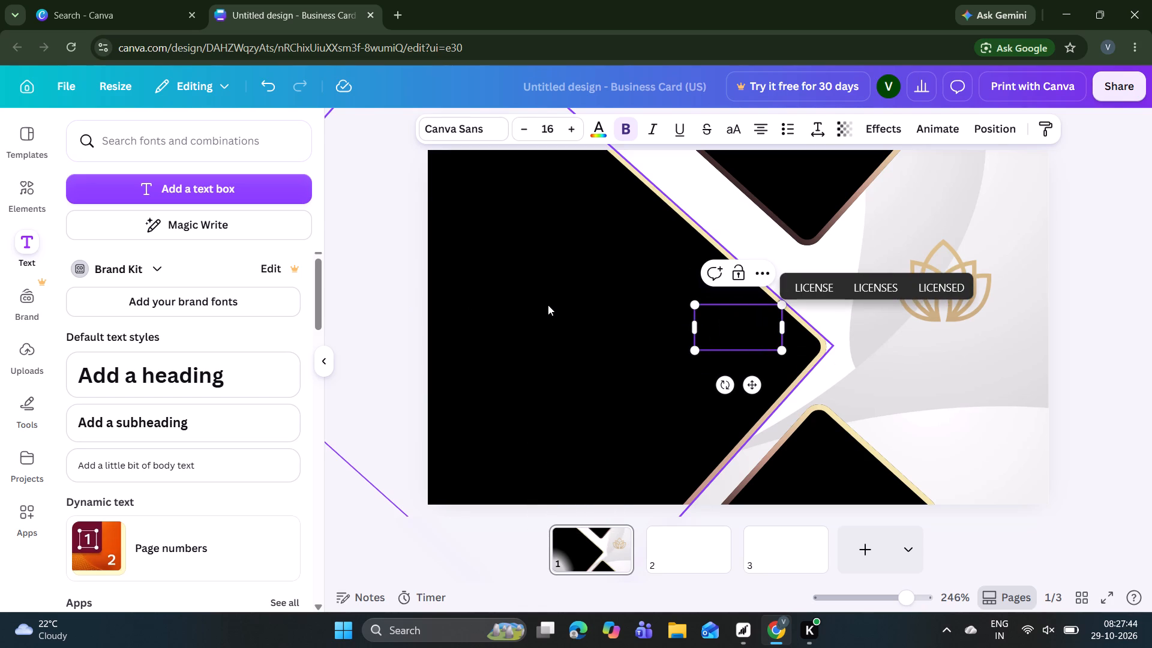
{"action": "key", "text": "r"}
{"action": "key", "text": "i"}
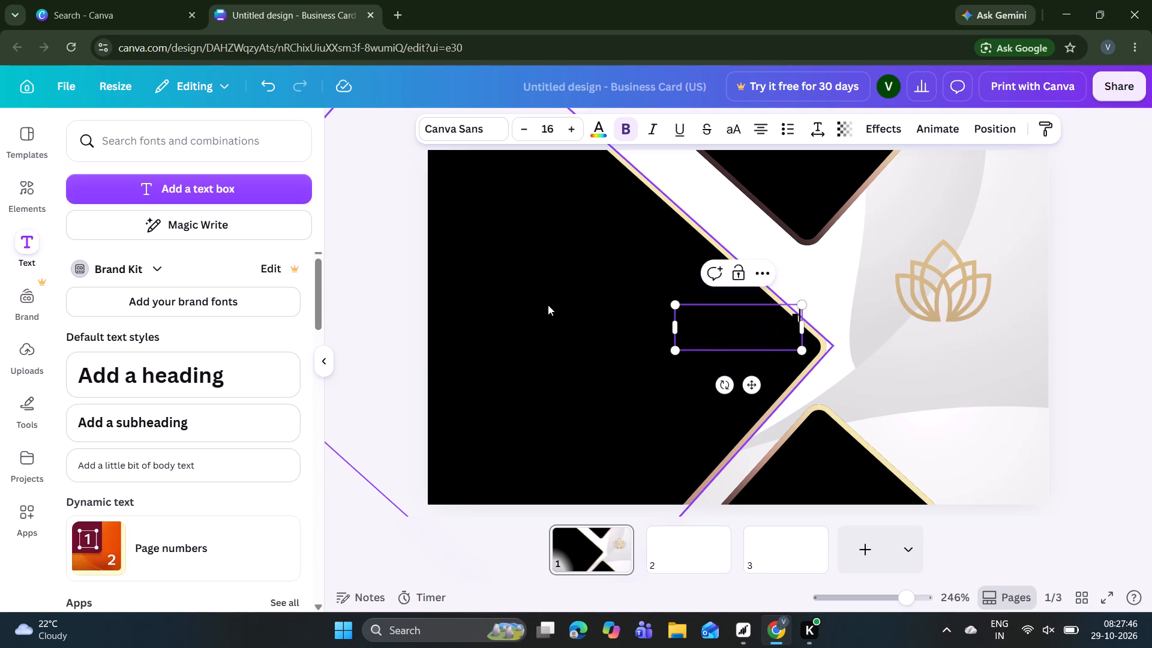
{"action": "key", "text": "a"}
{"action": "key", "text": "space"}
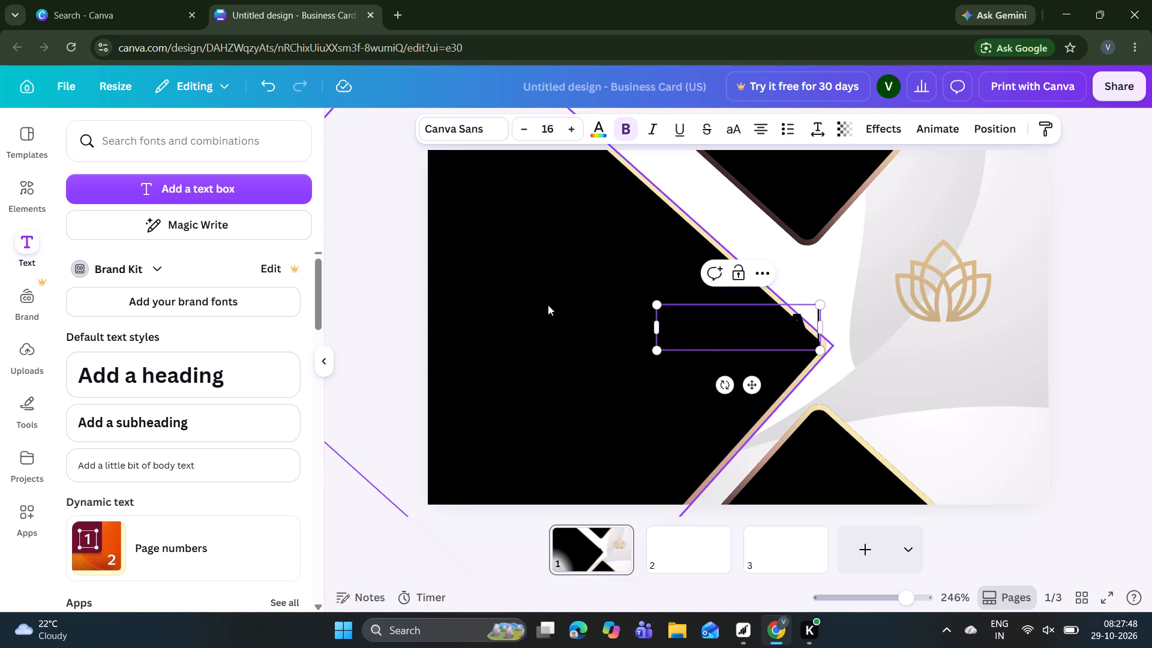
{"action": "key", "text": "7"}
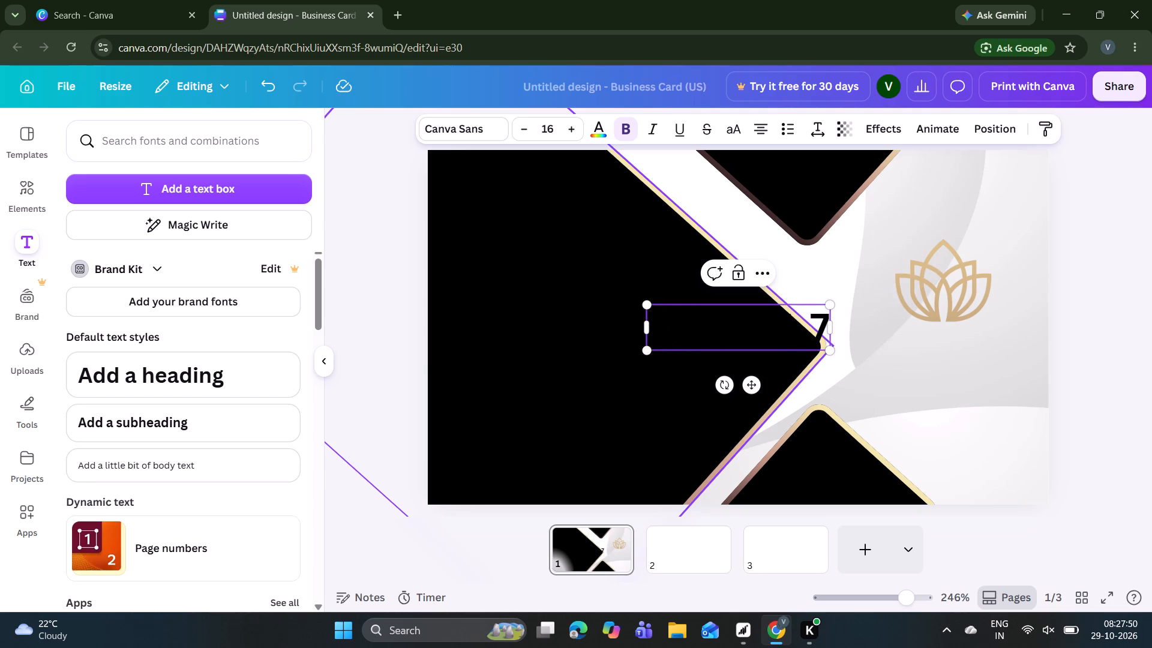
{"action": "key", "text": "BackSpace"}
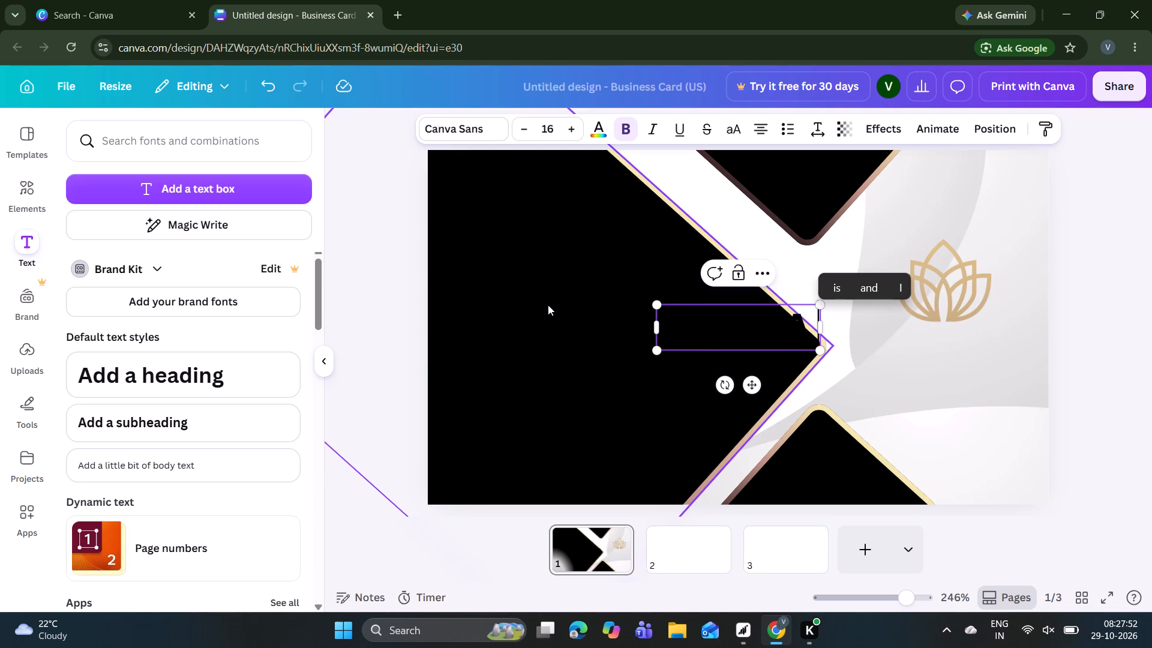
{"action": "key", "text": "shift+ampersand"}
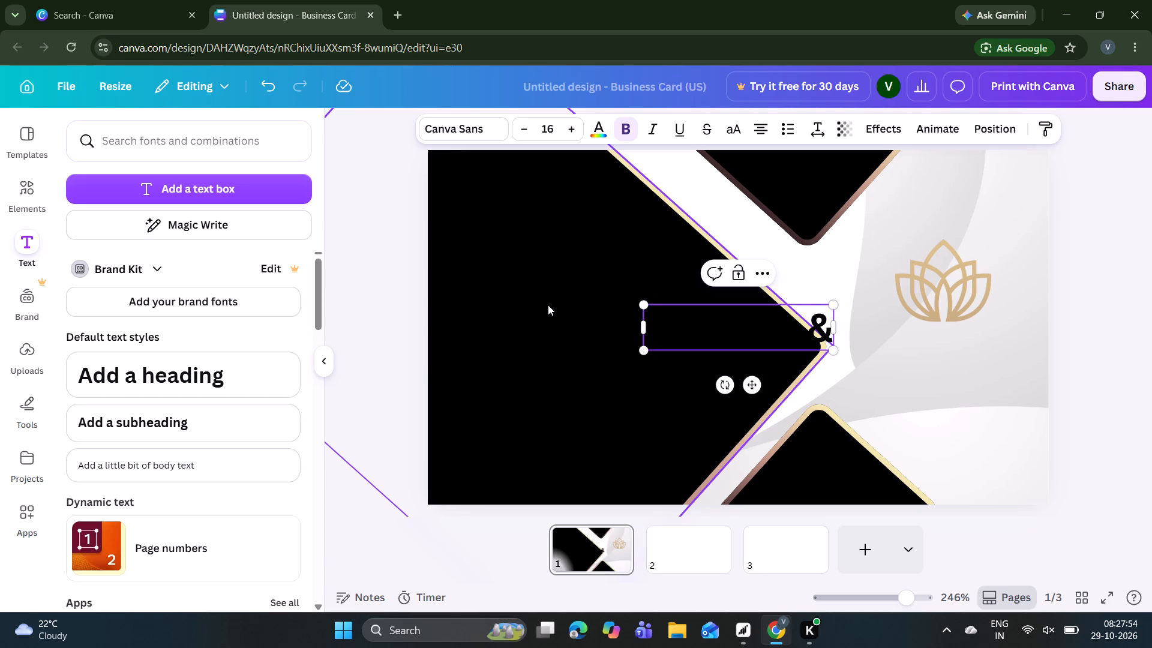
{"action": "key", "text": "space"}
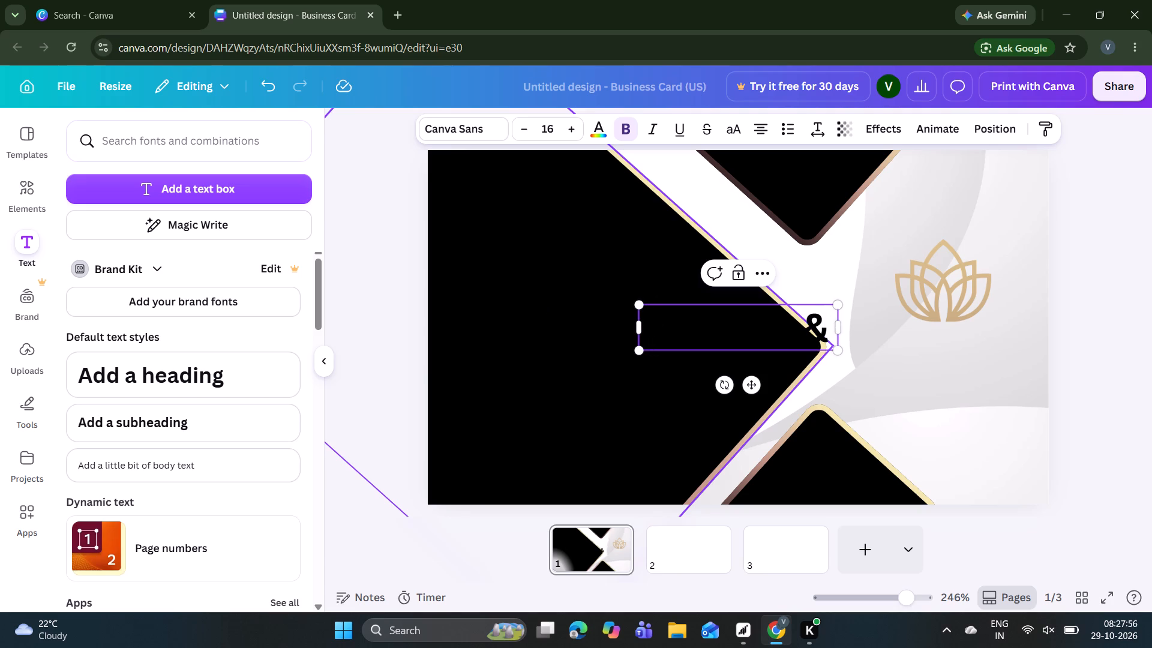
{"action": "type", "text": "CO"}
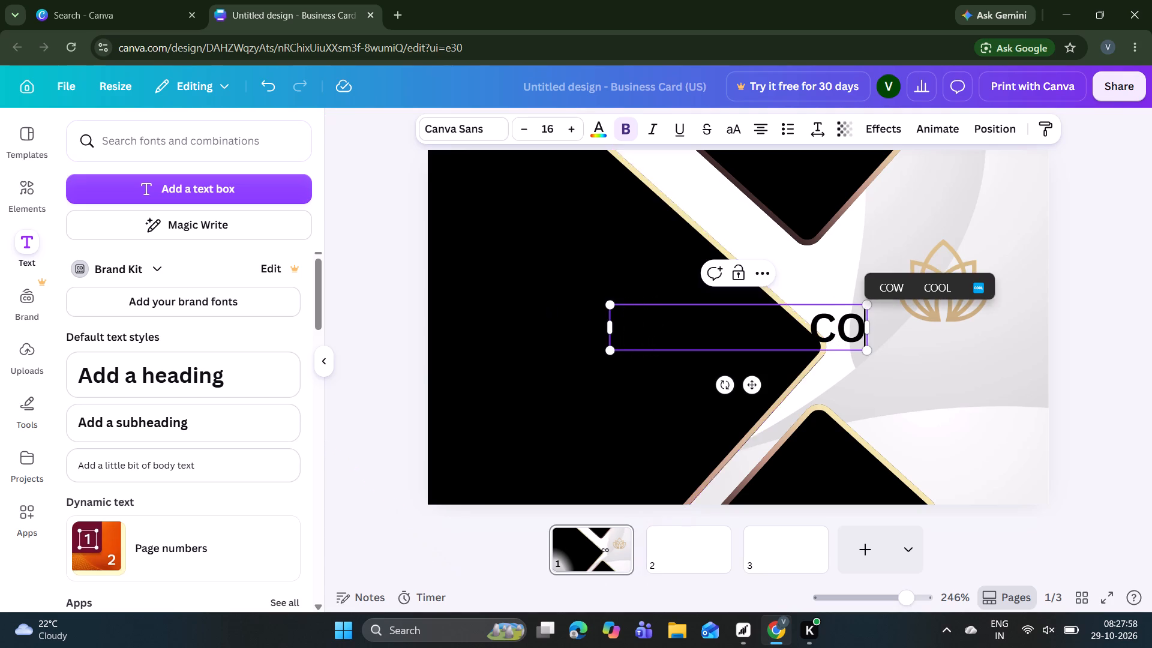
Move the heading from the card's centre to just beneath the gold lotus logo.
{"action": "left_click_drag", "start_coordinate": [753, 388], "coordinate": [910, 417]}
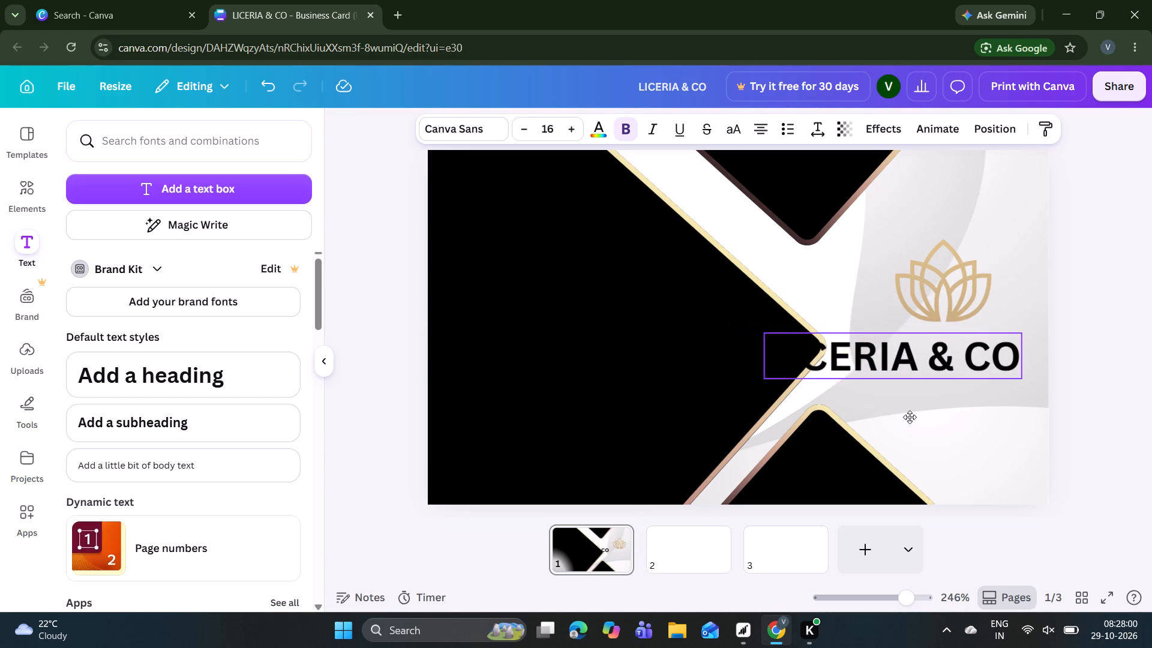
{"action": "left_click_drag", "start_coordinate": [910, 417], "coordinate": [948, 413]}
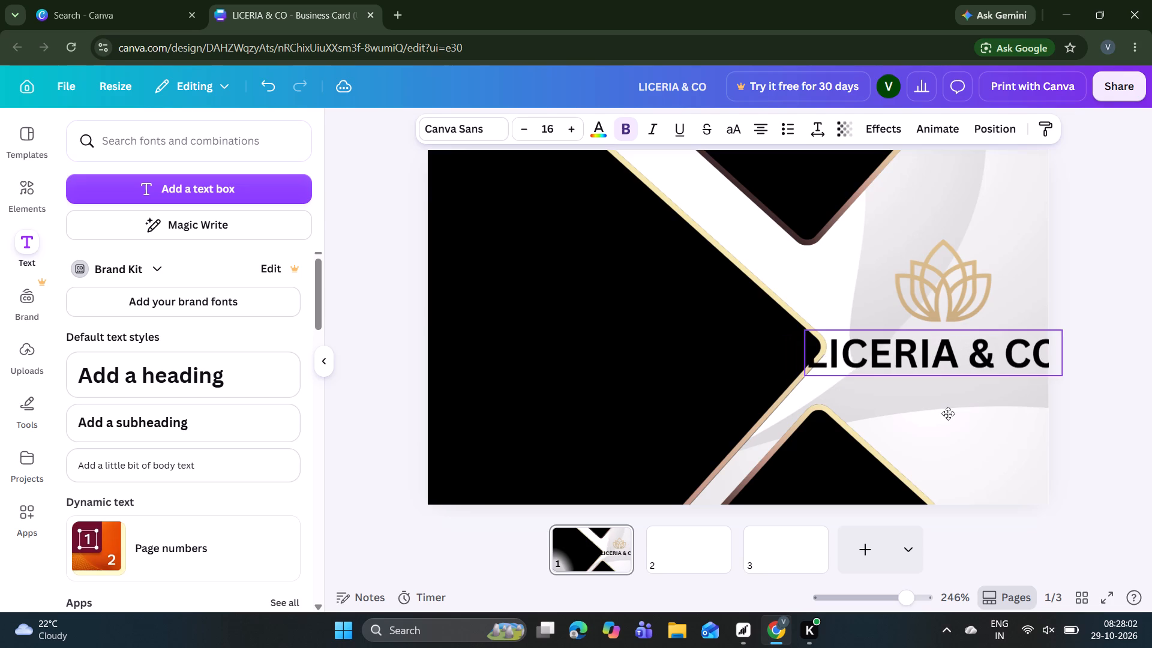
{"action": "left_click_drag", "start_coordinate": [948, 413], "coordinate": [940, 416]}
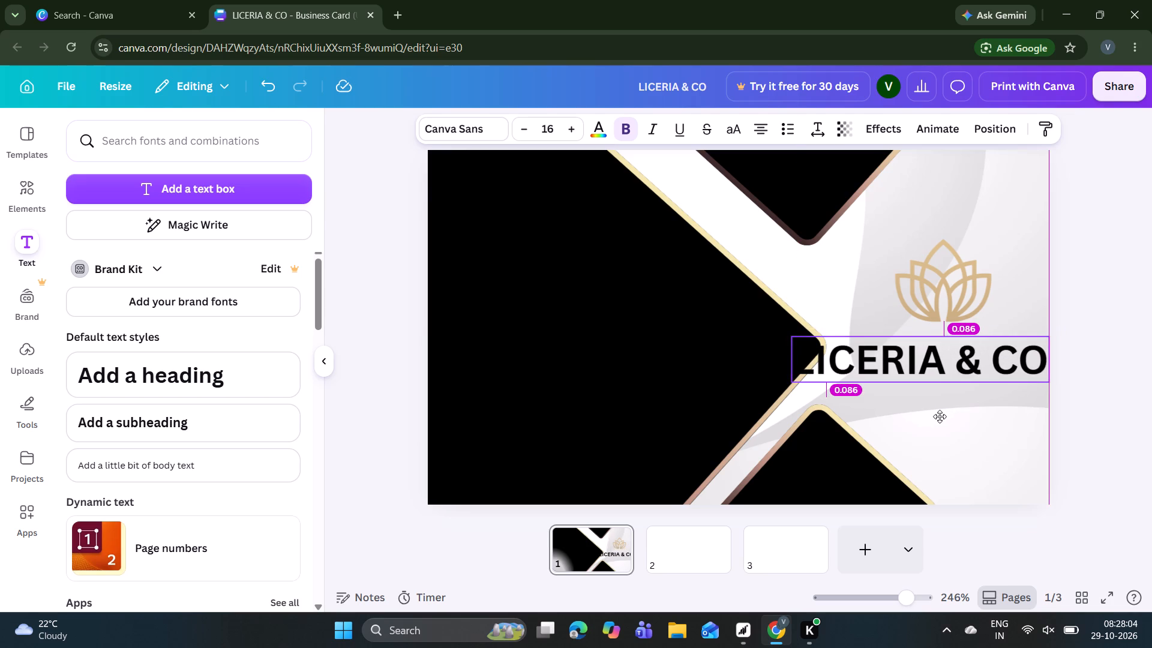
{"action": "left_click_drag", "start_coordinate": [940, 416], "coordinate": [933, 408]}
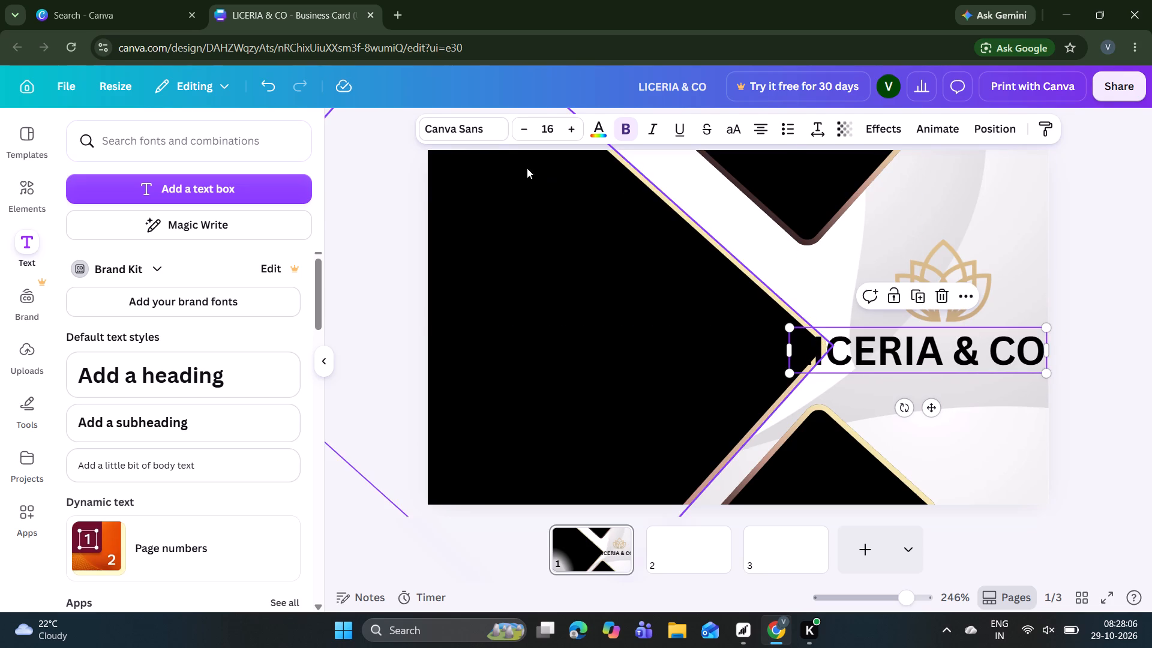
Change the "LICERIA & CO" heading's font to League Spartan.
{"action": "left_click", "coordinate": [488, 135]}
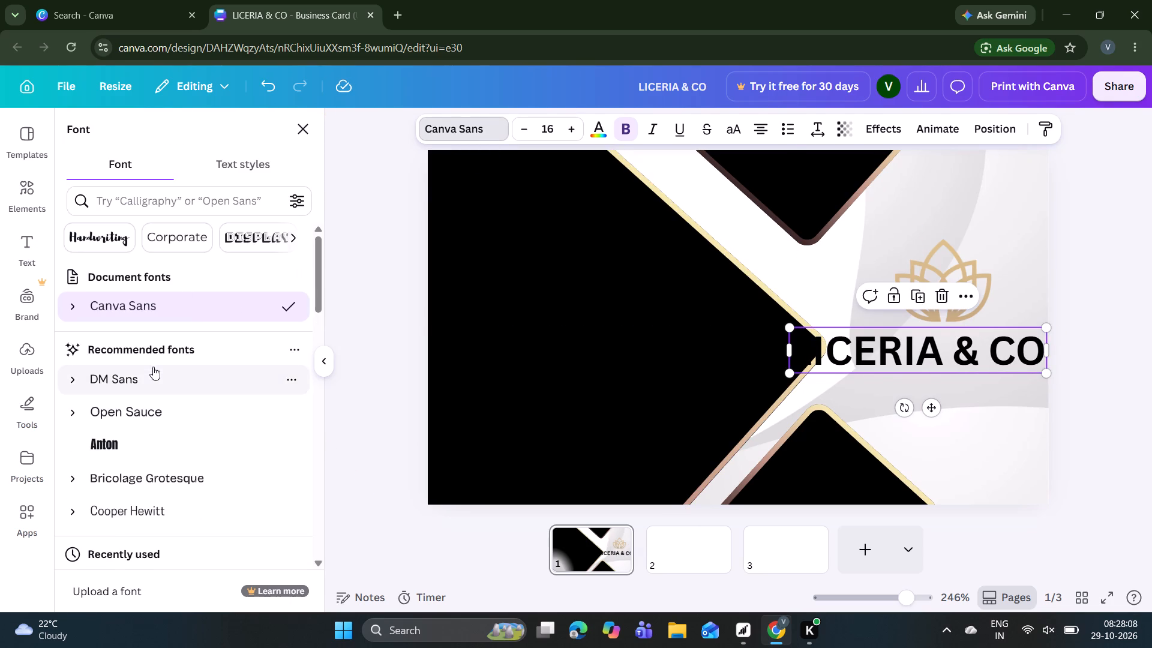
{"action": "scroll", "coordinate": [177, 415], "scroll_direction": "down", "scroll_amount": 2}
{"action": "left_click", "coordinate": [168, 386]}
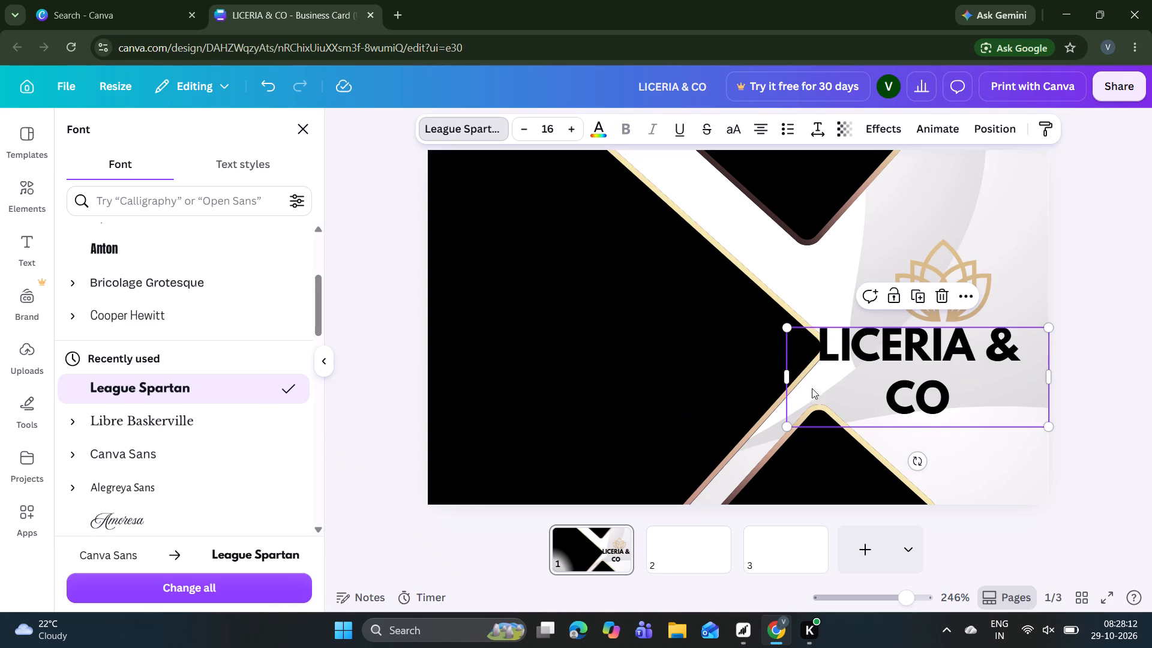
Shift the heading under the lotus logo, reduce its font size to 12, and deselect it.
{"action": "left_click_drag", "start_coordinate": [877, 386], "coordinate": [904, 401]}
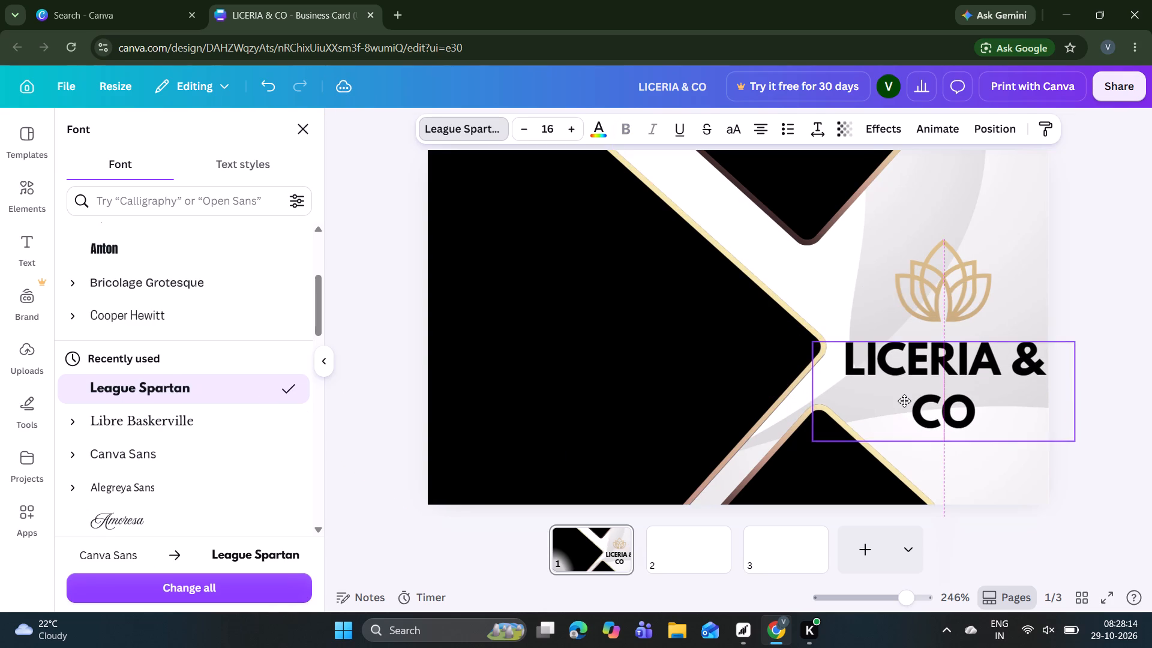
{"action": "left_click_drag", "start_coordinate": [904, 401], "coordinate": [898, 397]}
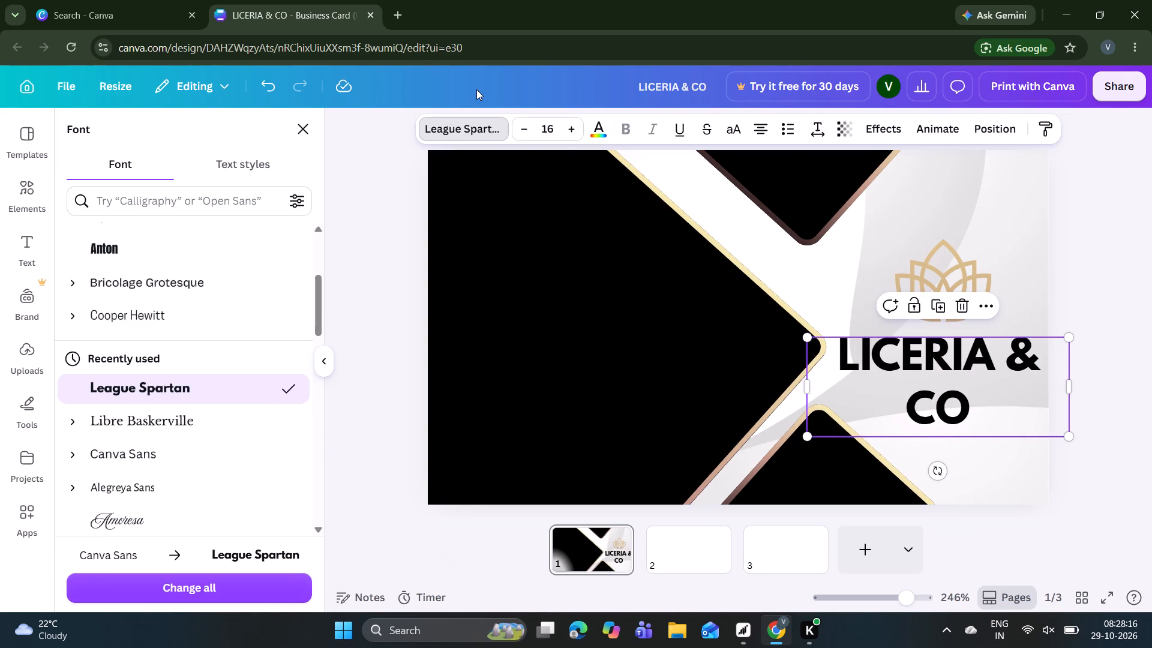
{"action": "left_click", "coordinate": [529, 136]}
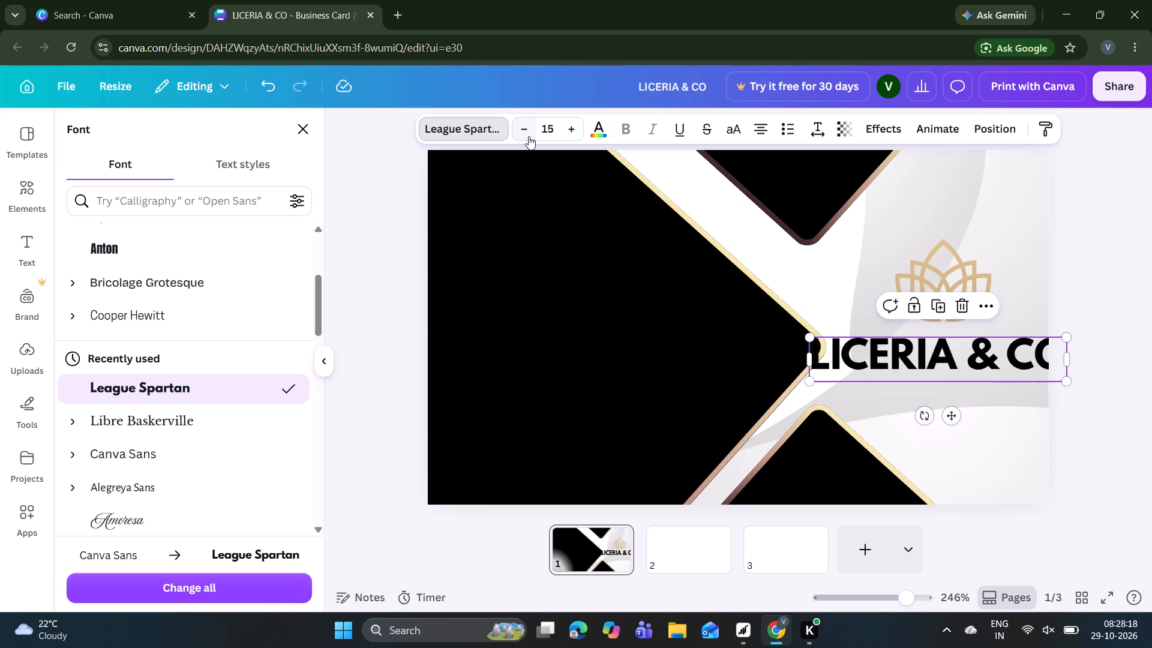
{"action": "left_click", "coordinate": [529, 136]}
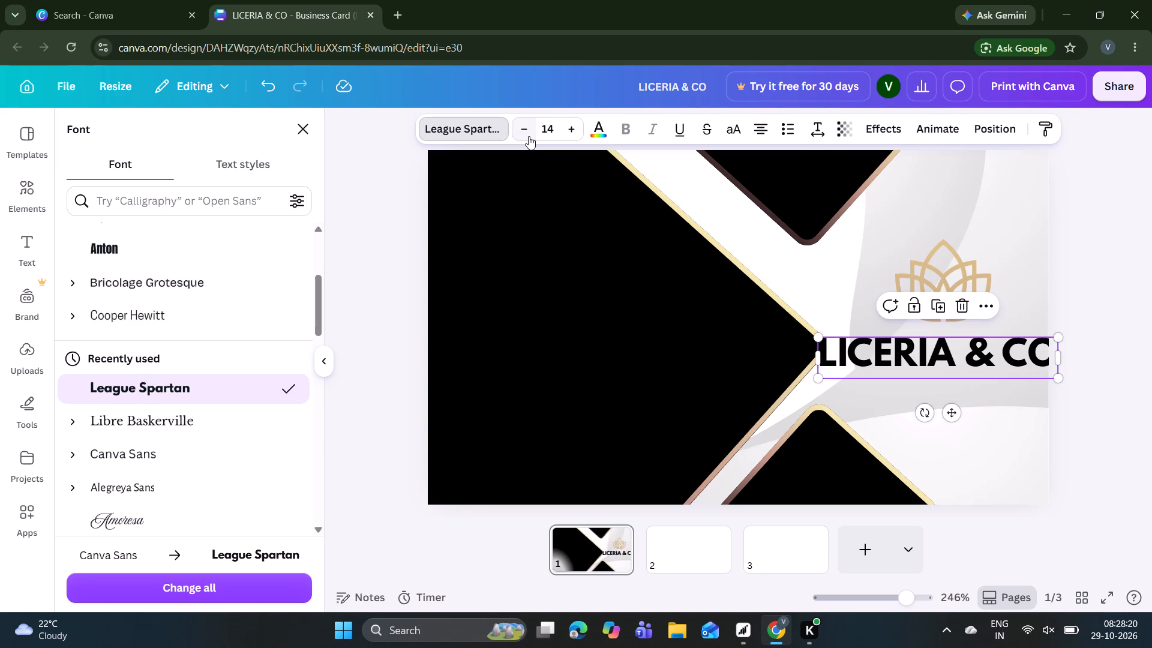
{"action": "left_click", "coordinate": [529, 136]}
{"action": "left_click", "coordinate": [529, 136]}
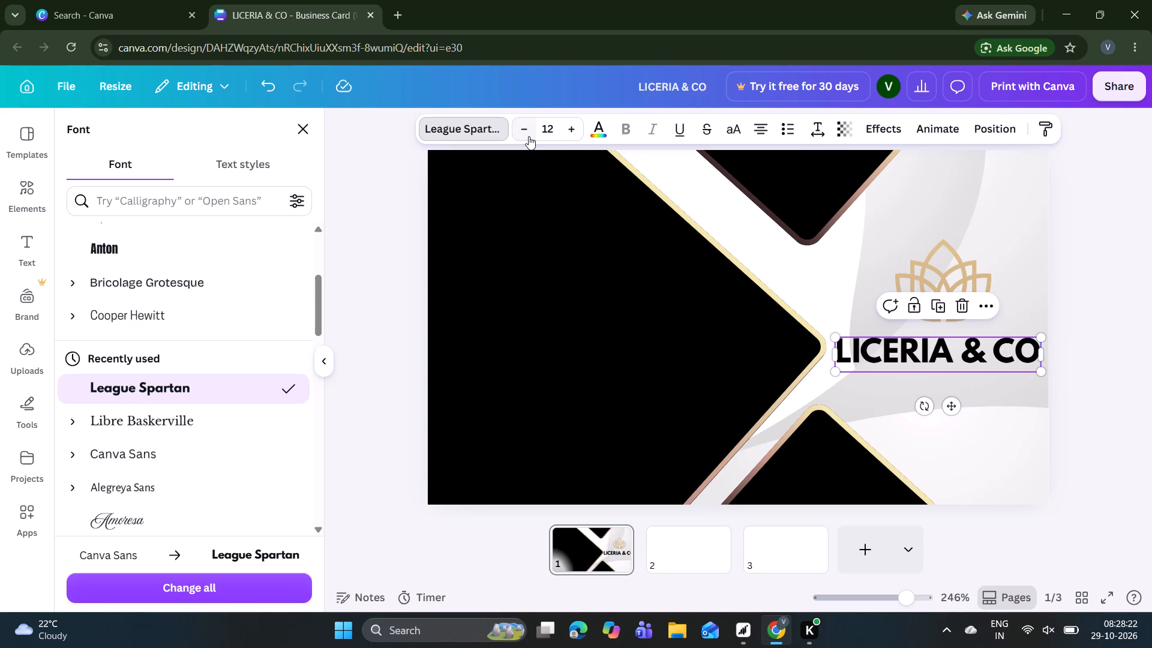
{"action": "left_click", "coordinate": [1066, 268]}
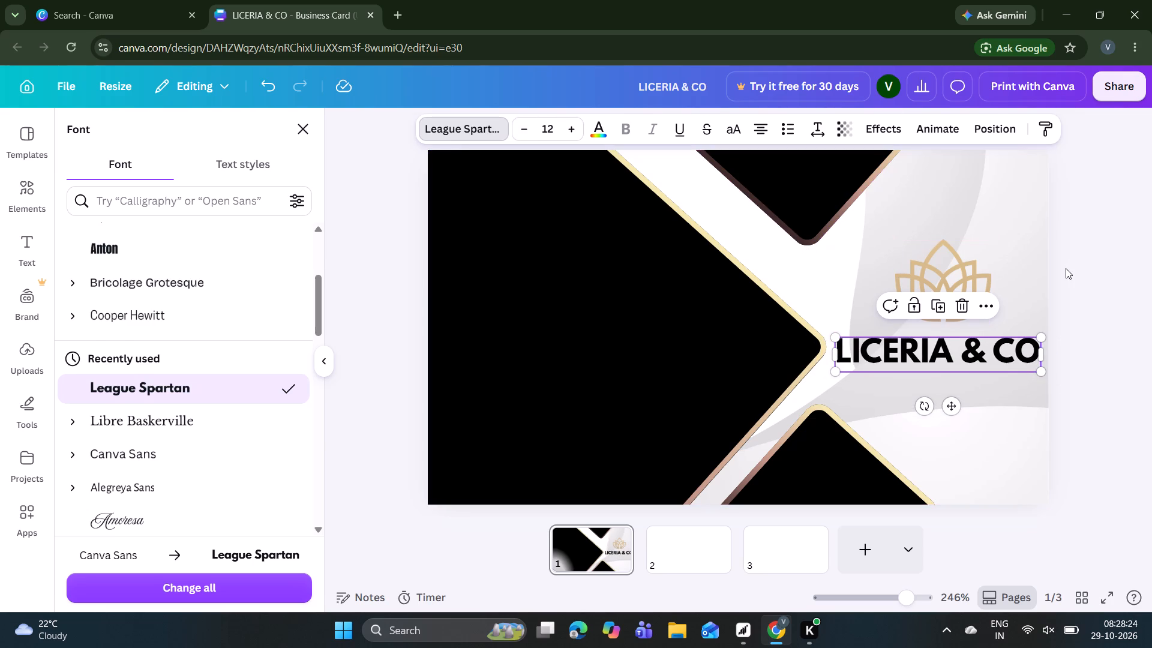
{"action": "left_click", "coordinate": [1066, 268]}
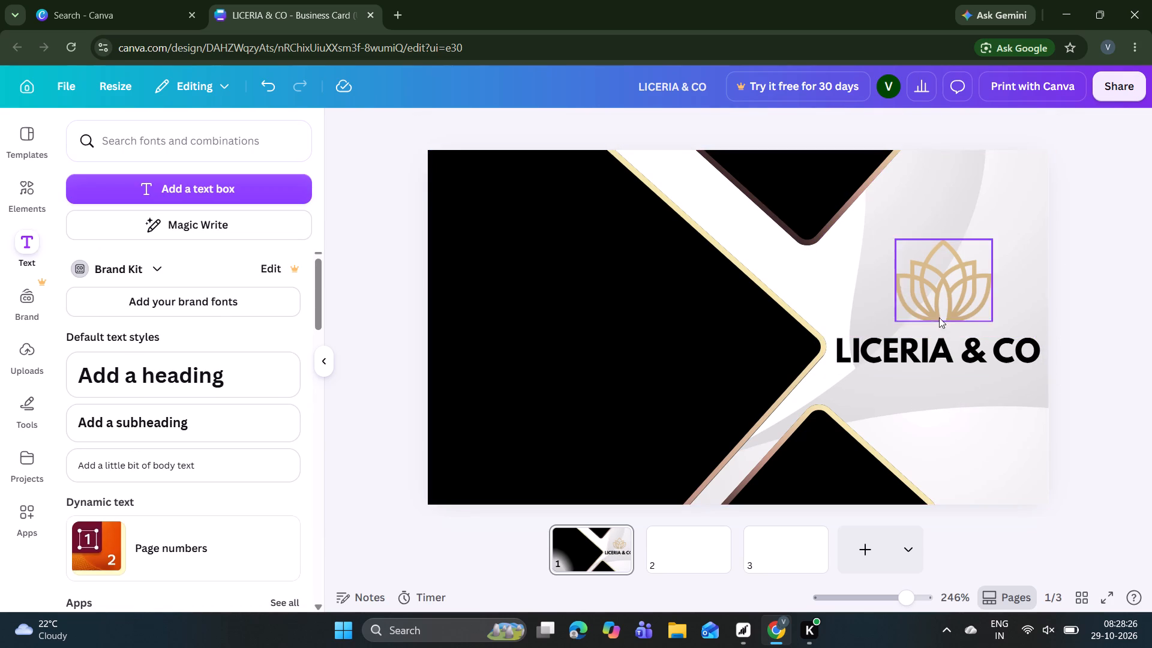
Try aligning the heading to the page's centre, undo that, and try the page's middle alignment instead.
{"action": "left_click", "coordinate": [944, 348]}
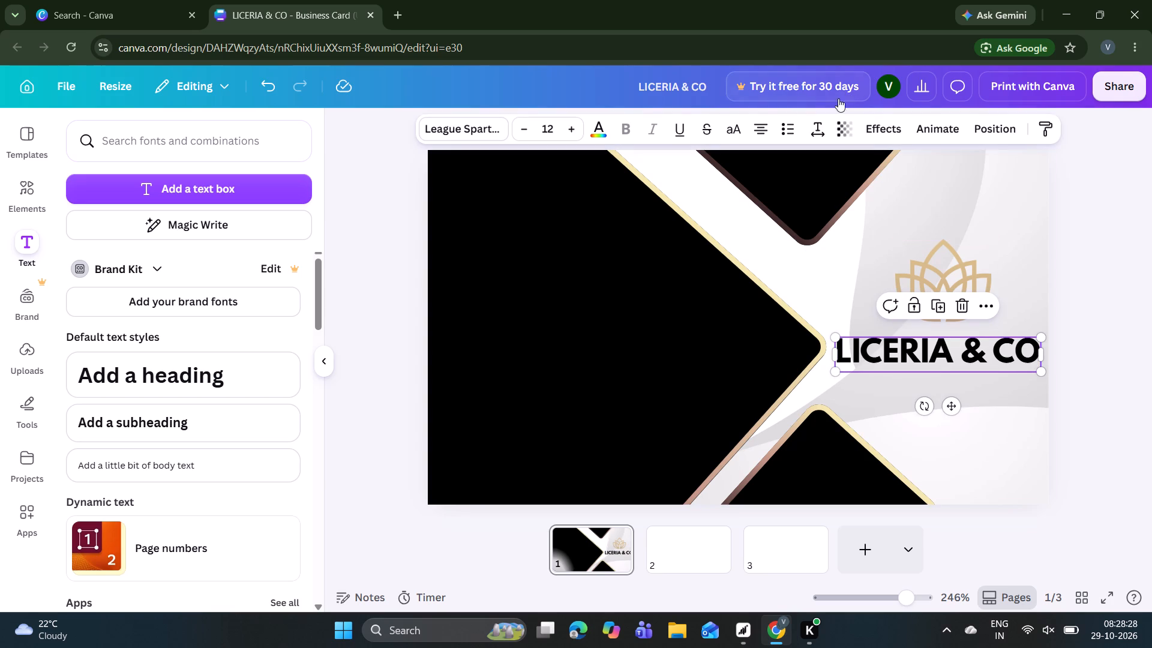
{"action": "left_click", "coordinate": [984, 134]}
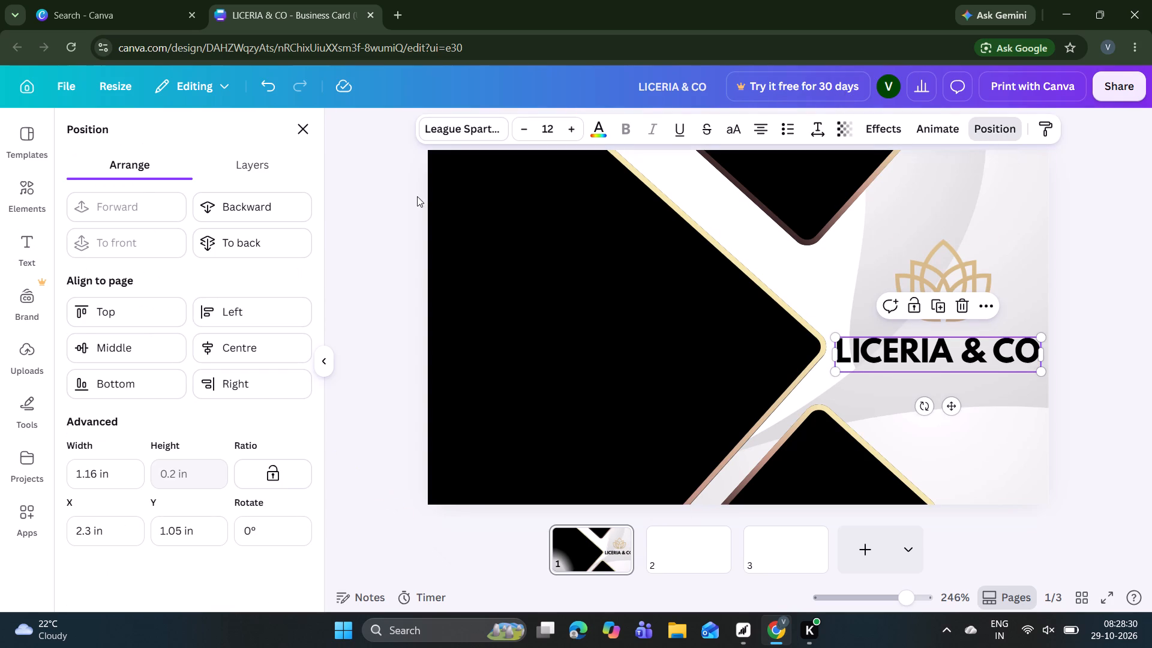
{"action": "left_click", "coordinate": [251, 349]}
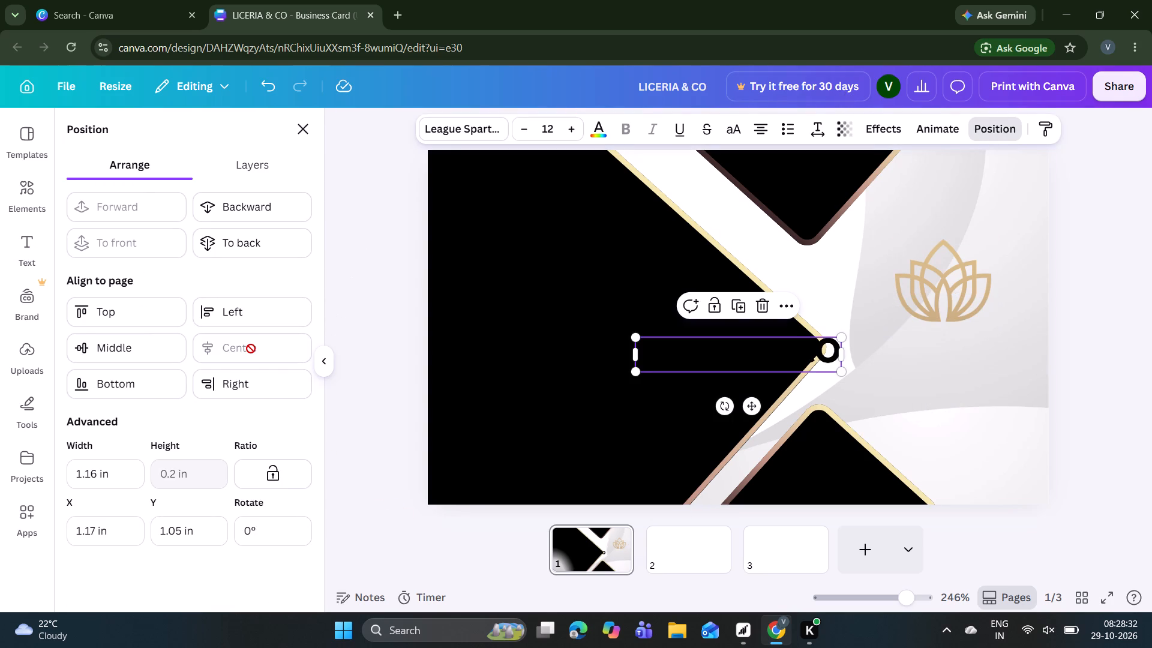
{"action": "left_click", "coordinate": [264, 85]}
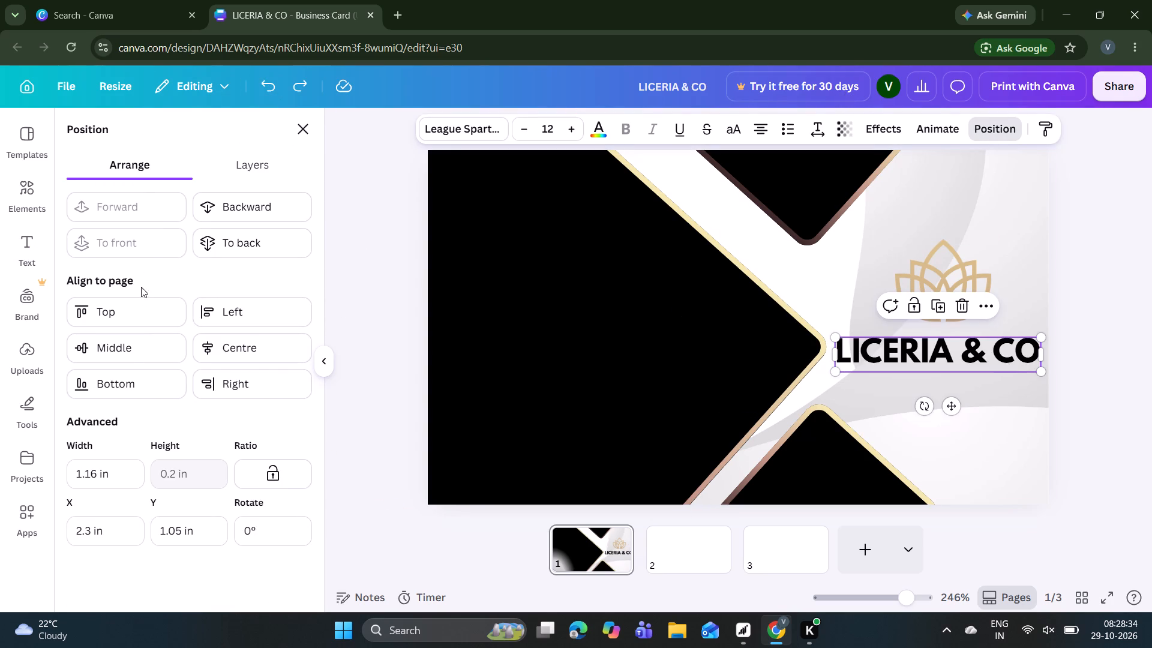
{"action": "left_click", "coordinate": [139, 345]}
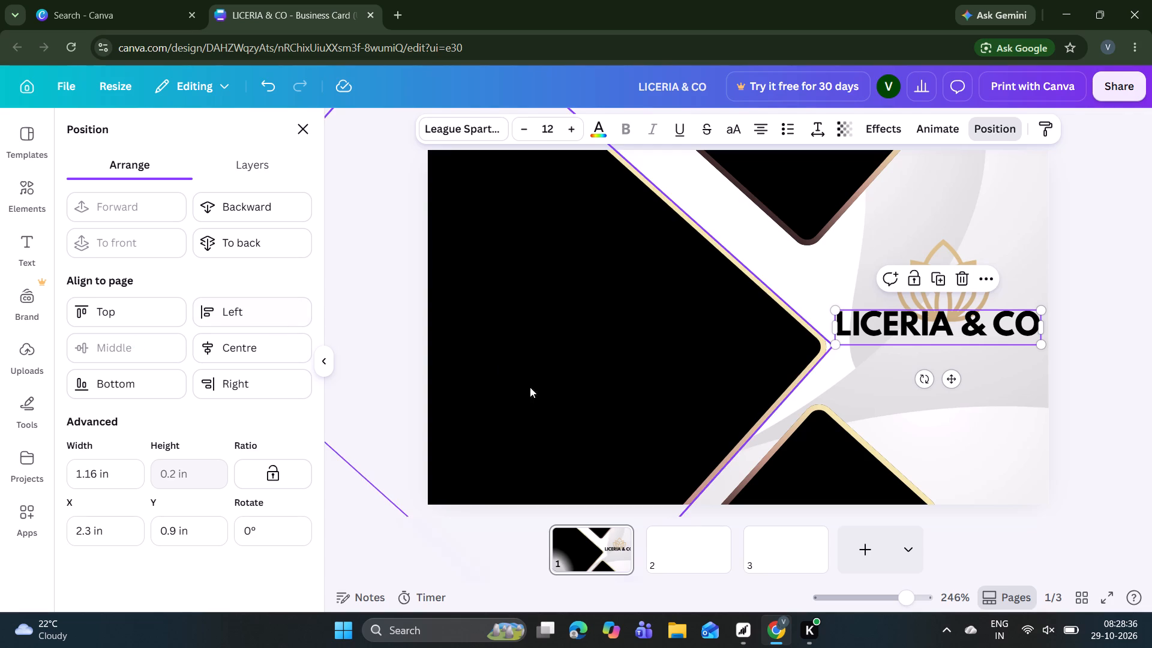
Move the heading just below the lotus logo, centred on it, at about X 2.33 in and Y 1.05 in.
{"action": "left_click_drag", "start_coordinate": [946, 379], "coordinate": [947, 383]}
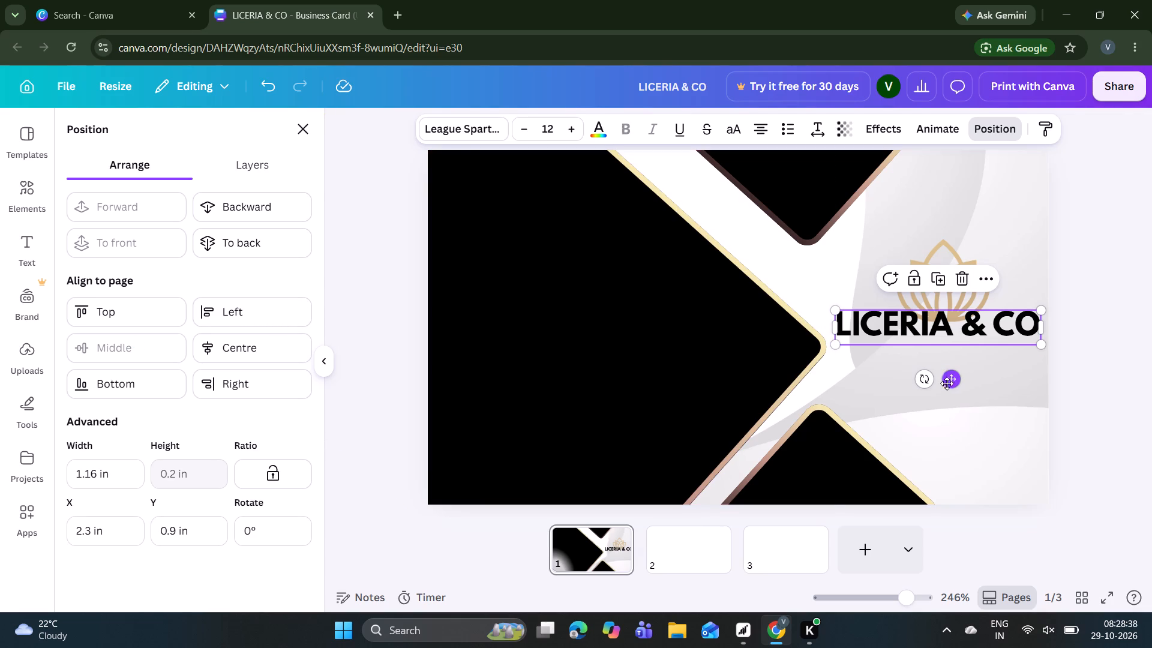
{"action": "left_click_drag", "start_coordinate": [947, 383], "coordinate": [949, 398]}
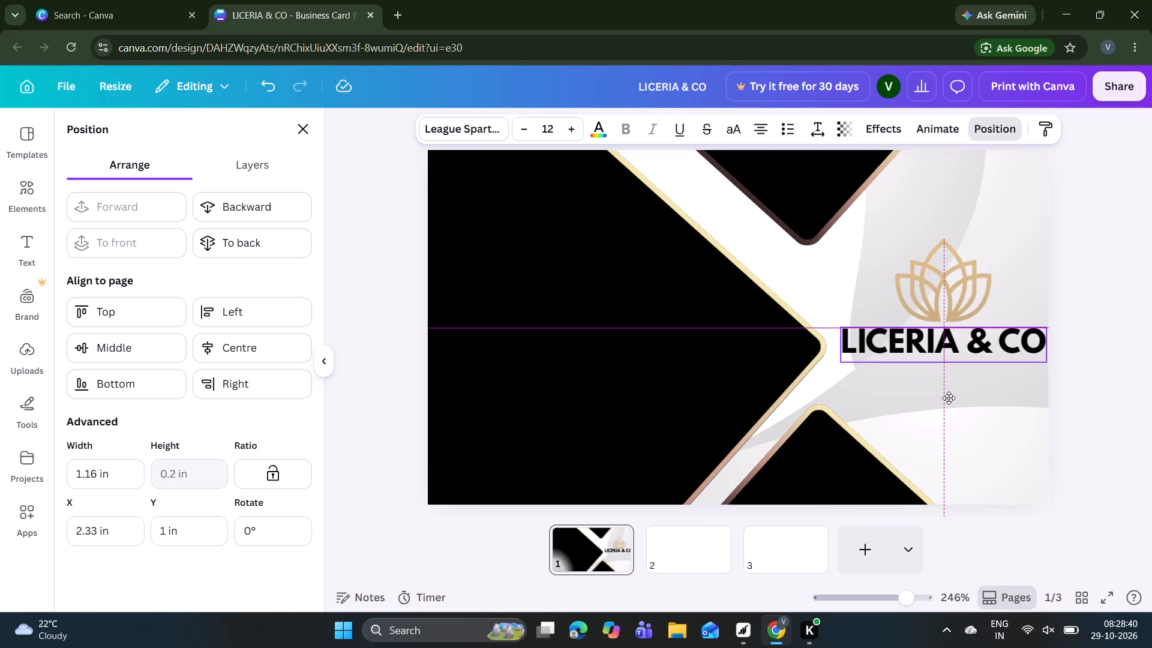
{"action": "left_click_drag", "start_coordinate": [949, 398], "coordinate": [952, 398]}
{"action": "left_click_drag", "start_coordinate": [952, 398], "coordinate": [951, 404]}
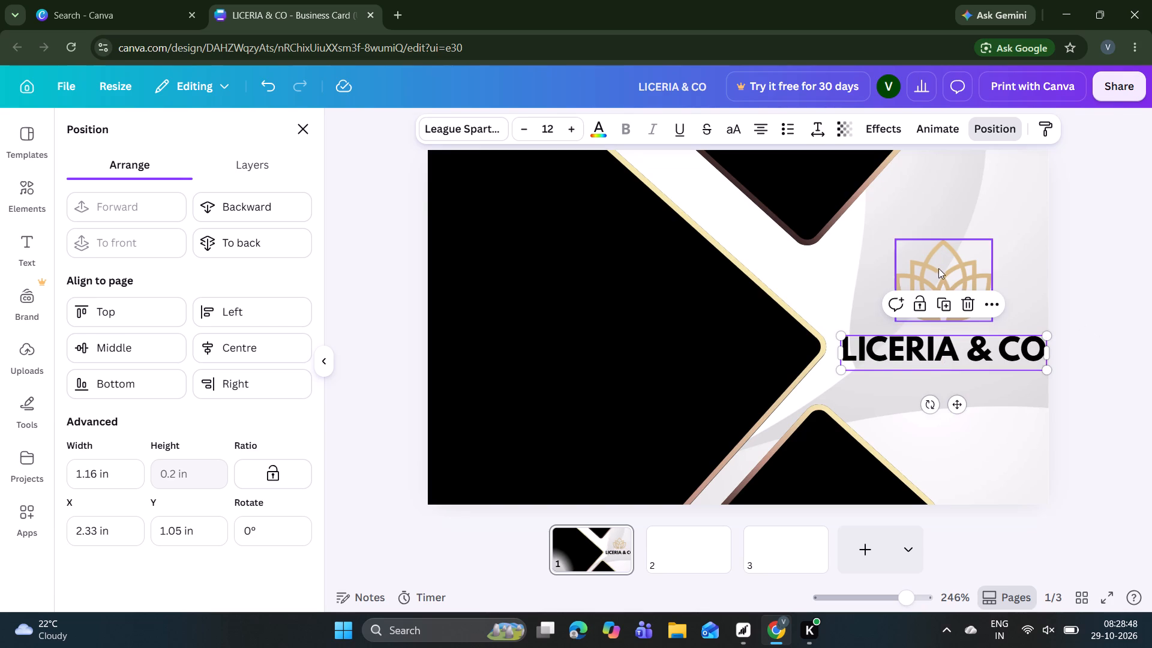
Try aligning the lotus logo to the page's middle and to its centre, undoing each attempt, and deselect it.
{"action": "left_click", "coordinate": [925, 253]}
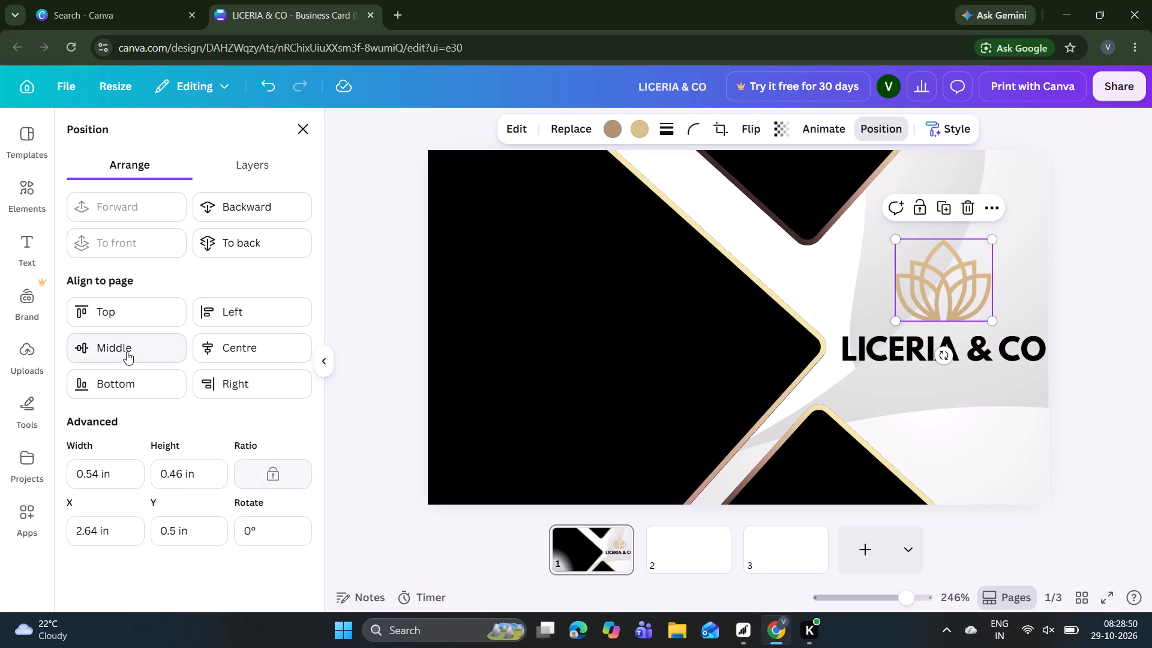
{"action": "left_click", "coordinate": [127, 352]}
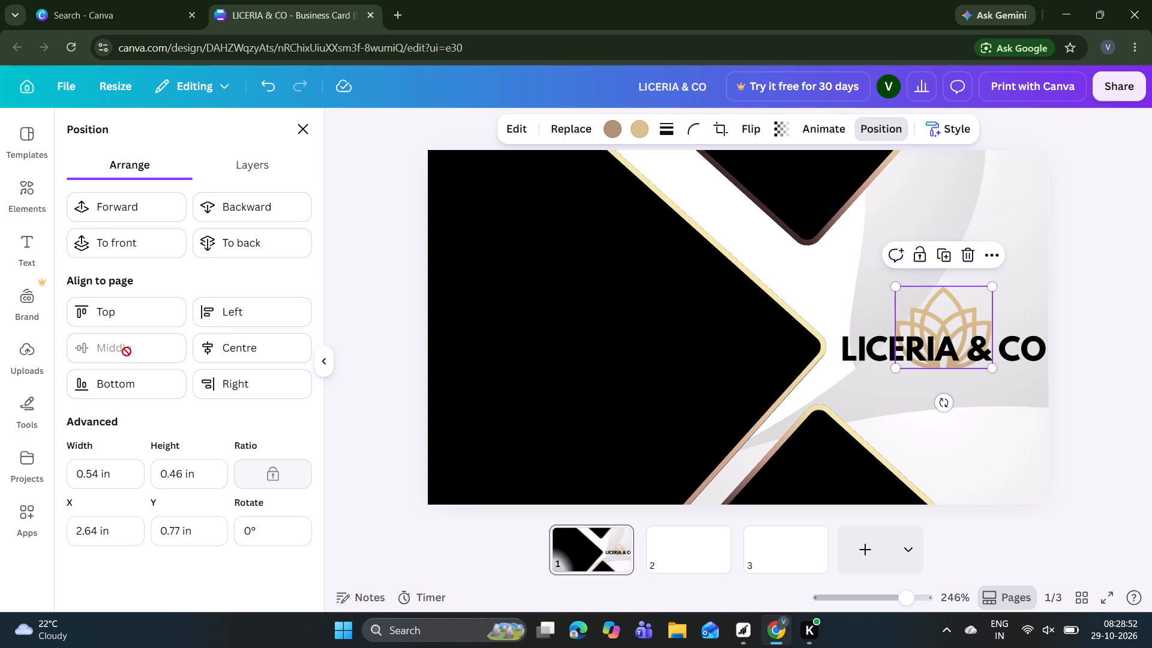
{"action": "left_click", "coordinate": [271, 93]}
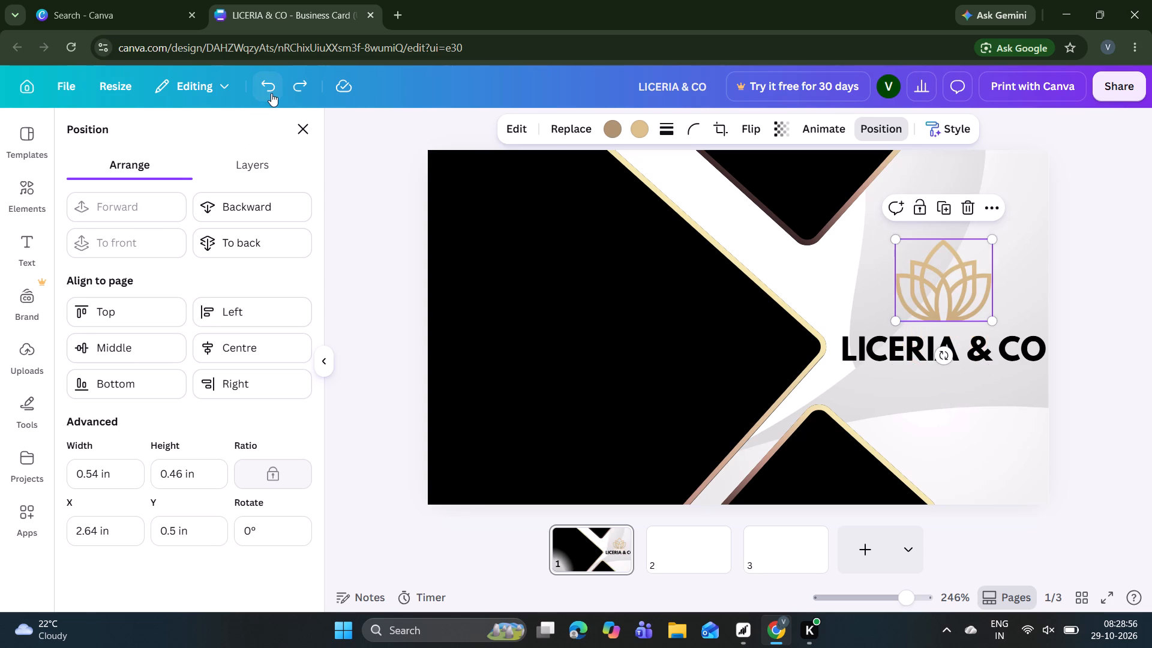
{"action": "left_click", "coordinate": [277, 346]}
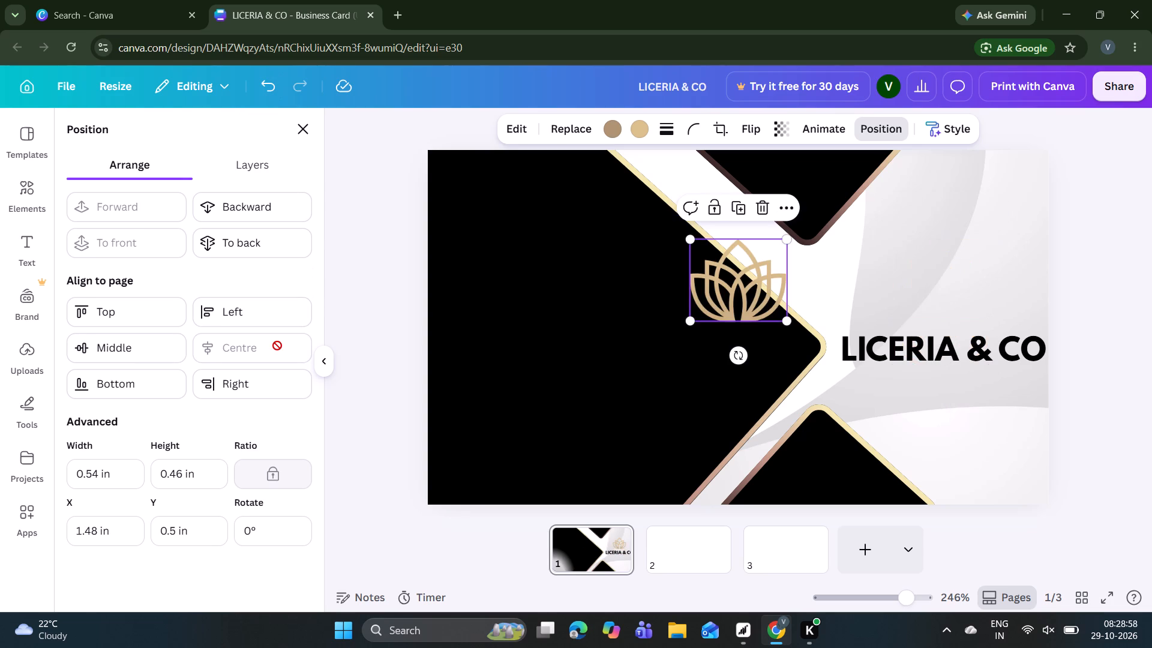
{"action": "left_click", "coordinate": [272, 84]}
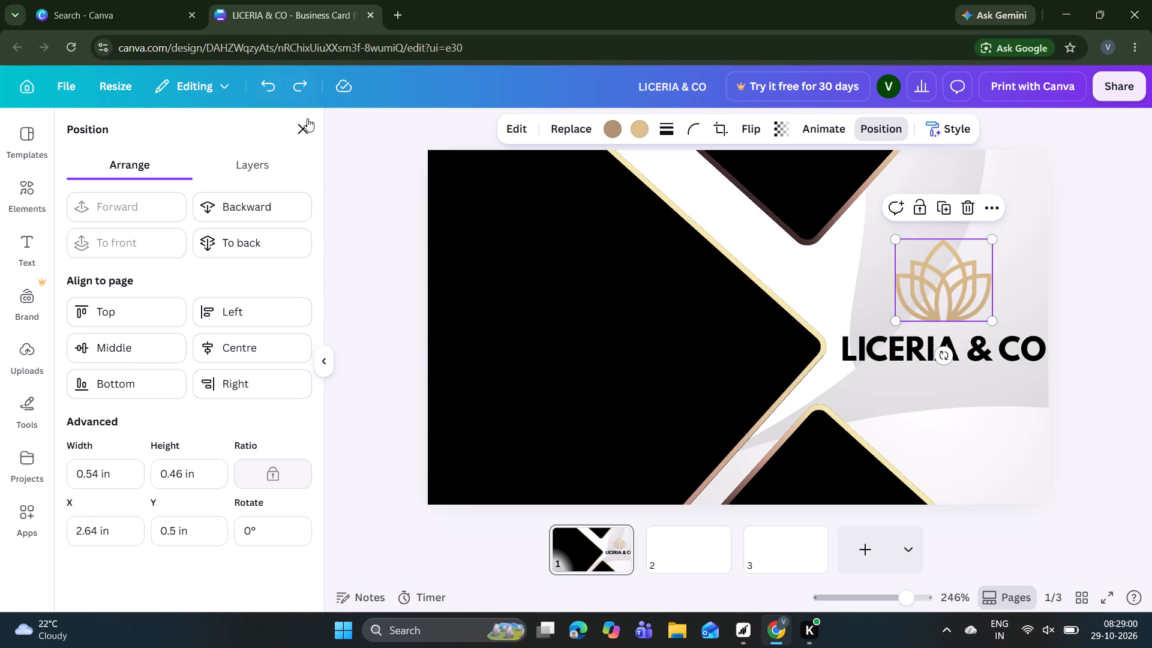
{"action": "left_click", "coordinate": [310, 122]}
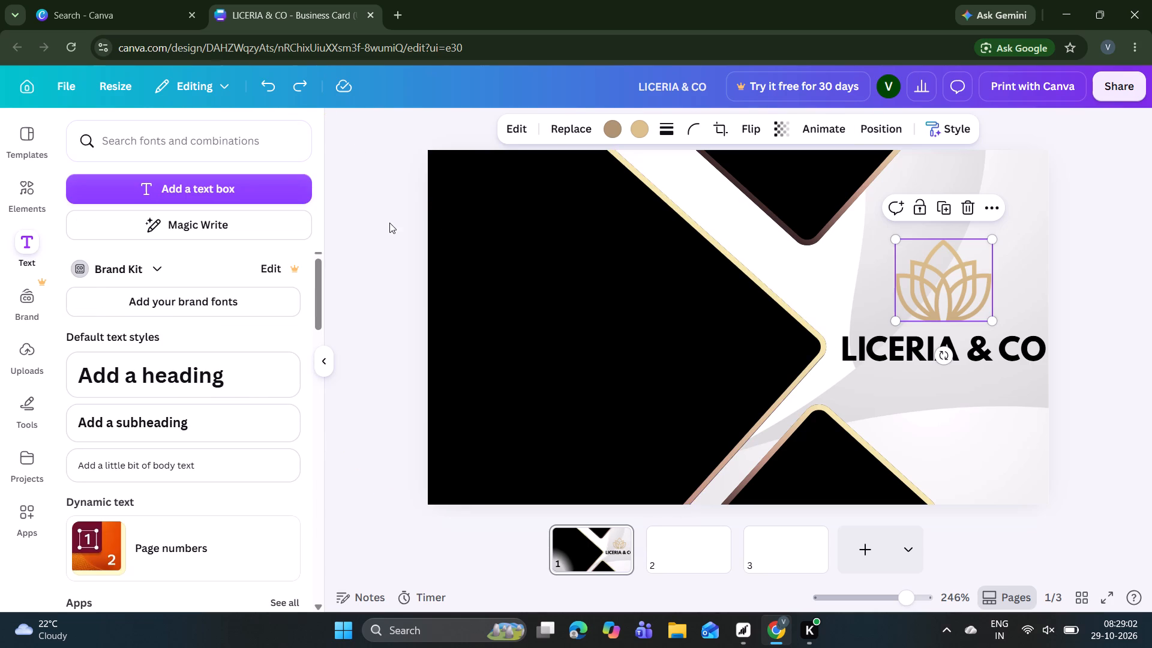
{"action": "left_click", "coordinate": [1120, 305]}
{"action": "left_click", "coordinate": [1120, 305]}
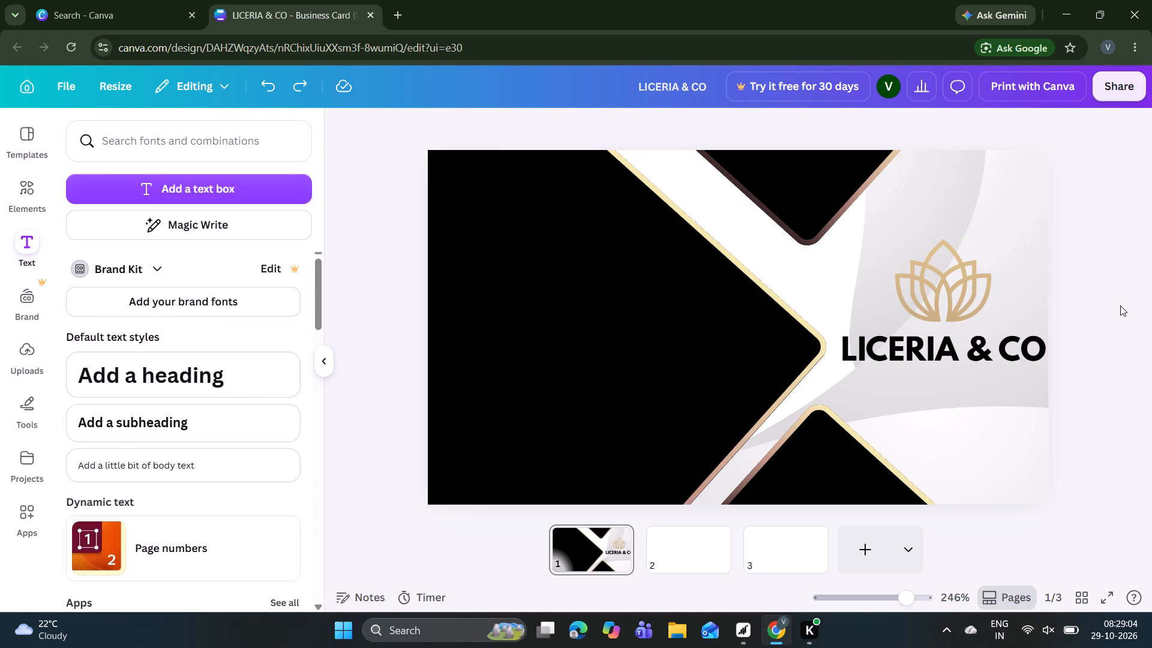
Shift the "LICERIA & CO" heading slightly inward from the card's right edge and re-centre the lotus logo above it.
{"action": "left_click", "coordinate": [1001, 346]}
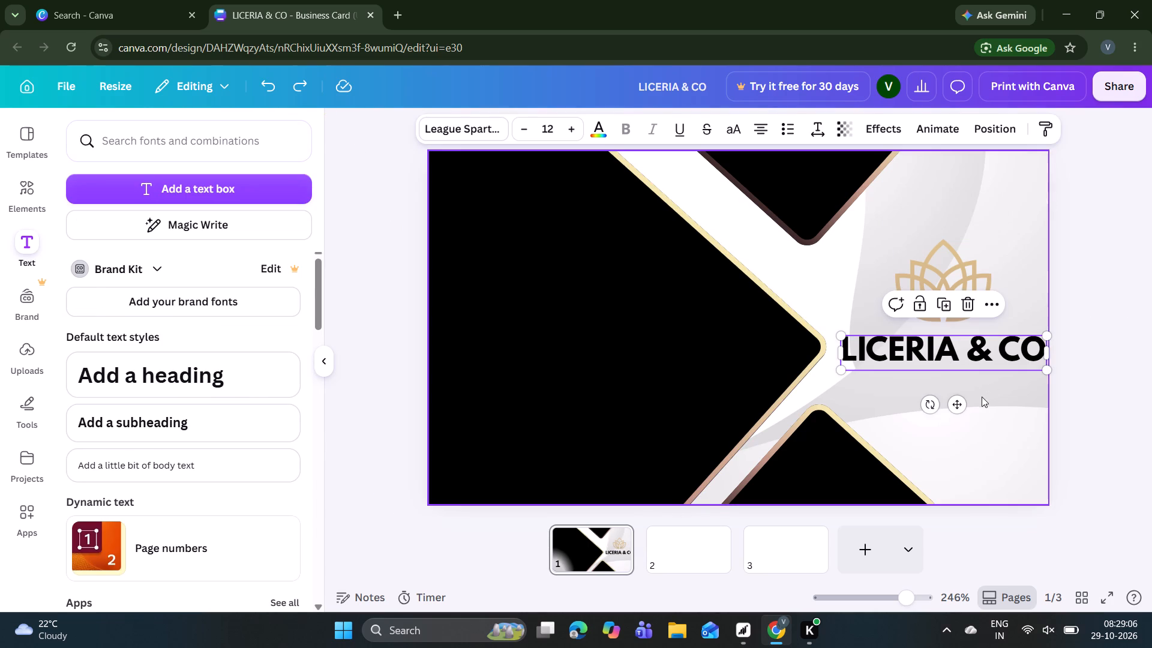
{"action": "left_click", "coordinate": [962, 404]}
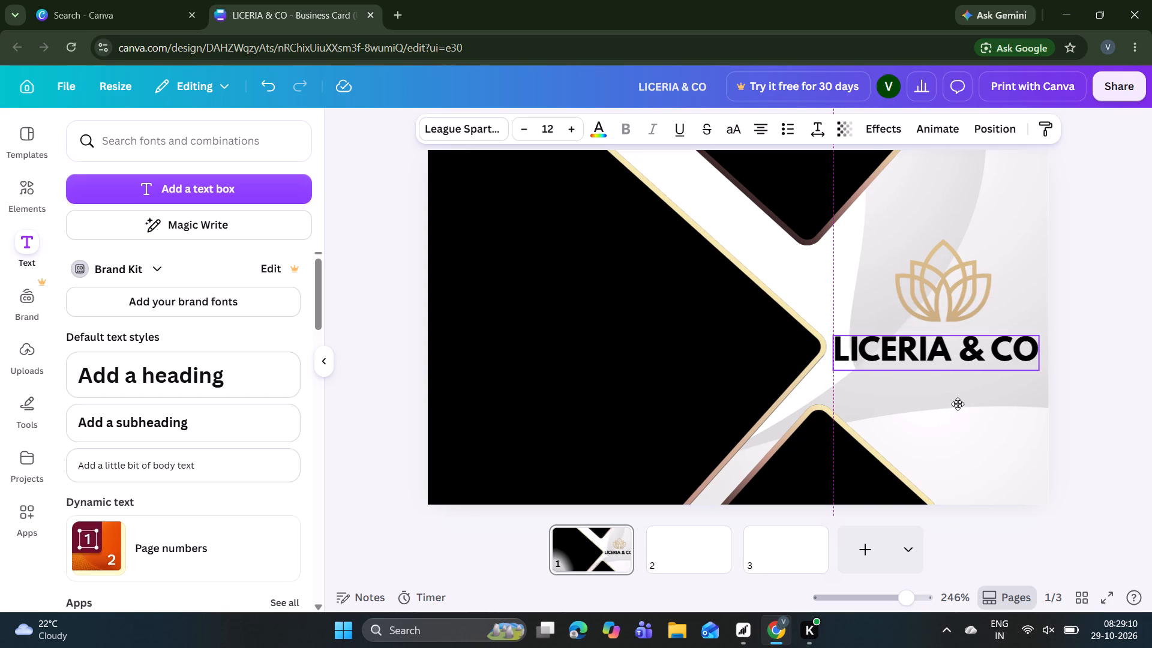
{"action": "left_click", "coordinate": [949, 271]}
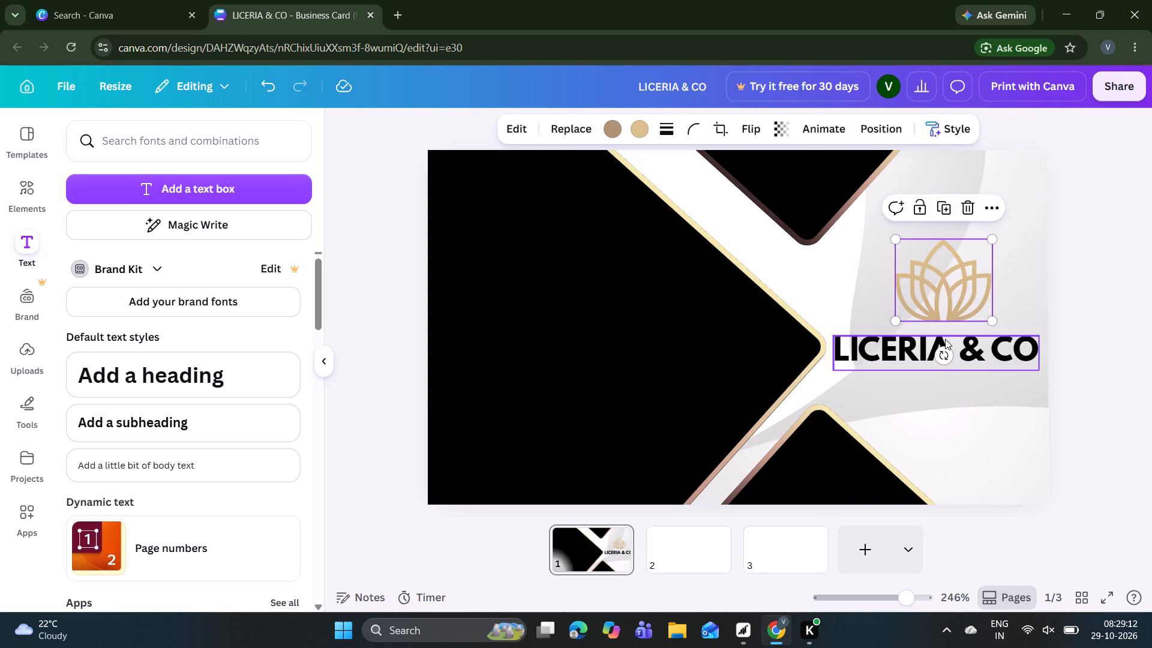
{"action": "left_click_drag", "start_coordinate": [946, 274], "coordinate": [941, 275]}
{"action": "left_click", "coordinate": [1100, 281]}
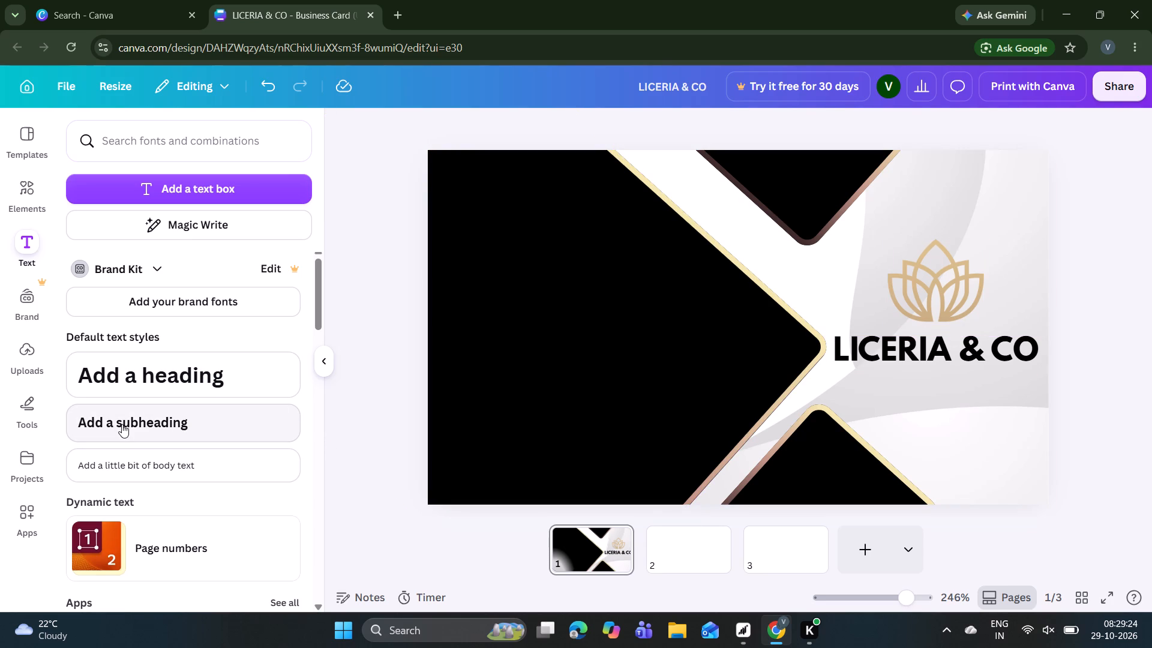
Add a subheading containing the cardholder's name over the large black shape, then deselect it.
{"action": "left_click", "coordinate": [151, 413]}
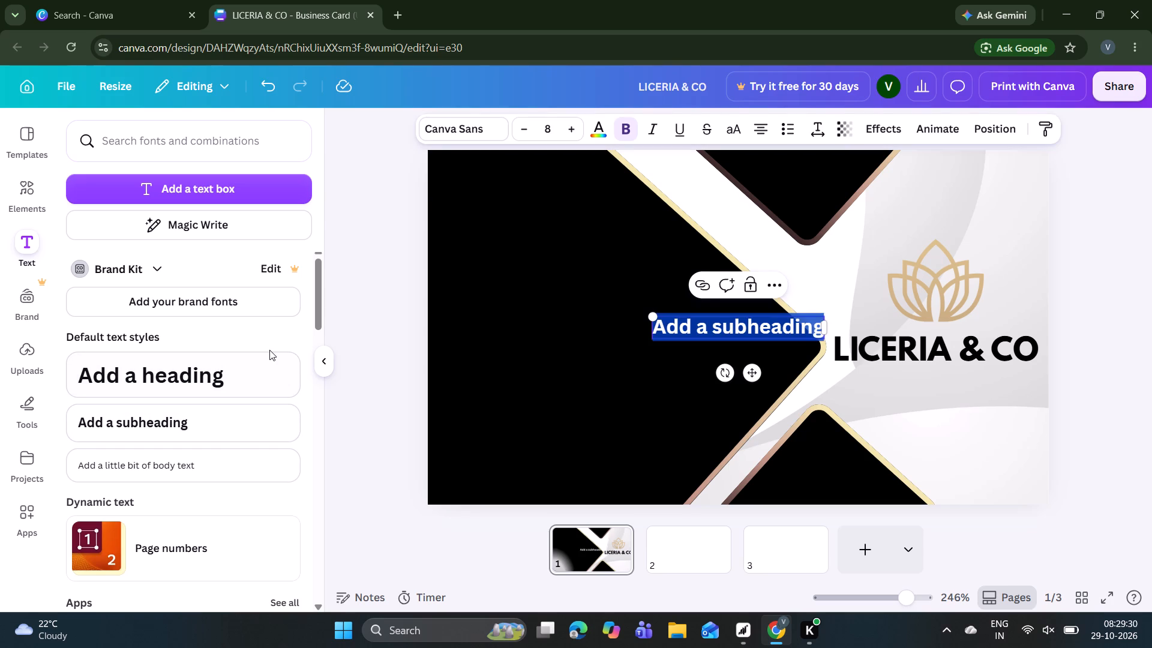
{"action": "key", "text": "BackSpace"}
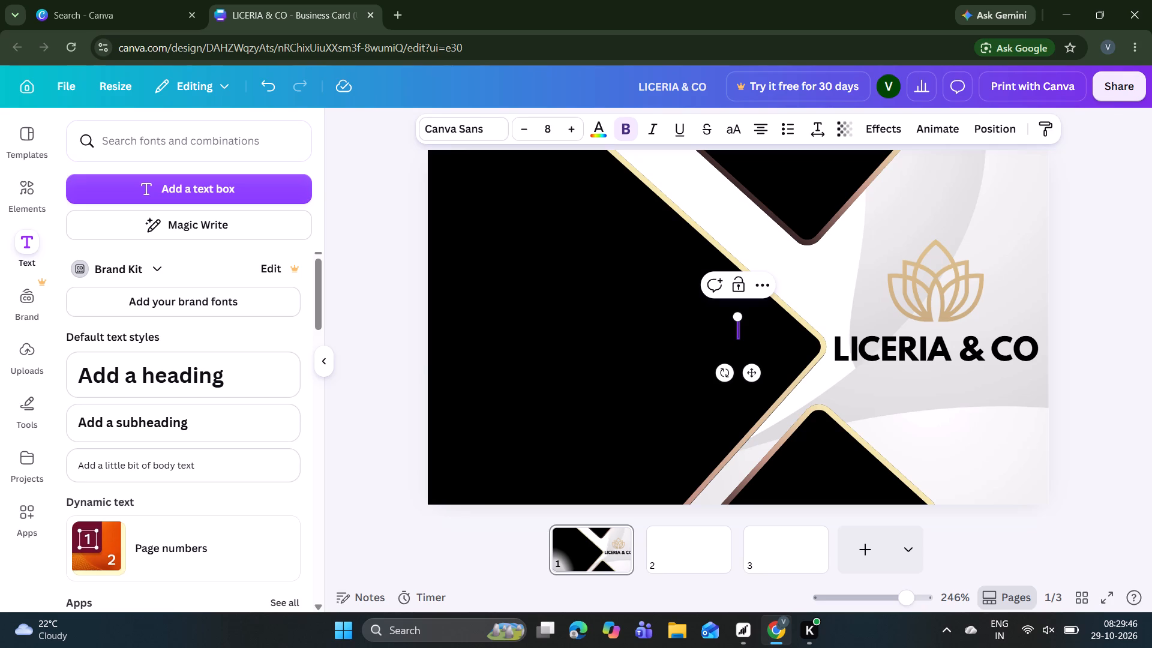
{"action": "key", "text": "j"}
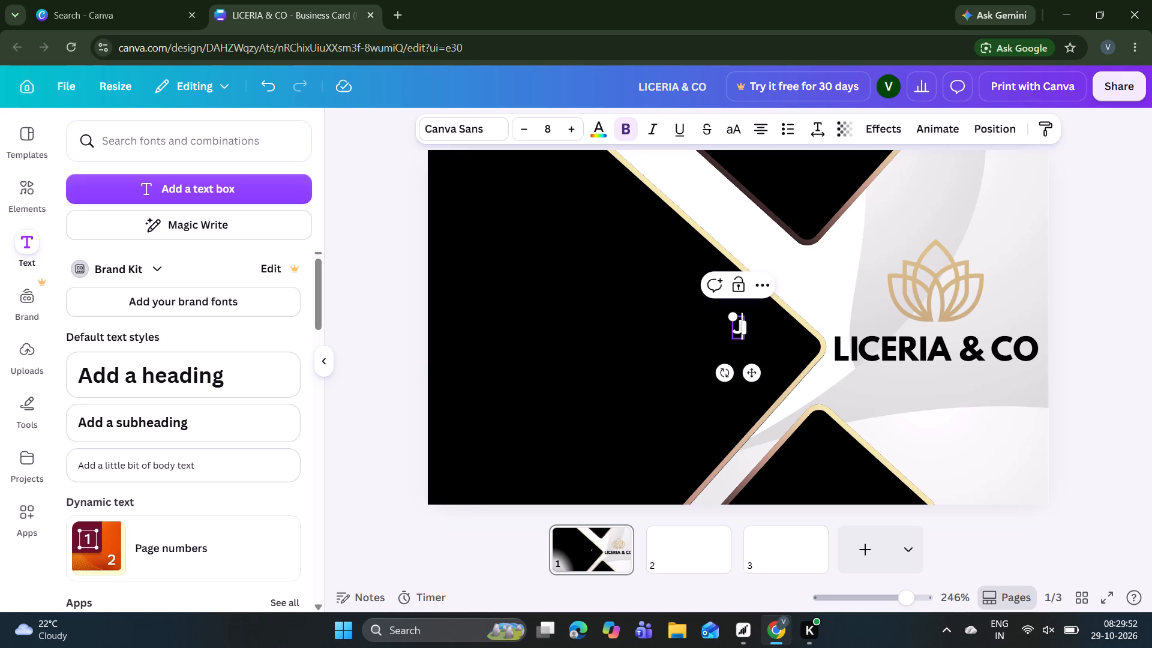
{"action": "key", "text": "u"}
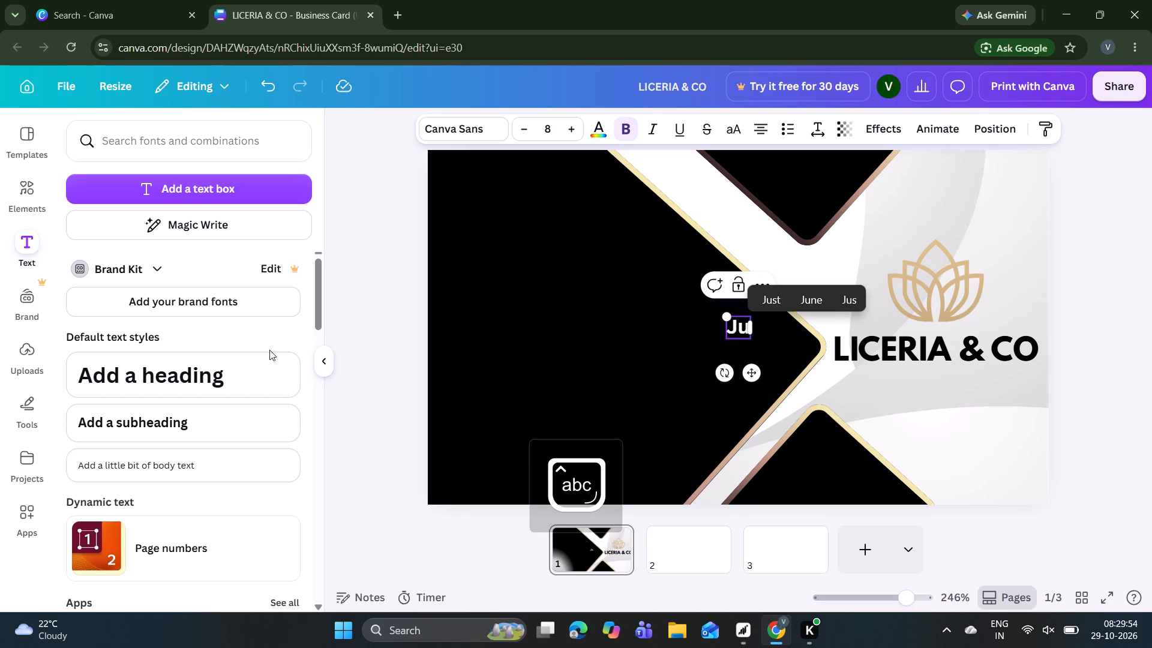
{"action": "key", "text": "semicolon"}
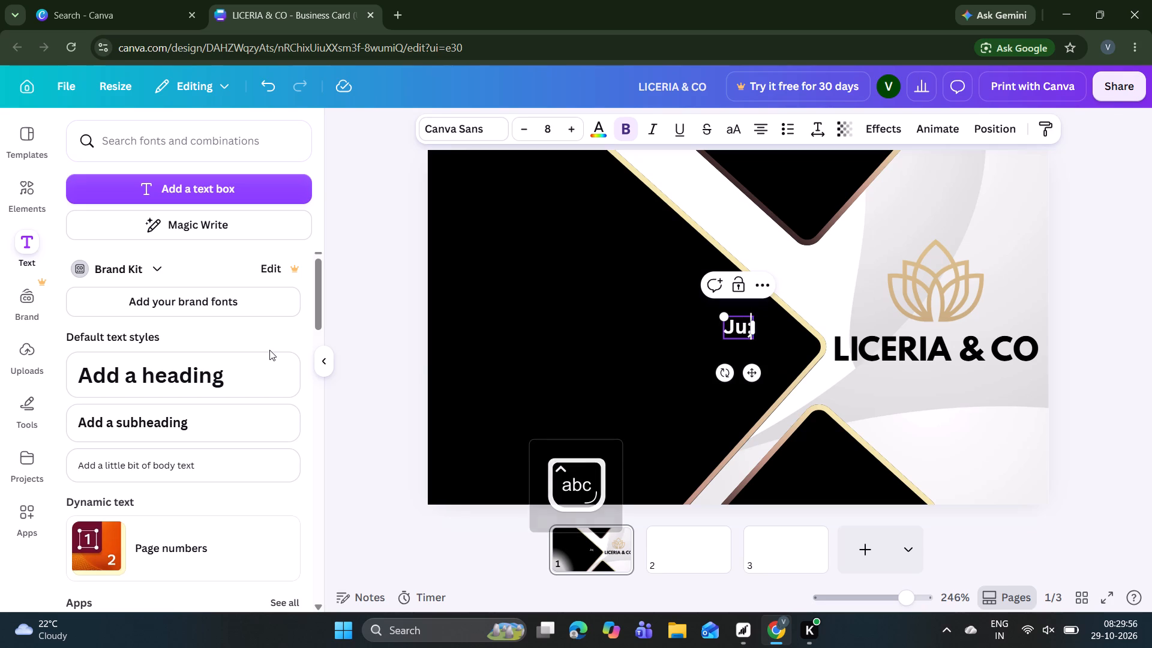
{"action": "key", "text": "BackSpace"}
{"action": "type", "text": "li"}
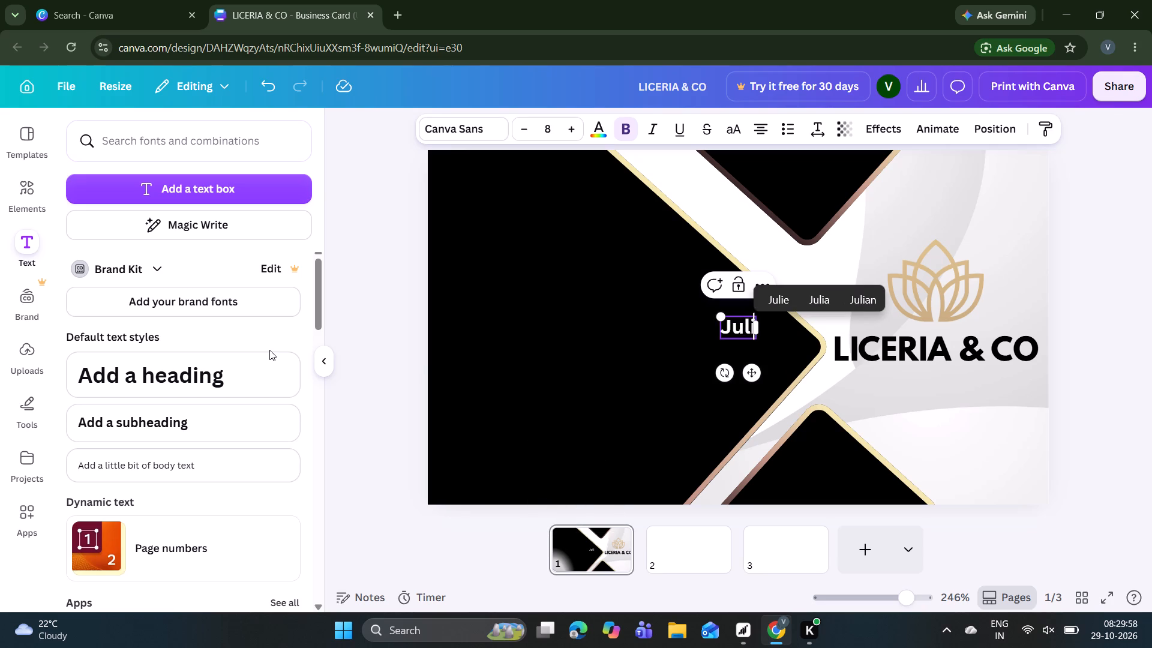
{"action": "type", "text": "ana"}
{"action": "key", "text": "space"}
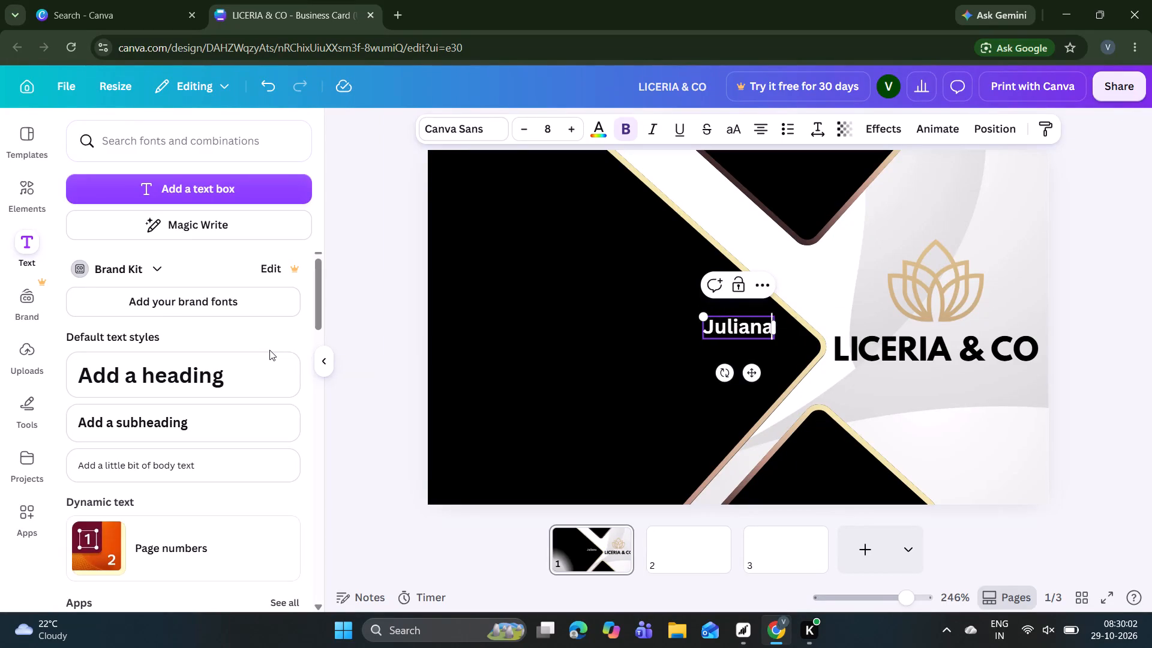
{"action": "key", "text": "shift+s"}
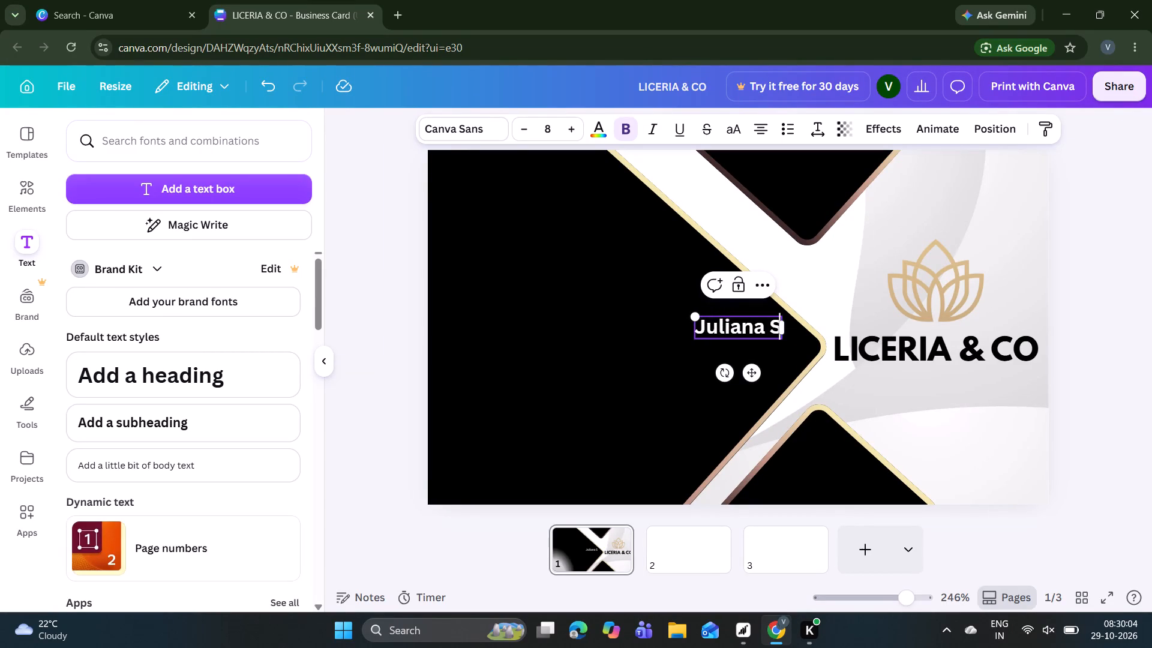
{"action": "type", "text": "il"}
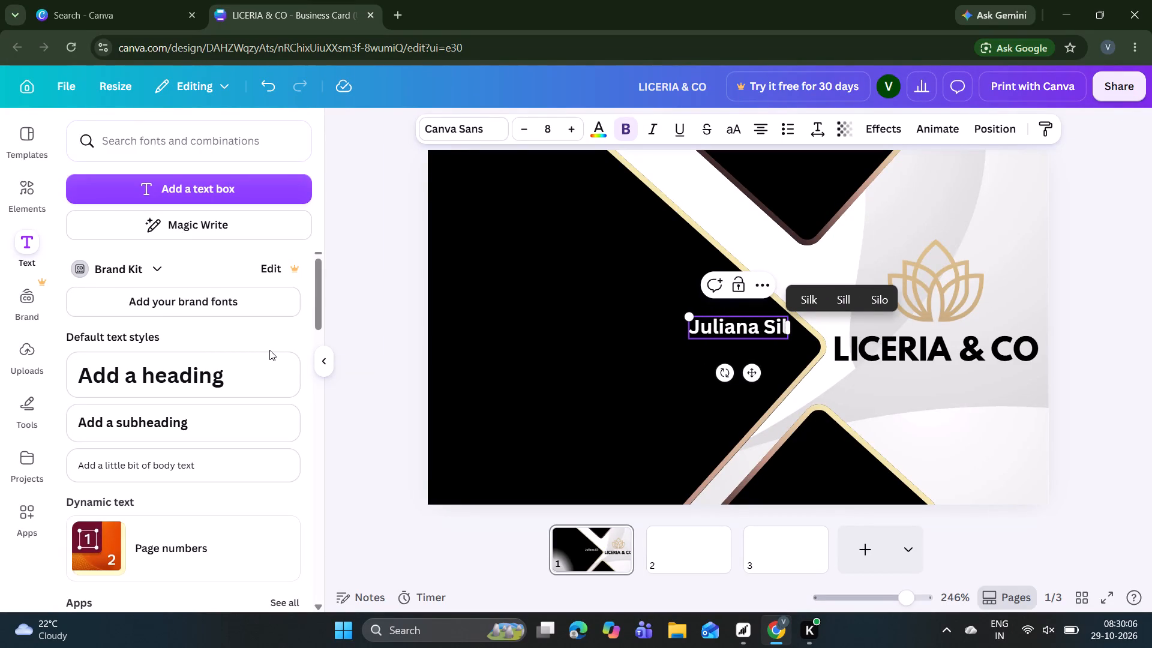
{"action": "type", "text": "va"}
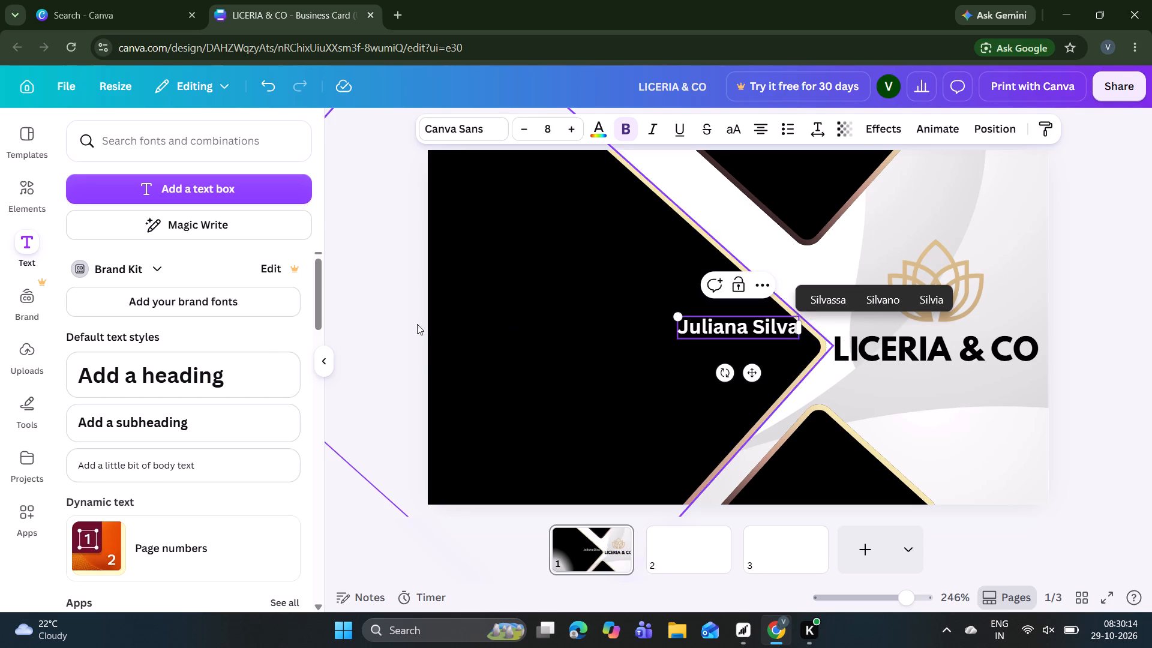
{"action": "left_click", "coordinate": [1081, 280]}
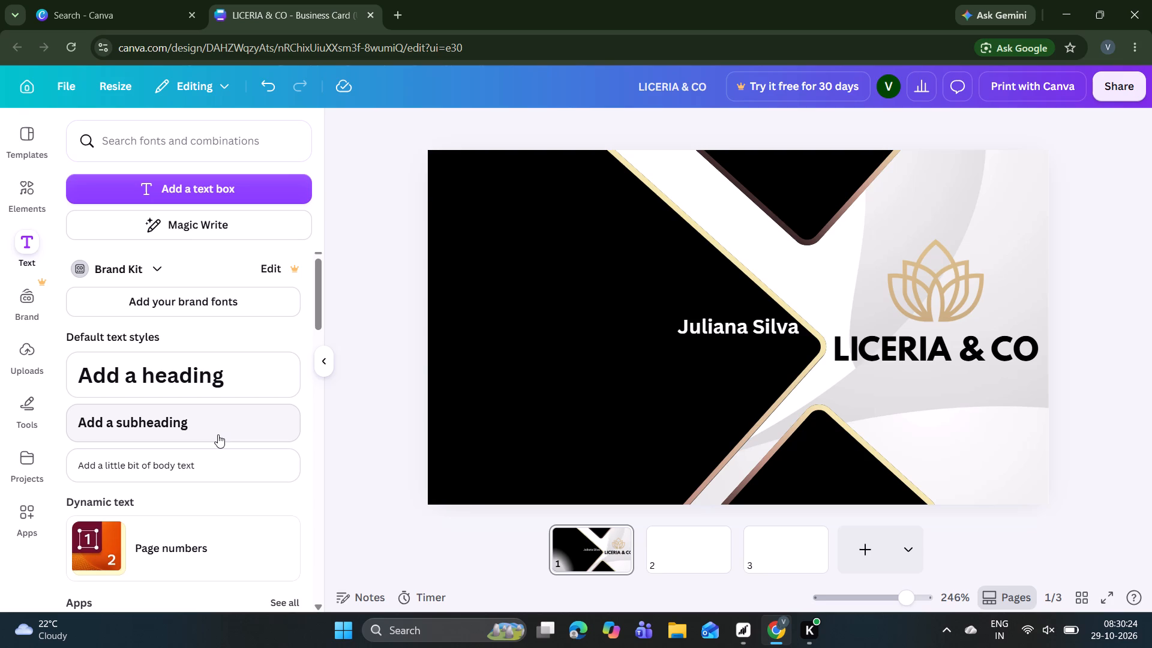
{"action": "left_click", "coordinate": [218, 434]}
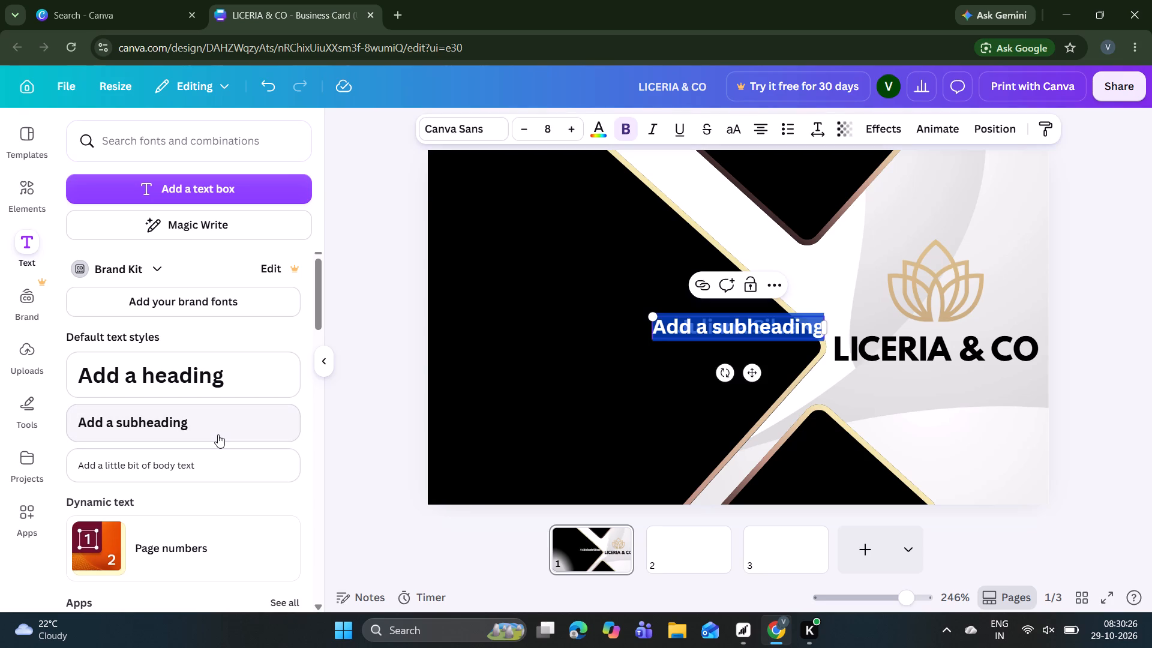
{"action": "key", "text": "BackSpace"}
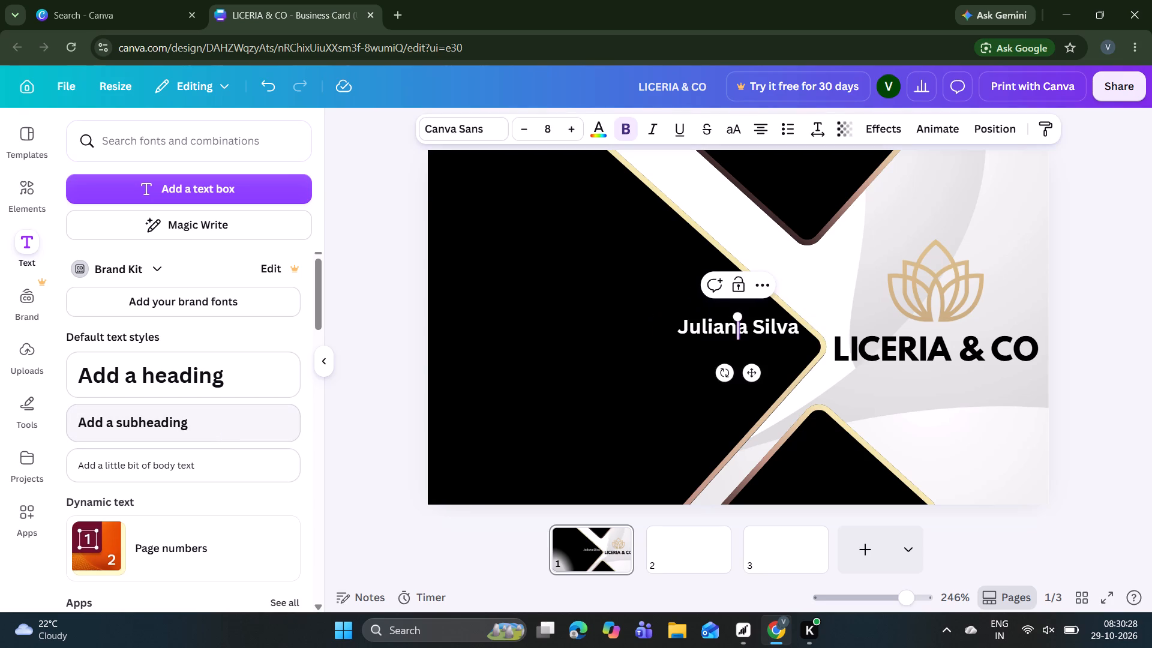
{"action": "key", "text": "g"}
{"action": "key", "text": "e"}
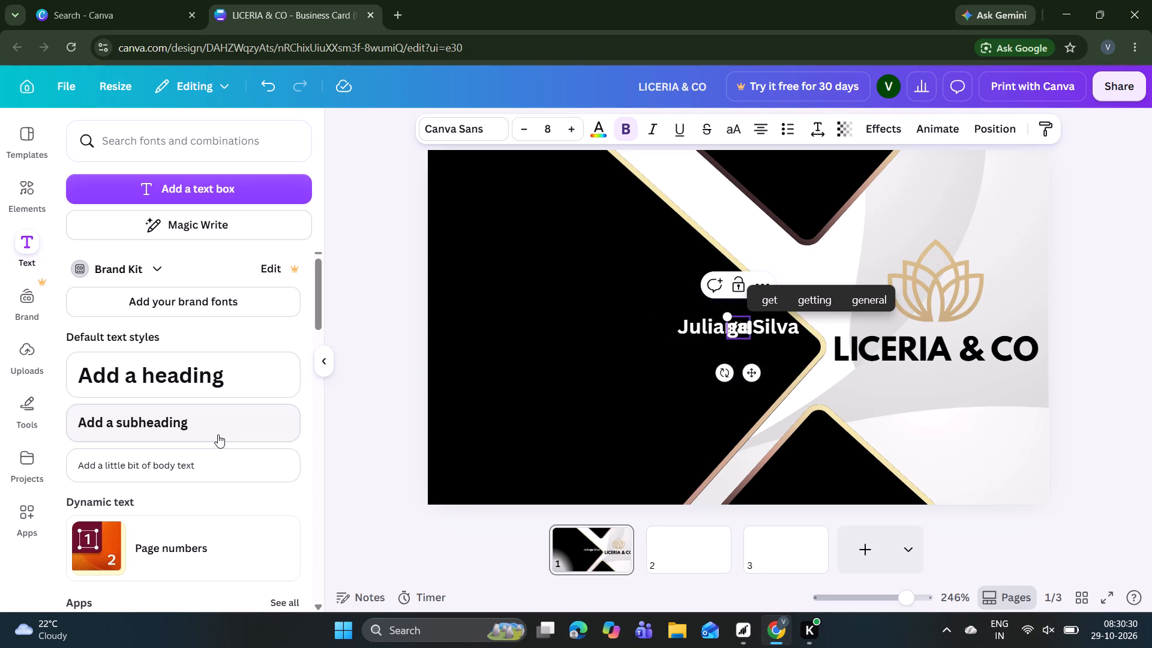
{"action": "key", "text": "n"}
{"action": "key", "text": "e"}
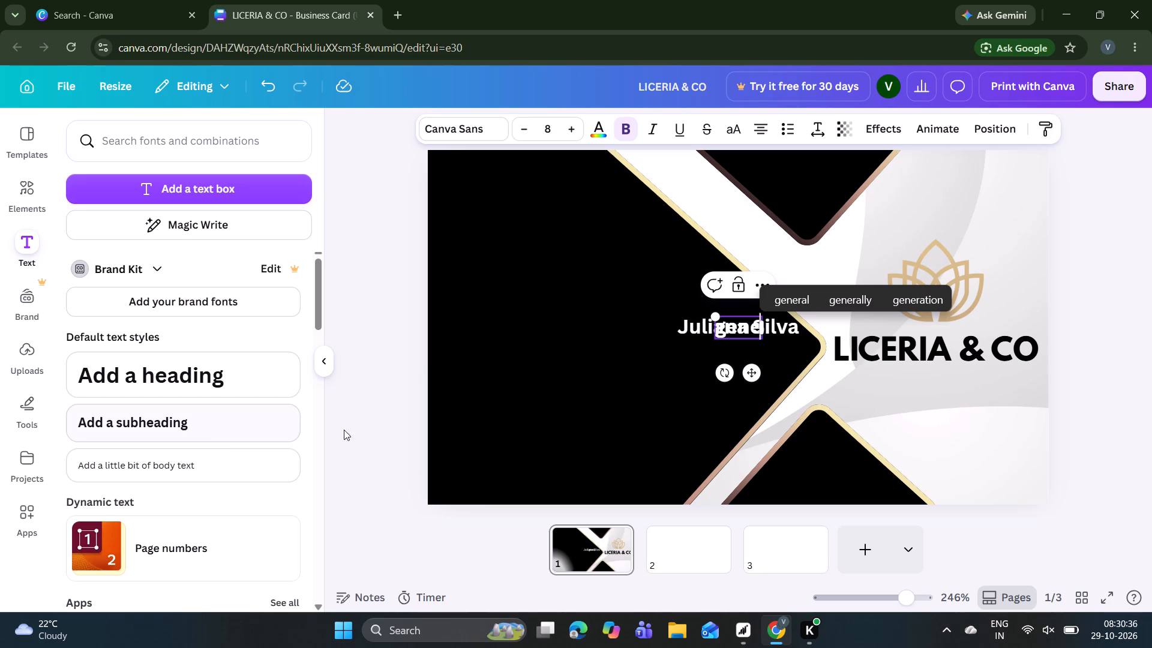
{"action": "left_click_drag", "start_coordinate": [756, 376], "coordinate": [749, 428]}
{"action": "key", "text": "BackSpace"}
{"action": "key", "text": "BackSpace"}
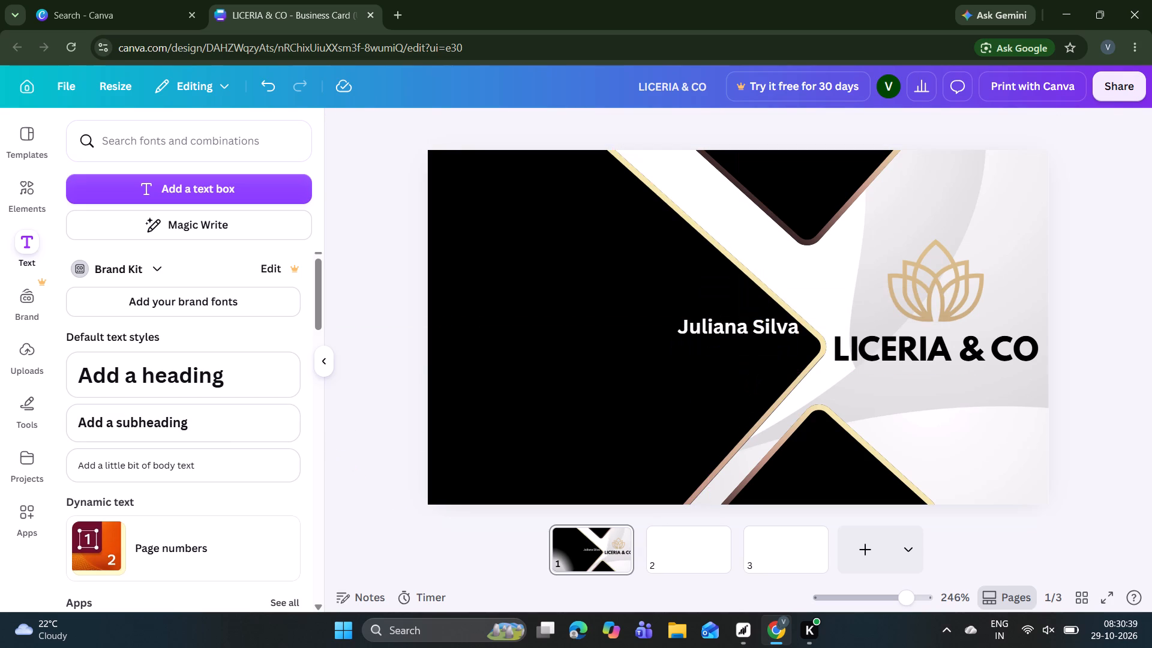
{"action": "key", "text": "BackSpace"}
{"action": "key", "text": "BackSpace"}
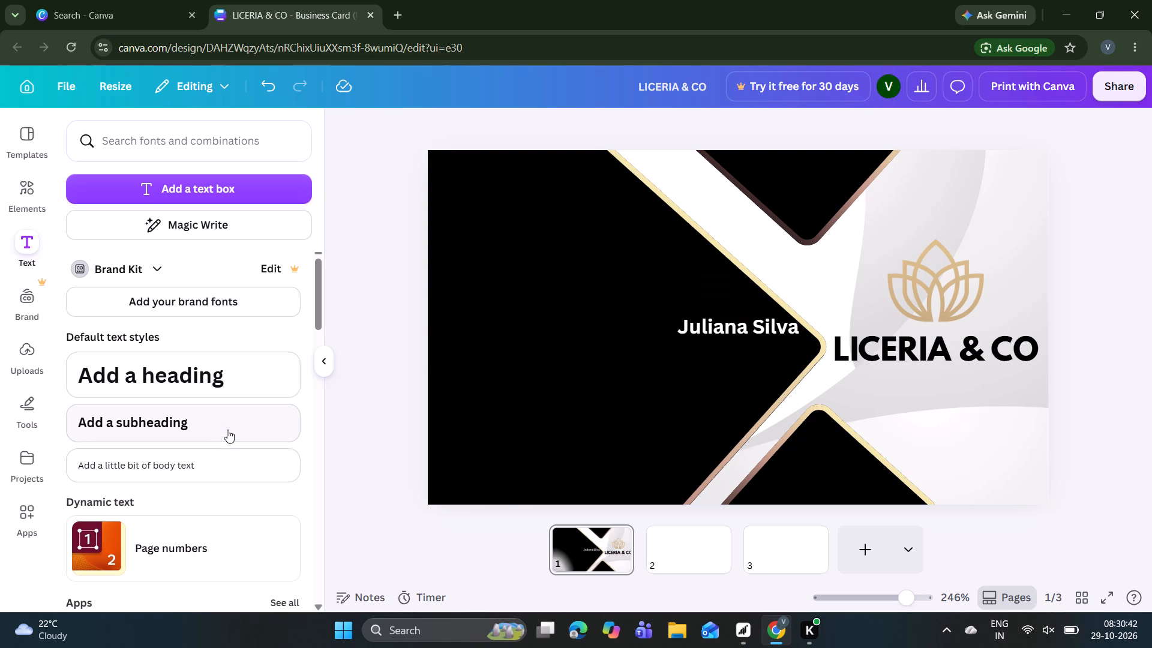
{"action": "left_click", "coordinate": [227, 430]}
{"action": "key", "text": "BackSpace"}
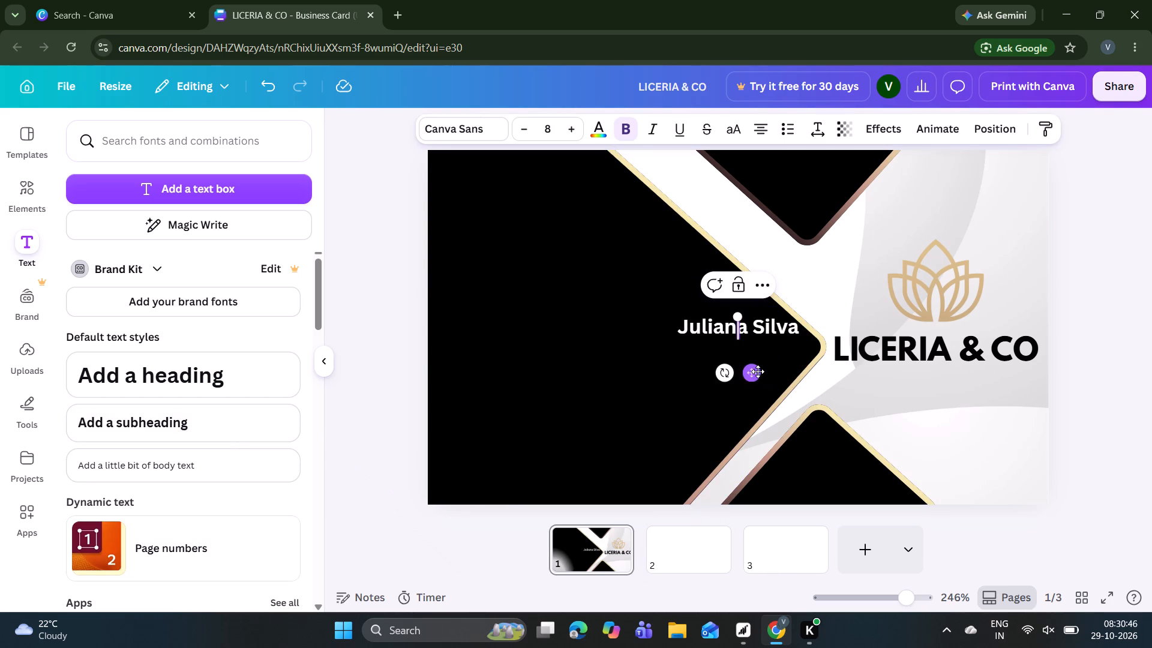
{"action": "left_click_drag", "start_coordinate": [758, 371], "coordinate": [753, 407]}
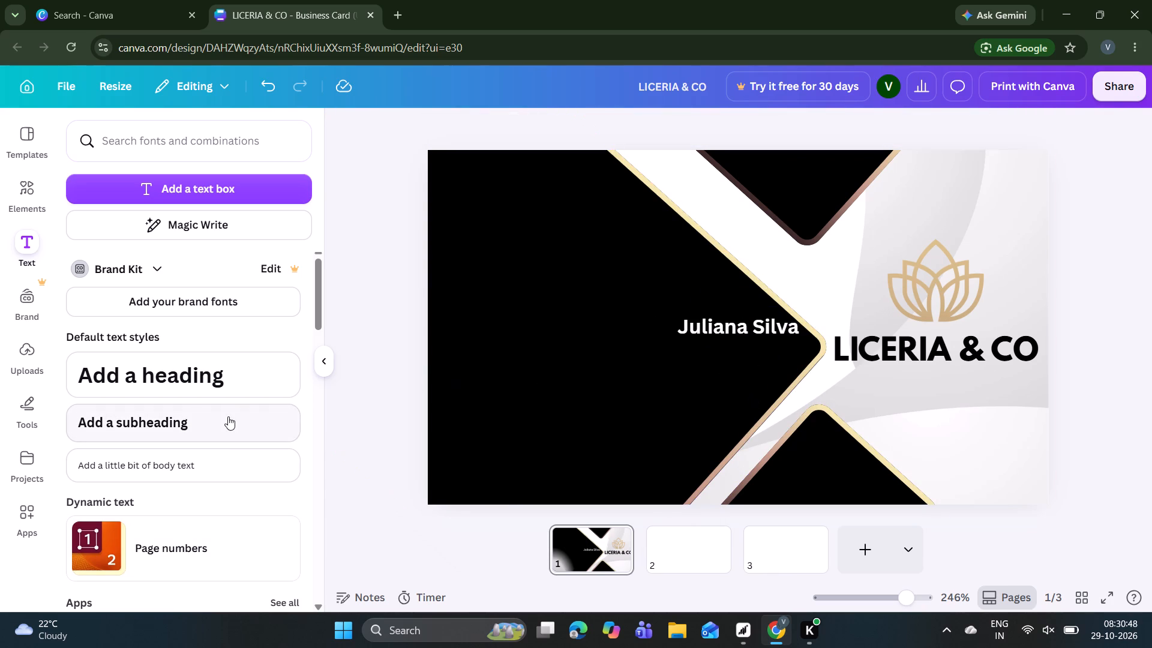
Add a subheading reading "GENERAL MANAGER" and place it on the large black shape, below and left of the cardholder's name.
{"action": "left_click", "coordinate": [228, 416]}
{"action": "key", "text": "BackSpace"}
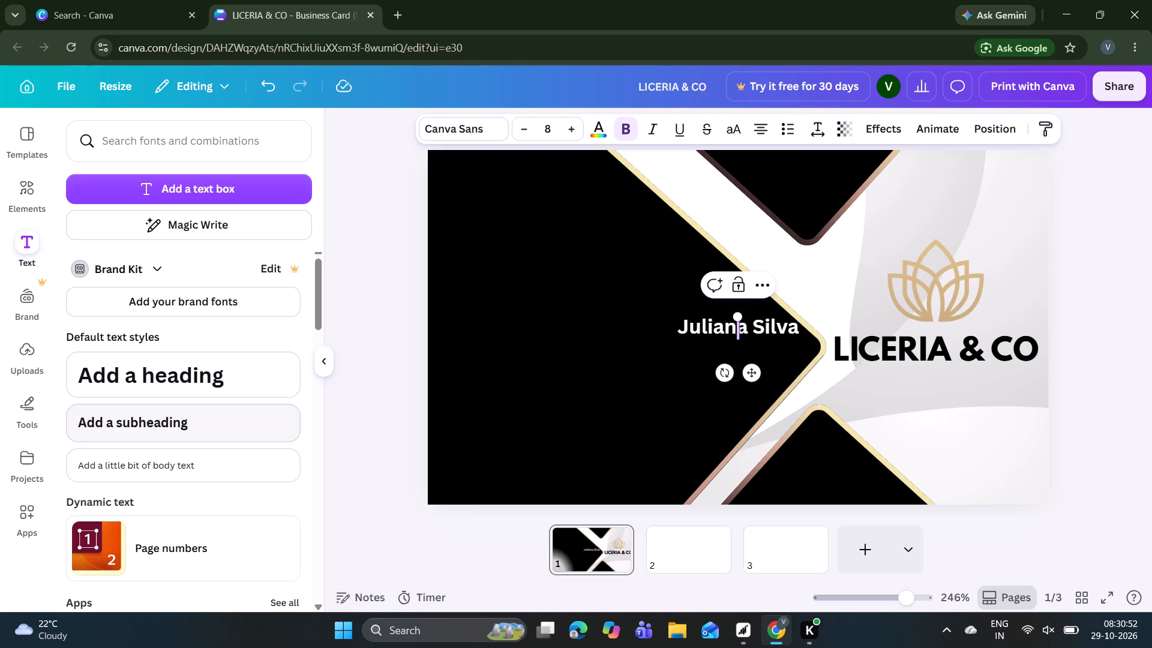
{"action": "key", "text": "g"}
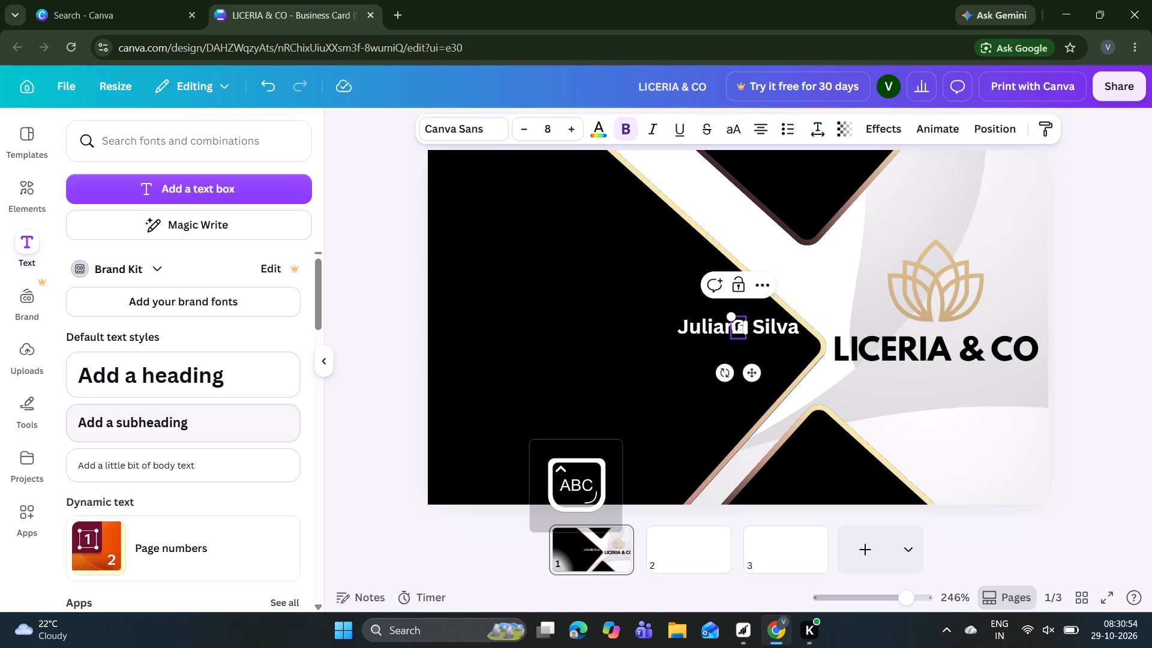
{"action": "key", "text": "e"}
{"action": "key", "text": "b"}
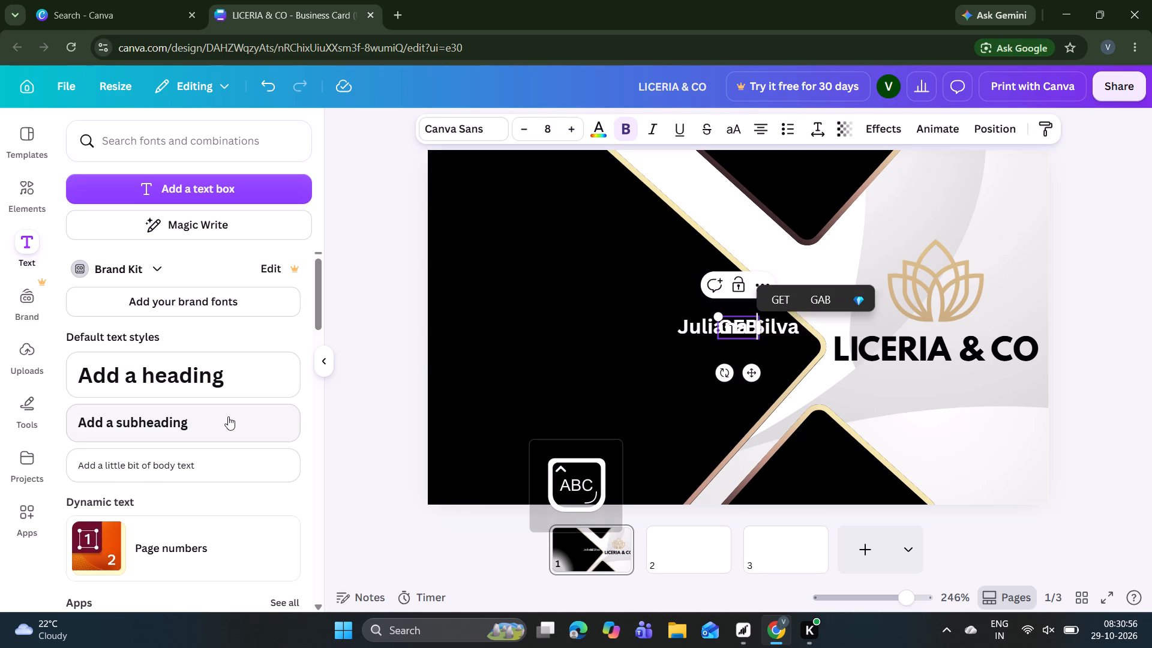
{"action": "key", "text": "BackSpace"}
{"action": "type", "text": "NE"}
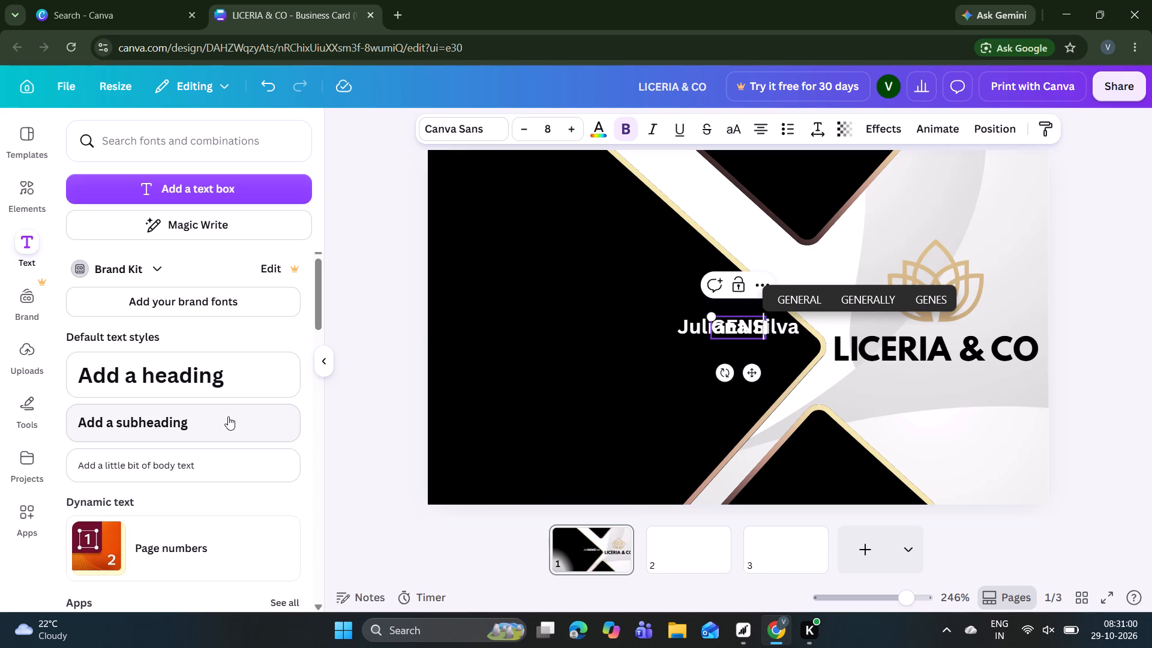
{"action": "type", "text": "RAL"}
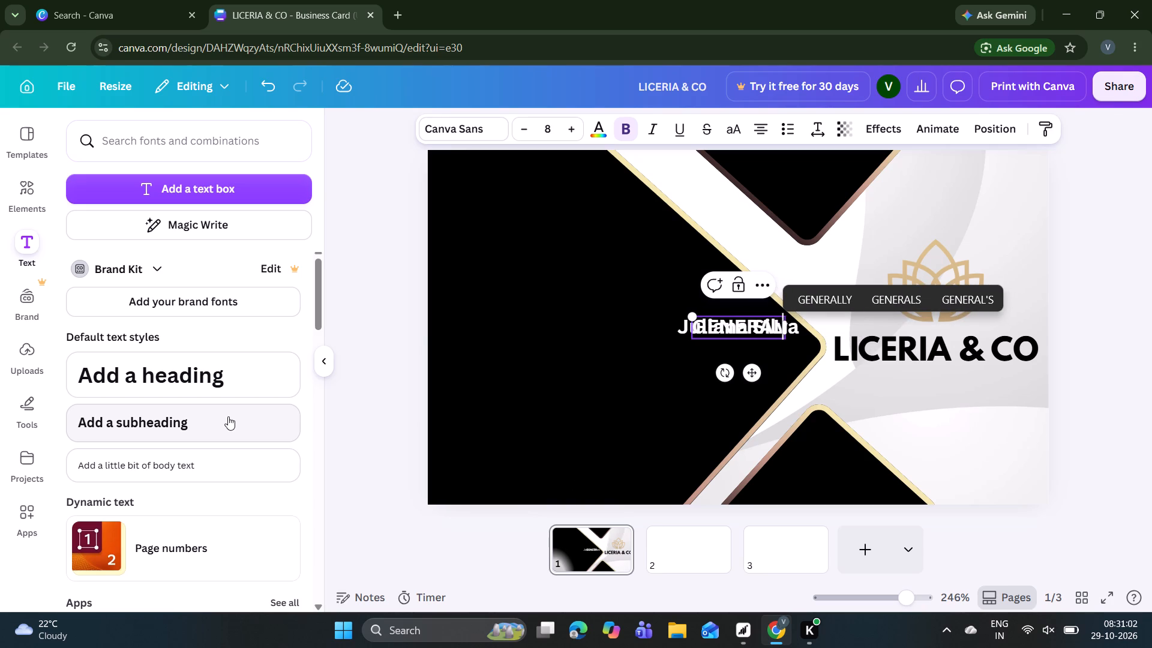
{"action": "key", "text": "space"}
{"action": "type", "text": "MA"}
{"action": "key", "text": "n"}
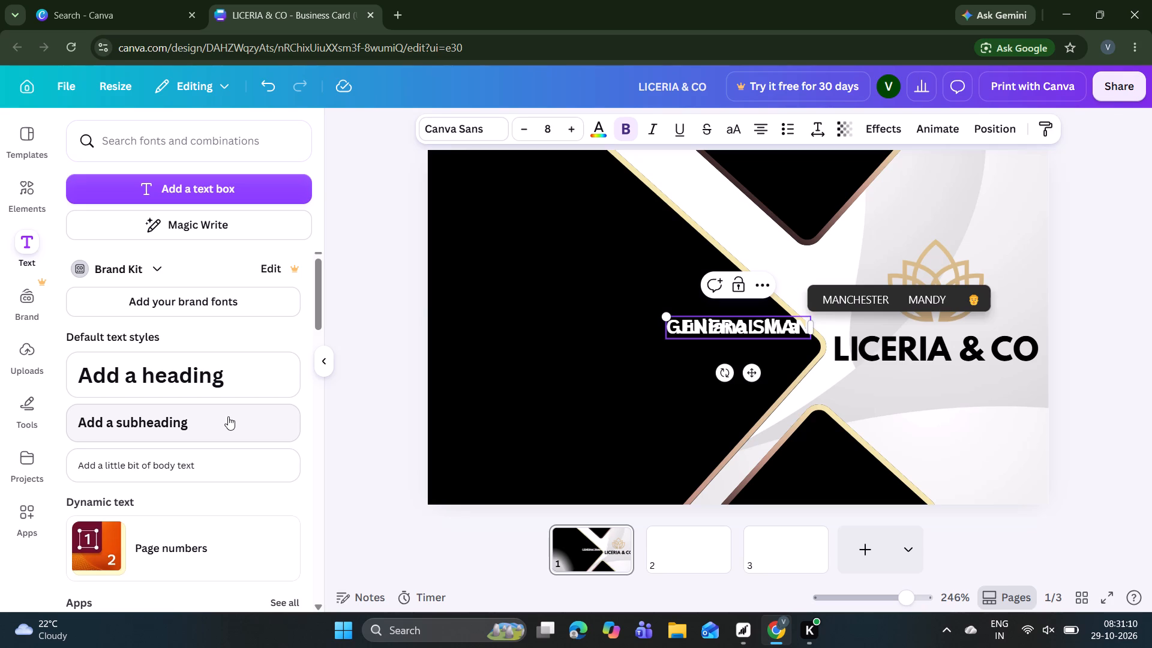
{"action": "type", "text": "AG"}
{"action": "type", "text": "ER"}
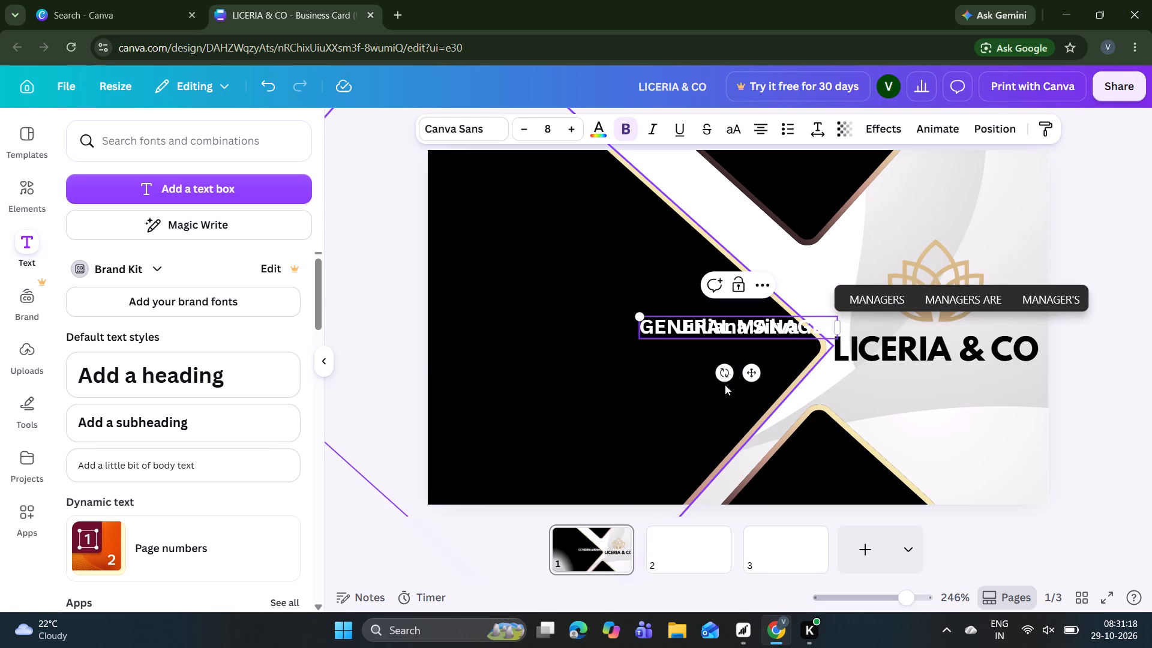
{"action": "left_click_drag", "start_coordinate": [748, 374], "coordinate": [622, 410]}
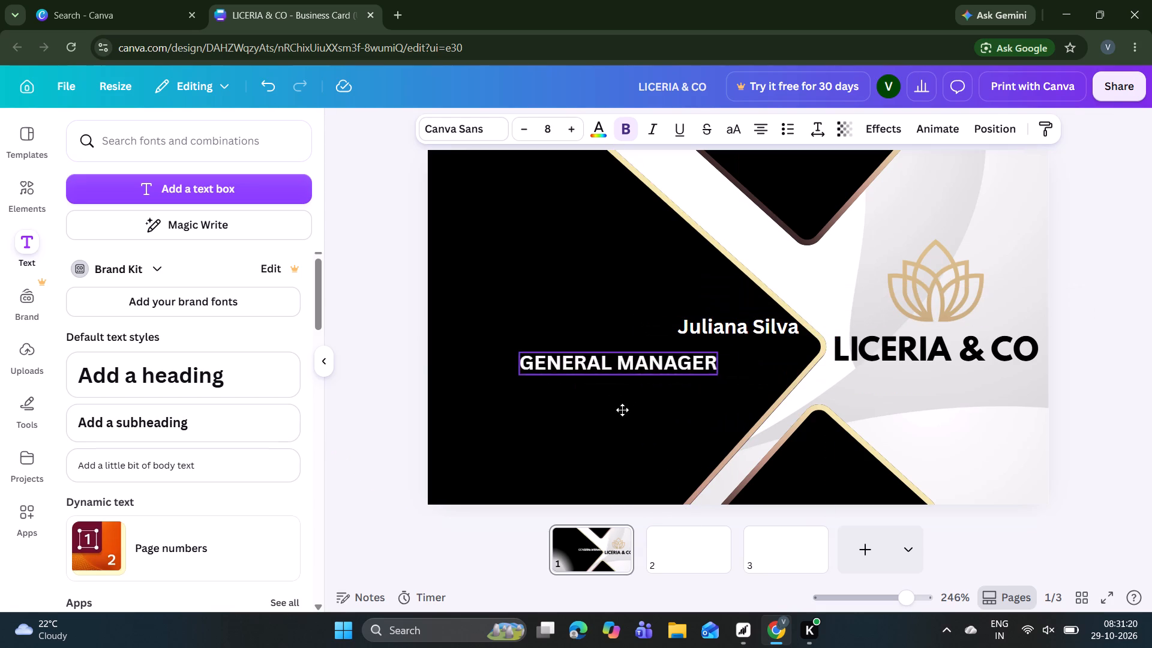
{"action": "left_click_drag", "start_coordinate": [622, 410], "coordinate": [592, 411]}
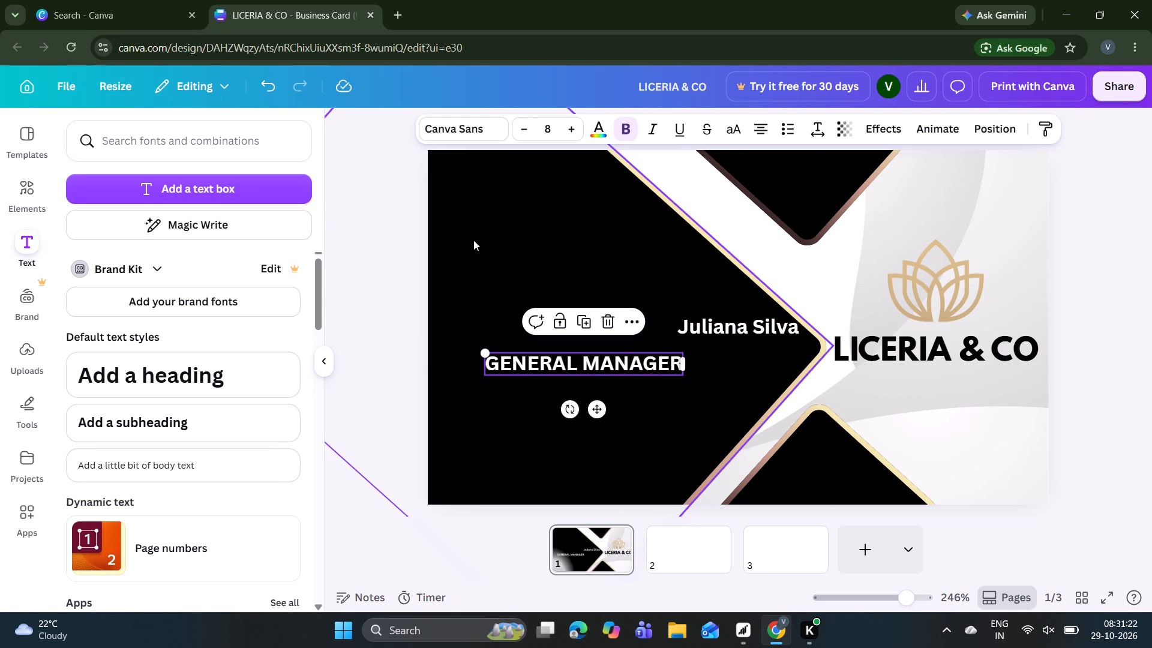
Set the "GENERAL MANAGER" text in Libre Baskerville and remove its bold formatting.
{"action": "left_click", "coordinate": [465, 131]}
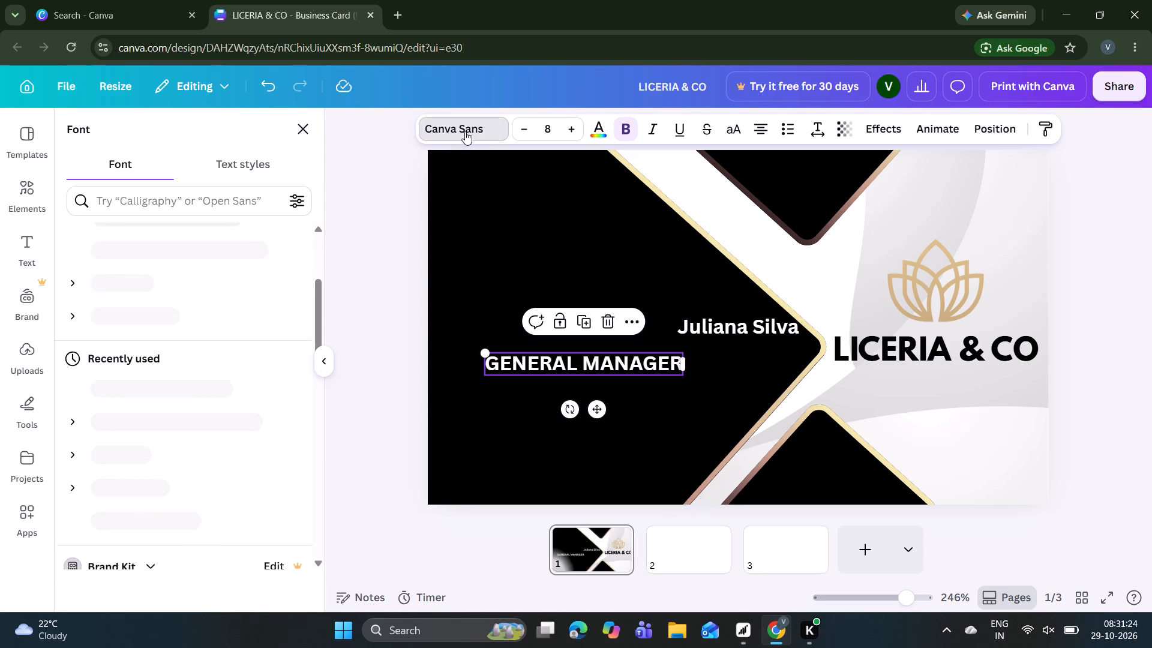
{"action": "left_click", "coordinate": [179, 420]}
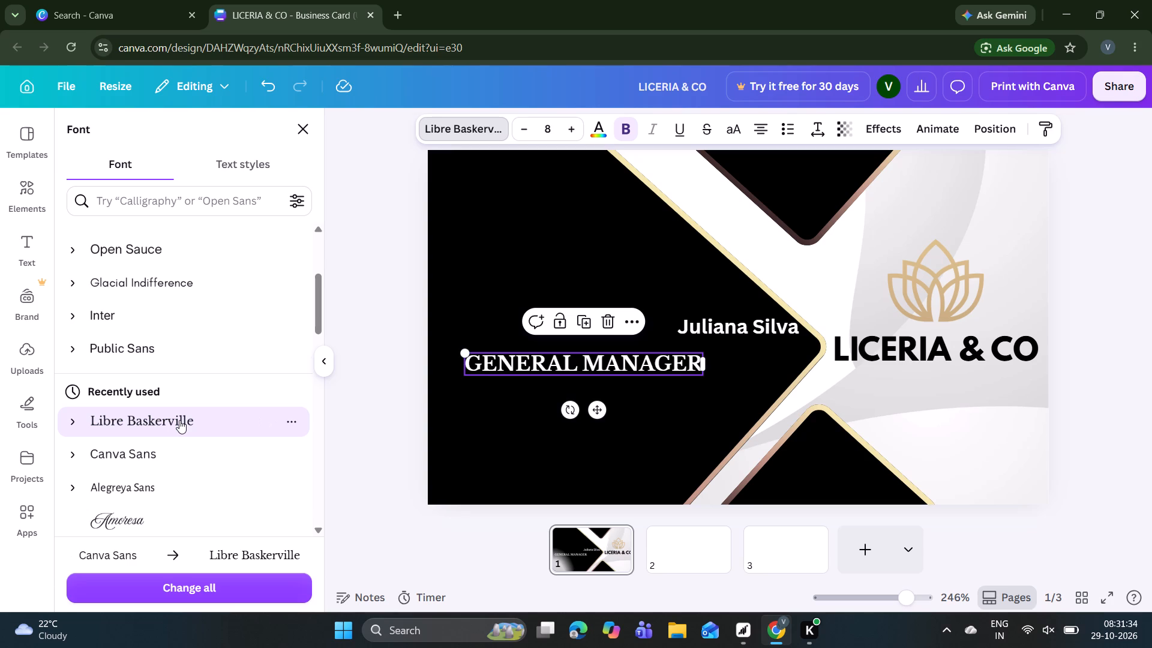
{"action": "left_click", "coordinate": [629, 131]}
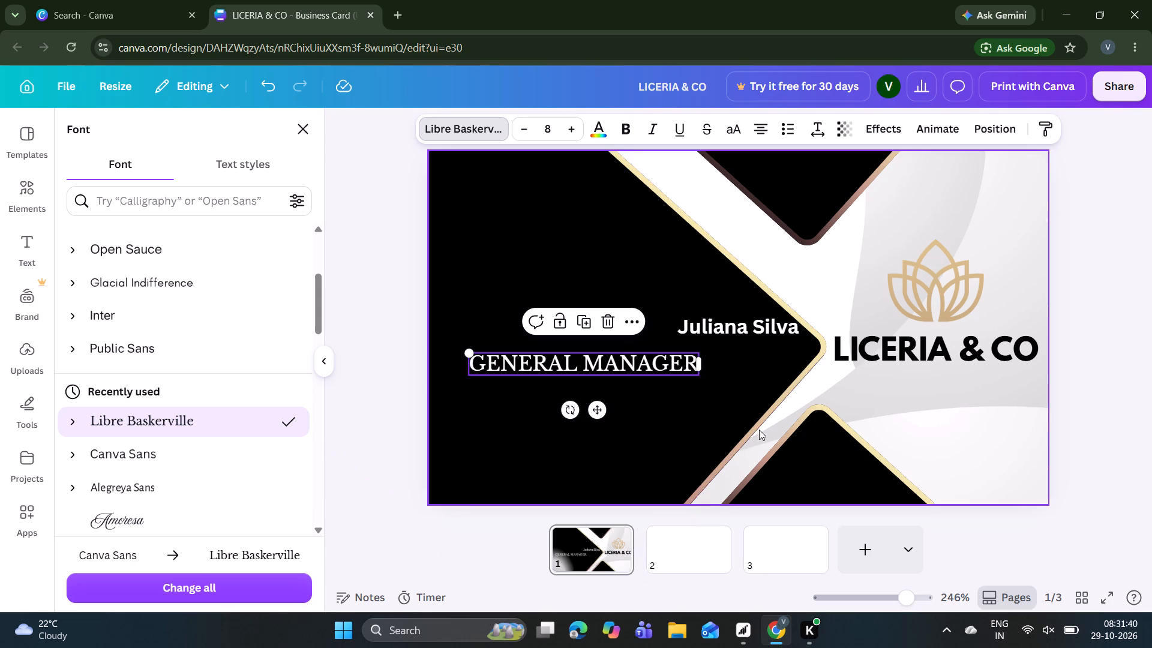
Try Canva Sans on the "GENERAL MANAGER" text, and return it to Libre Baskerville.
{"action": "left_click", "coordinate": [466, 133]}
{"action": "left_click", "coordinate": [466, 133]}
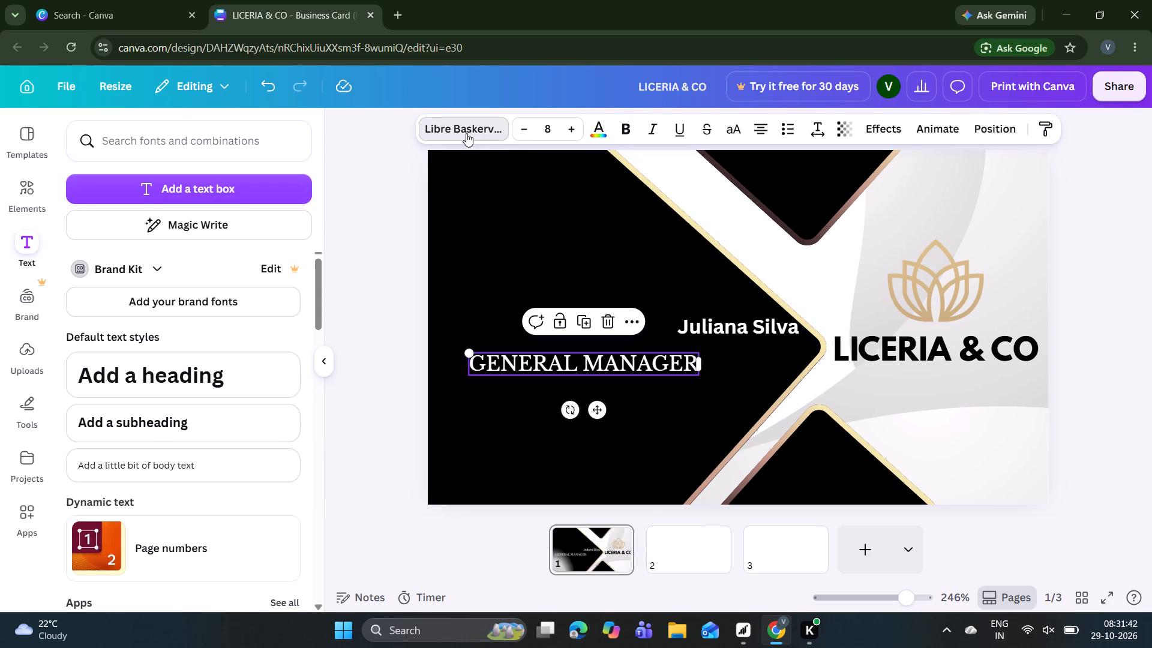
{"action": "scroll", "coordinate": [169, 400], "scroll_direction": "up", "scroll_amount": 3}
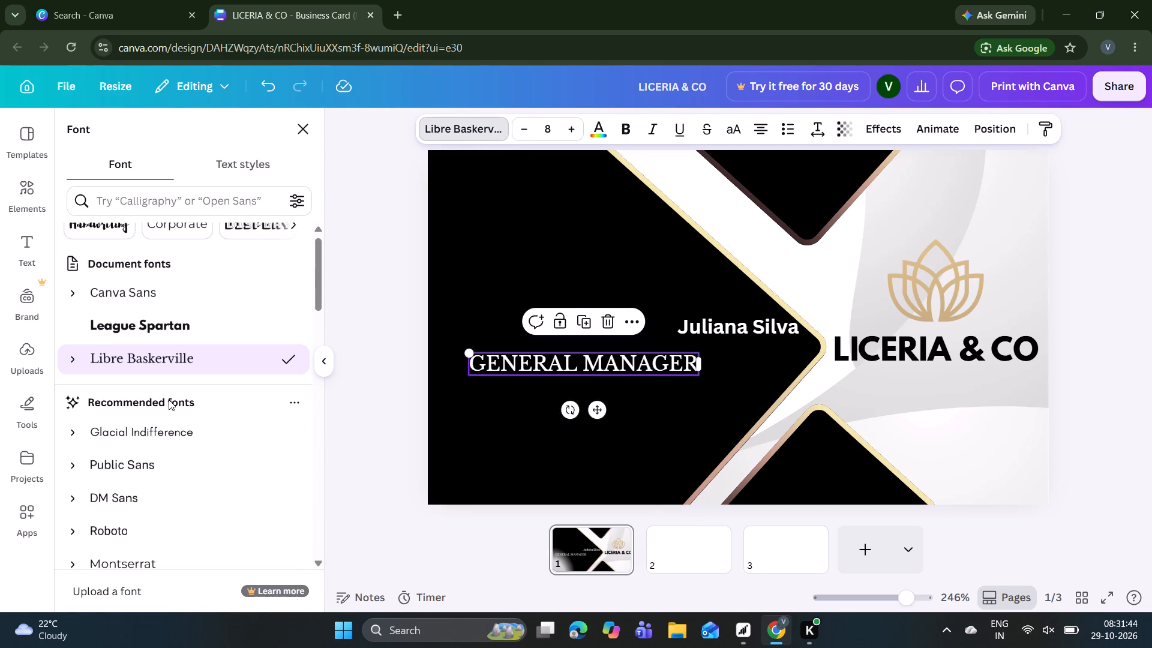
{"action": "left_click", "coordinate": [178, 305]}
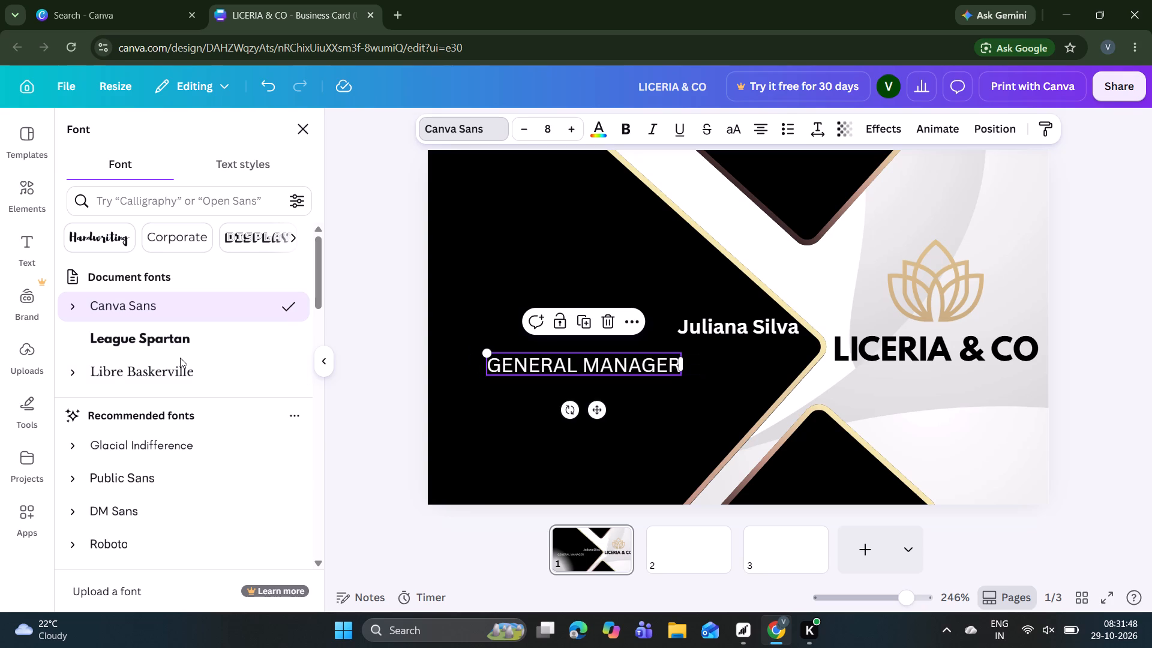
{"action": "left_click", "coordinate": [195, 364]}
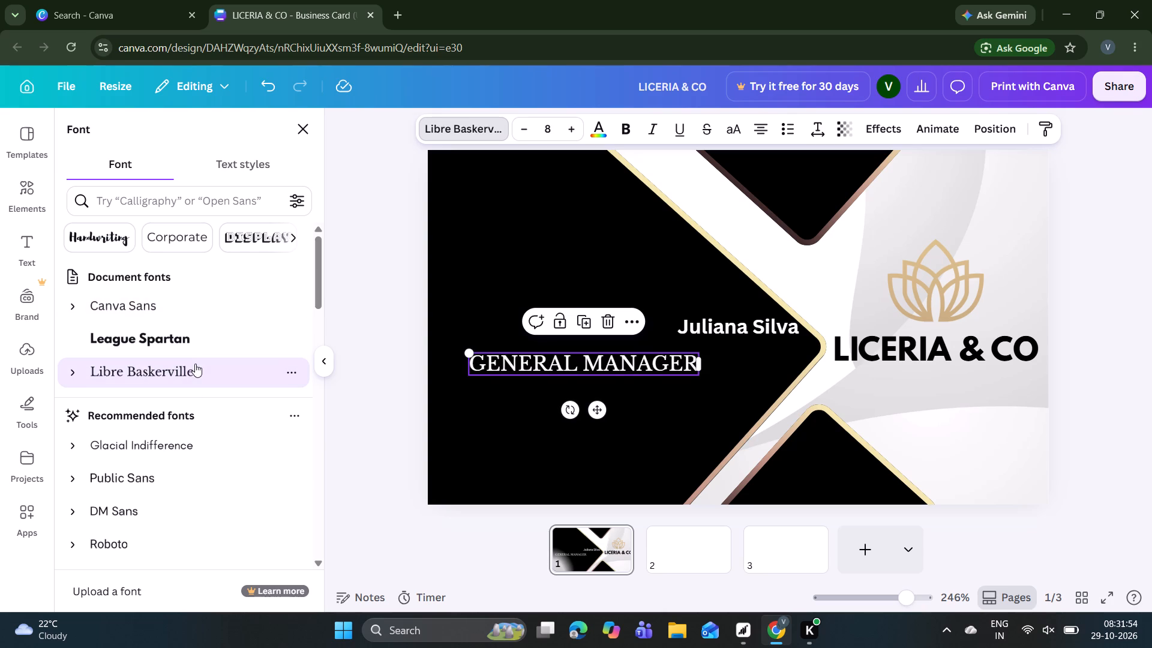
Move the cardholder's name to the upper-left area of the black shape and set it in League Spartan at size 10.
{"action": "left_click", "coordinate": [740, 319]}
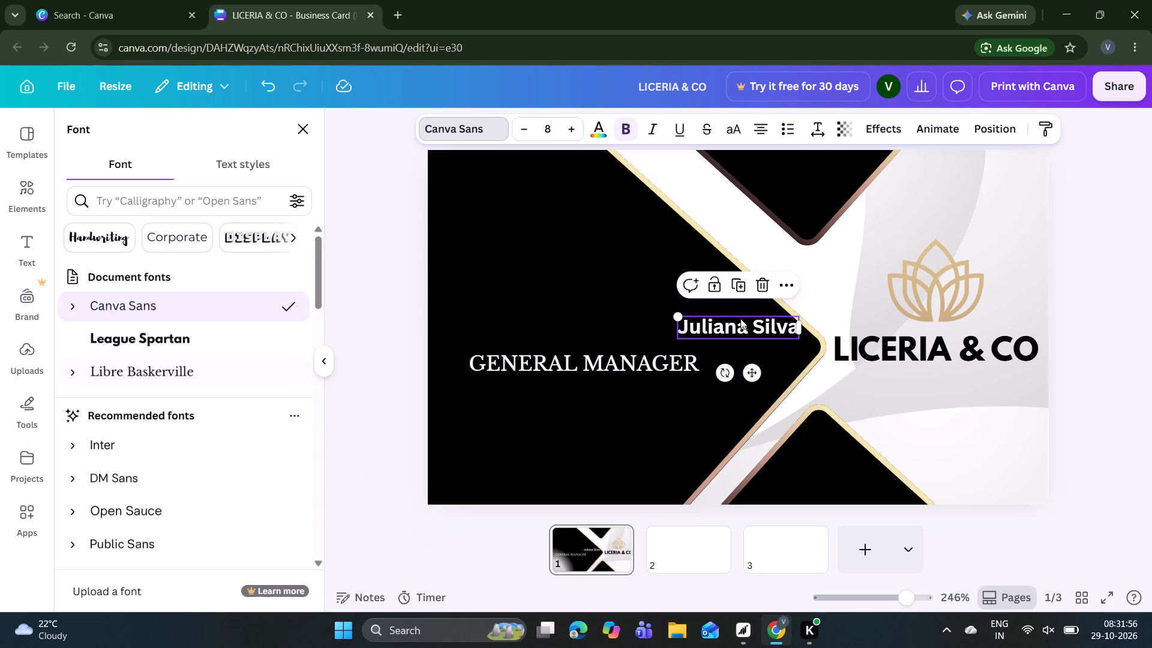
{"action": "left_click_drag", "start_coordinate": [751, 377], "coordinate": [538, 290]}
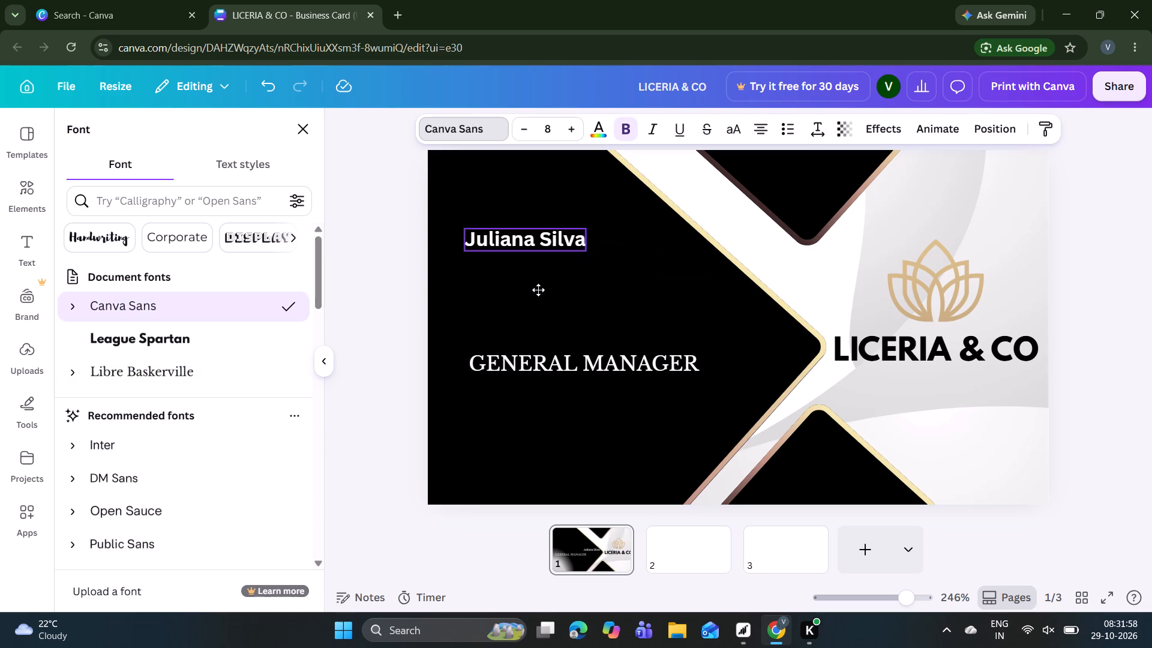
{"action": "left_click", "coordinate": [129, 331]}
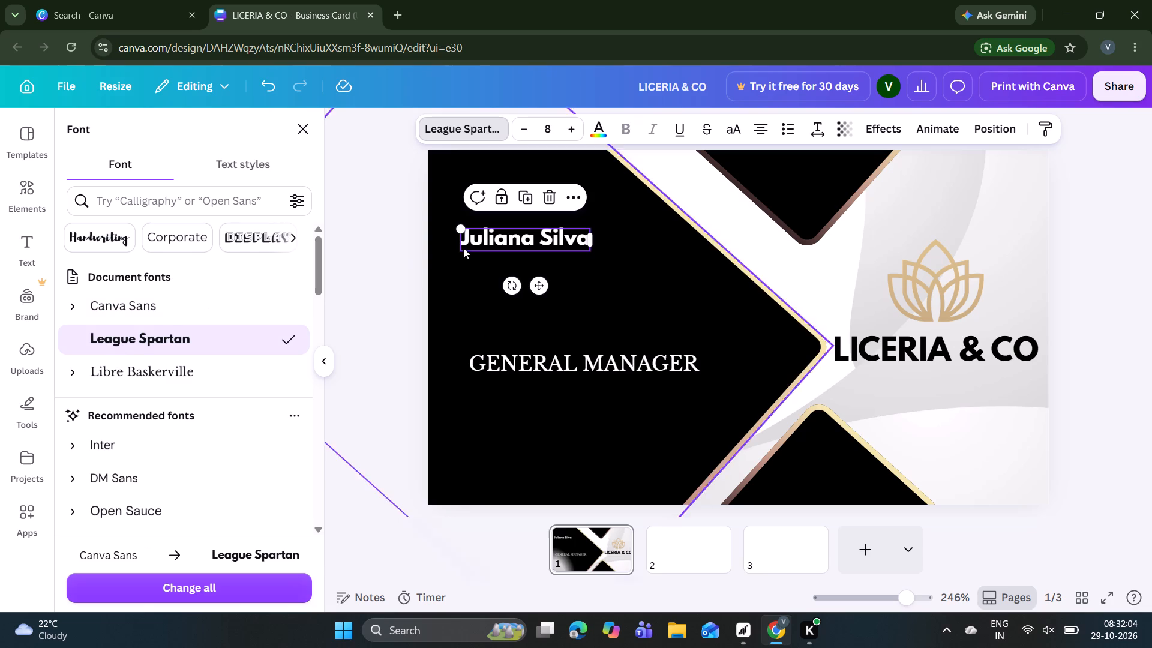
{"action": "double_click", "coordinate": [574, 125]}
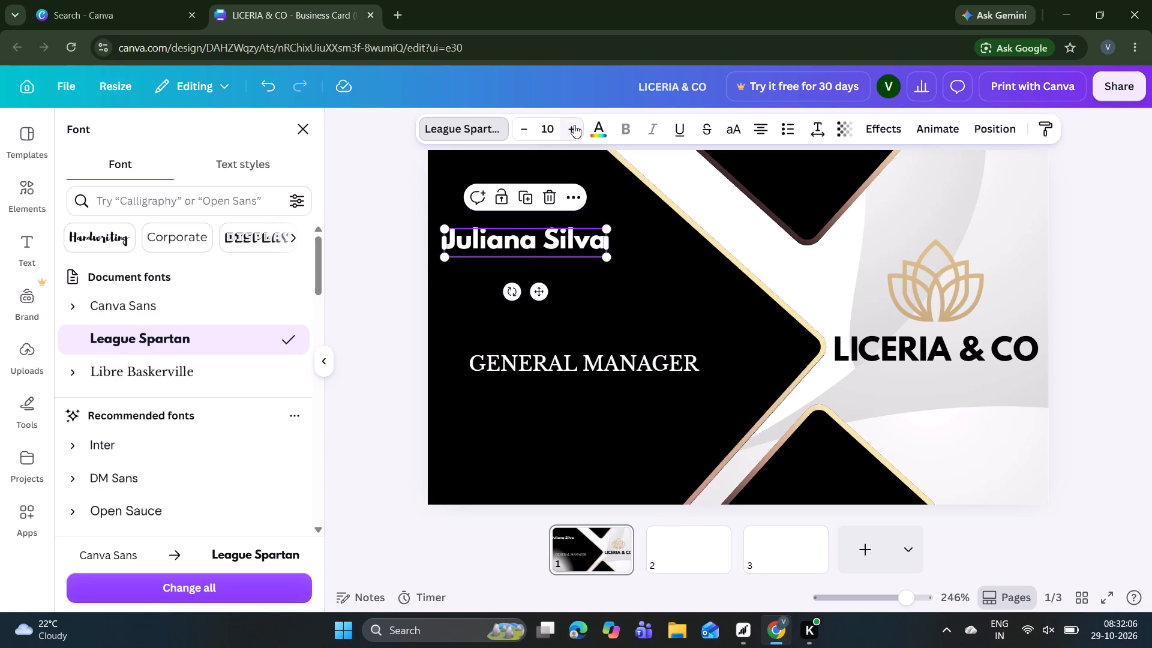
{"action": "left_click_drag", "start_coordinate": [538, 287], "coordinate": [553, 291]}
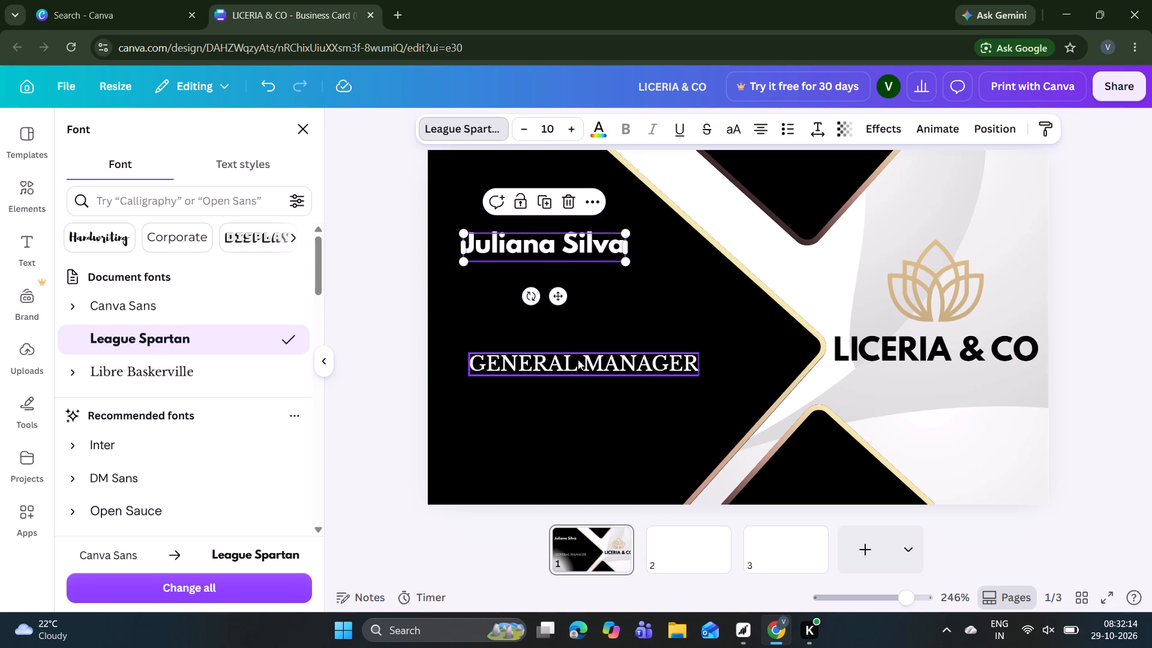
Reduce the "GENERAL MANAGER" text to size 6 and place it directly beneath the cardholder's name, with their left edges aligned.
{"action": "left_click", "coordinate": [578, 359]}
{"action": "left_click", "coordinate": [528, 129]}
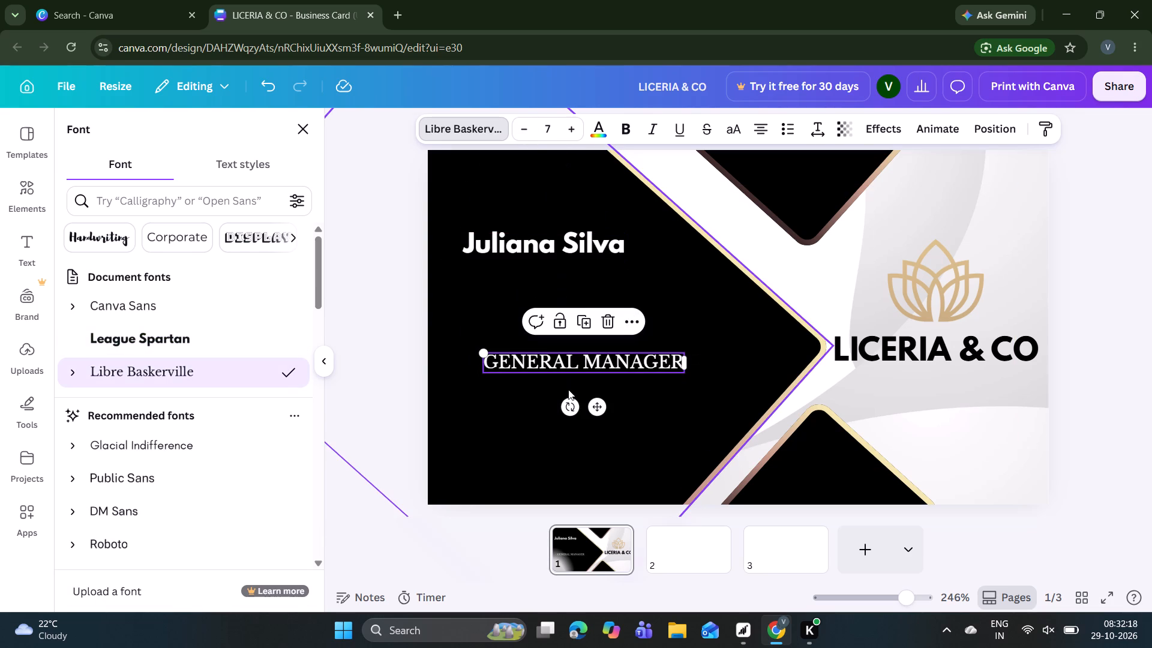
{"action": "left_click_drag", "start_coordinate": [593, 409], "coordinate": [577, 326]}
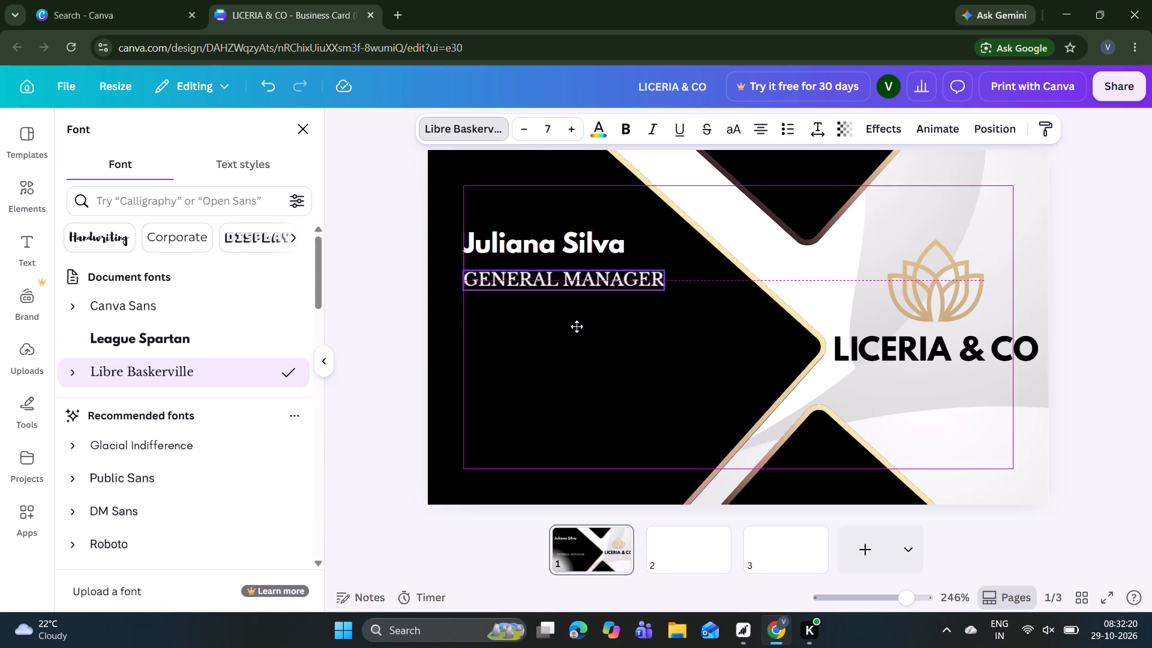
{"action": "left_click_drag", "start_coordinate": [577, 326], "coordinate": [577, 323]}
{"action": "left_click", "coordinate": [527, 131]}
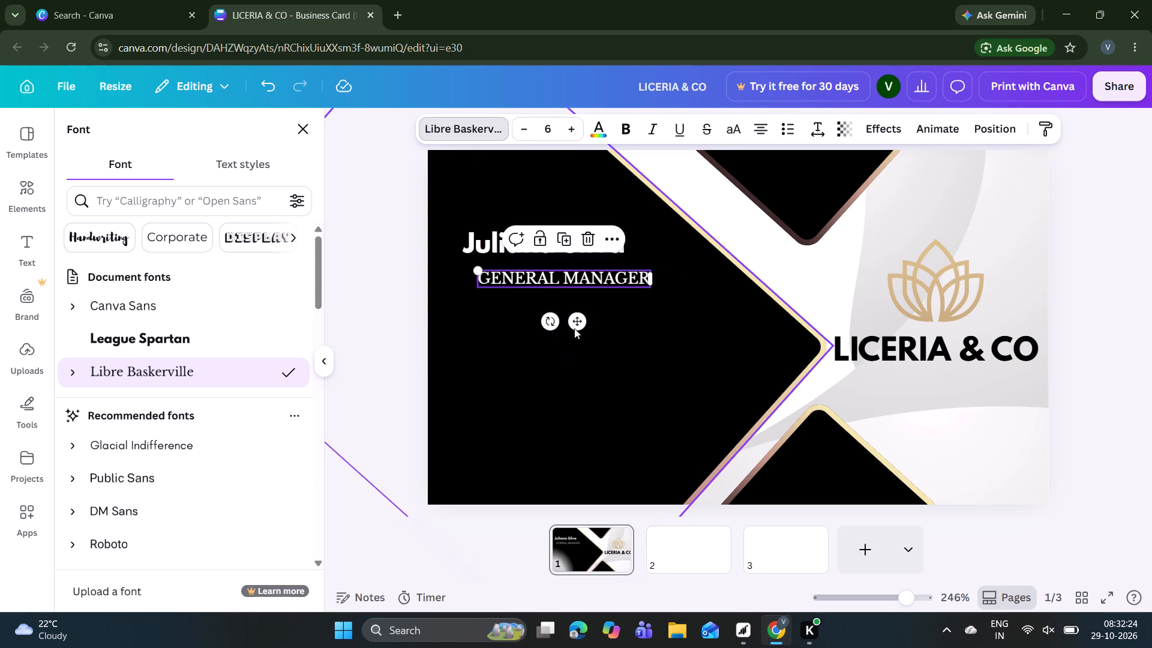
{"action": "left_click_drag", "start_coordinate": [575, 323], "coordinate": [559, 311]}
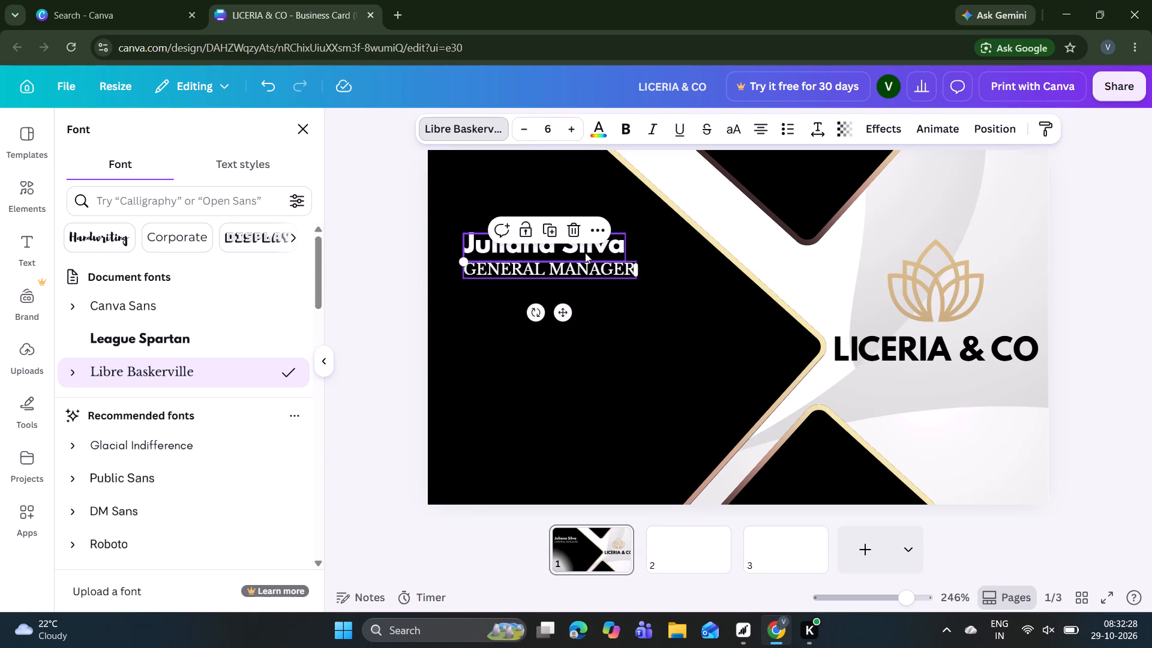
Increase the cardholder's name to font size 12.
{"action": "left_click", "coordinate": [585, 253]}
{"action": "left_click", "coordinate": [567, 127]}
{"action": "left_click", "coordinate": [567, 127]}
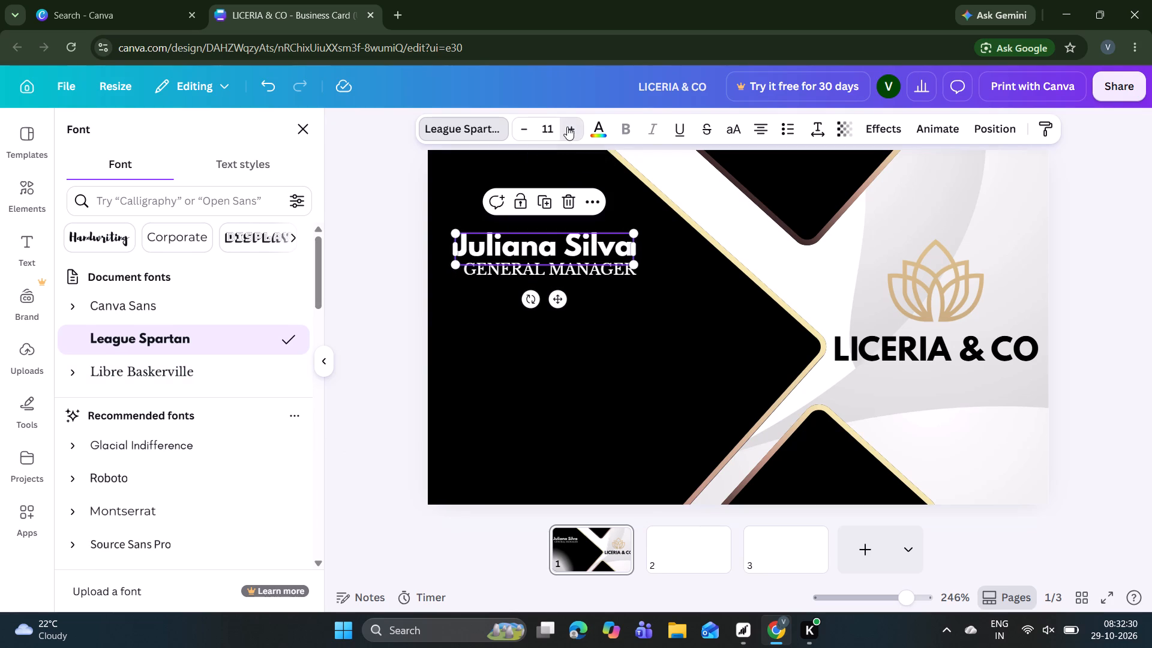
Shift "GENERAL MANAGER" slightly down and left beneath the enlarged name, try size 7, return it to size 6, and deselect it.
{"action": "left_click", "coordinate": [601, 271]}
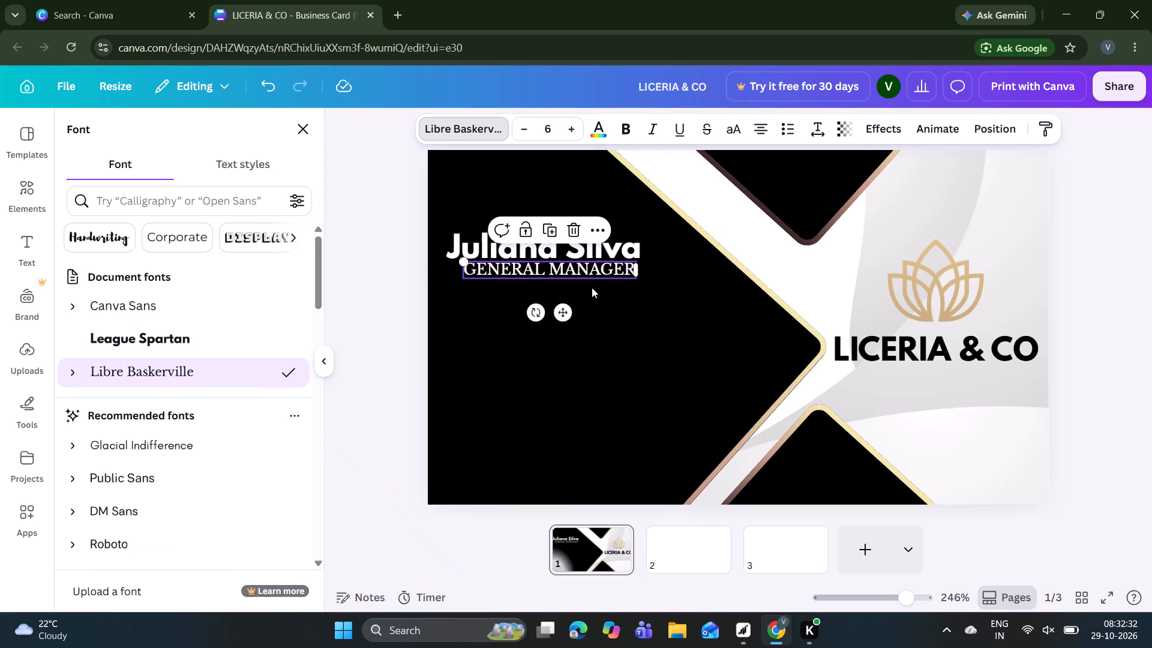
{"action": "left_click_drag", "start_coordinate": [559, 313], "coordinate": [549, 314]}
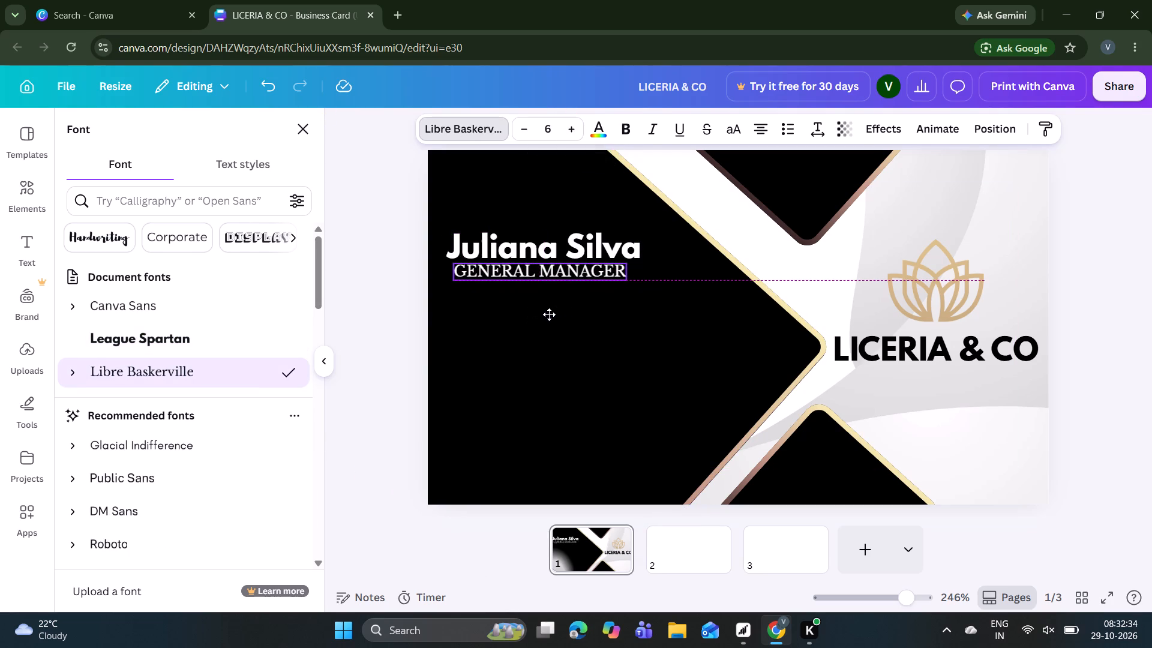
{"action": "left_click_drag", "start_coordinate": [549, 314], "coordinate": [549, 317]}
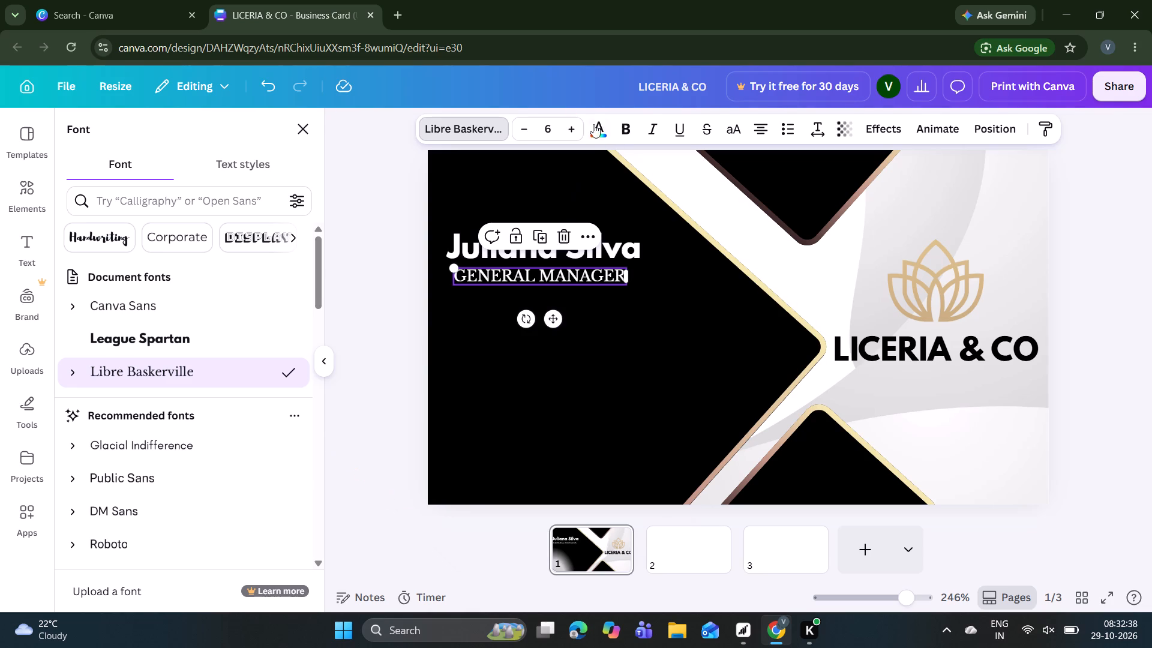
{"action": "left_click", "coordinate": [572, 121]}
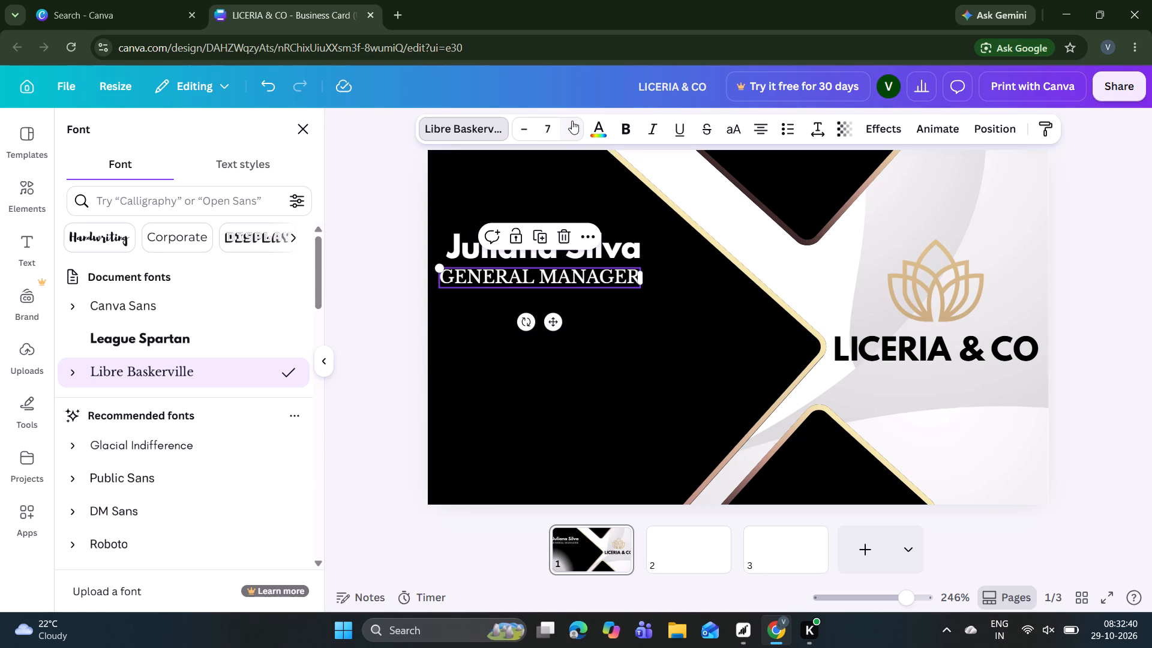
{"action": "left_click", "coordinate": [531, 124]}
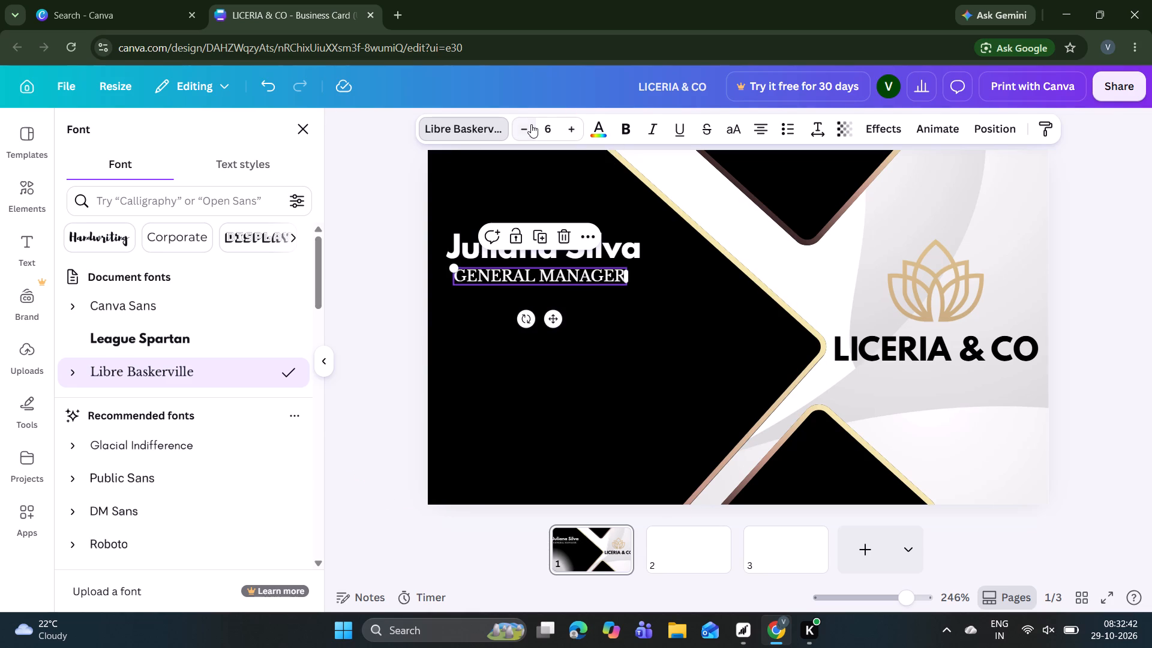
{"action": "left_click", "coordinate": [380, 175]}
{"action": "left_click", "coordinate": [380, 175]}
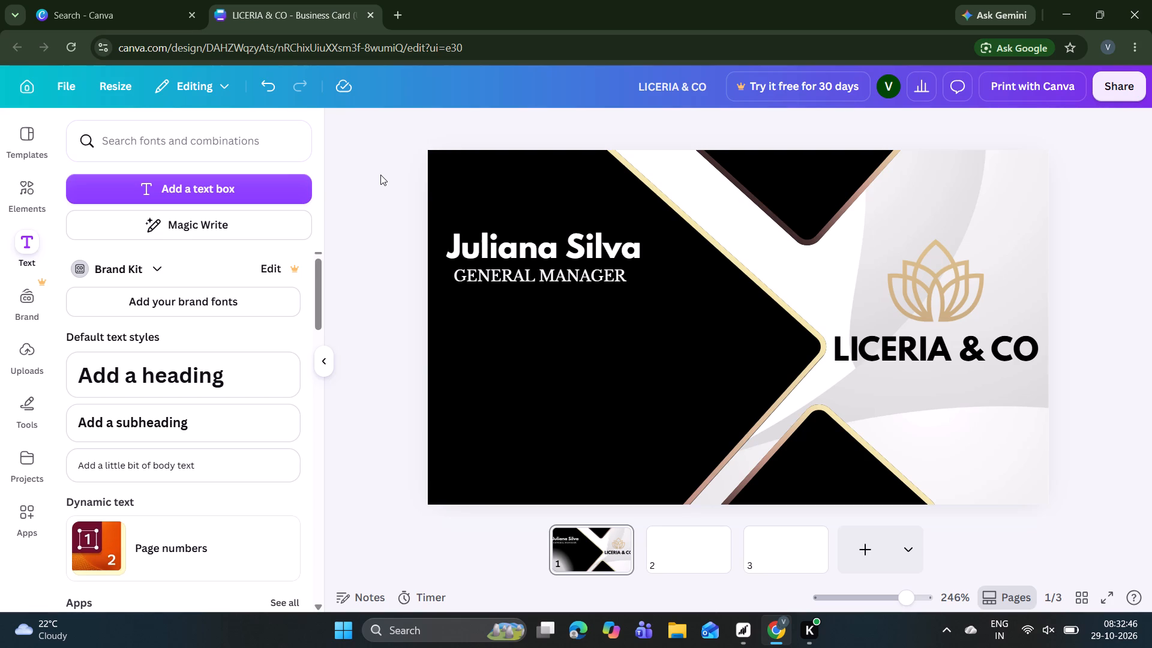
Nudge the cardholder's name slightly right so its left edge lines up with the "GENERAL MANAGER" text, and deselect it.
{"action": "left_click", "coordinate": [602, 242]}
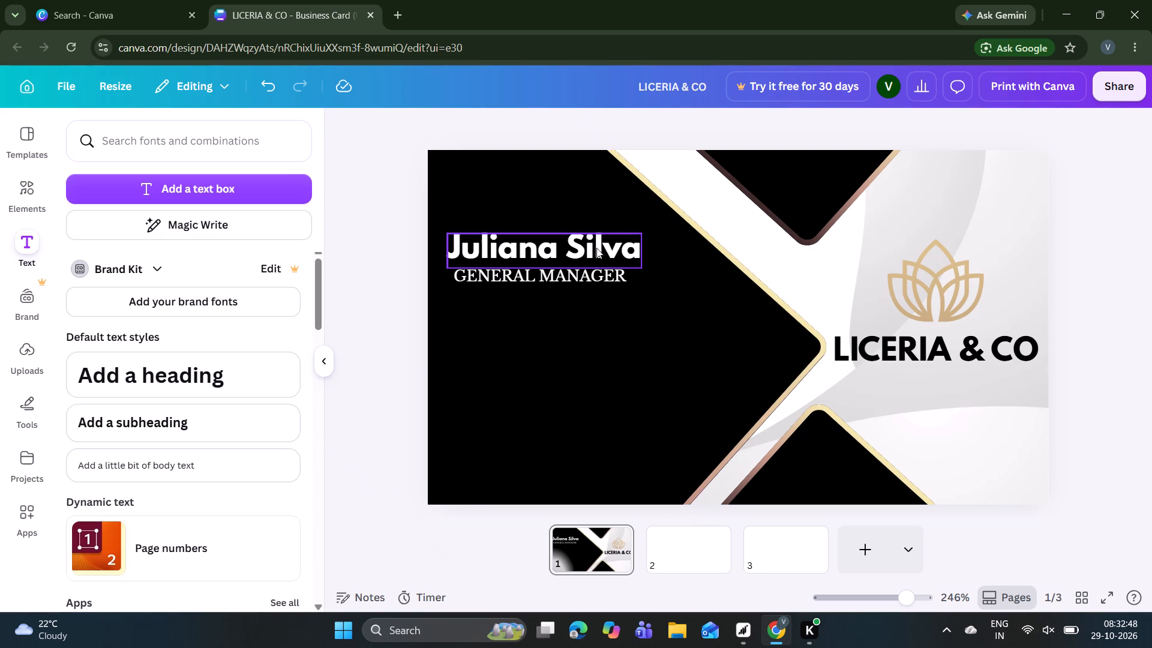
{"action": "left_click", "coordinate": [557, 296]}
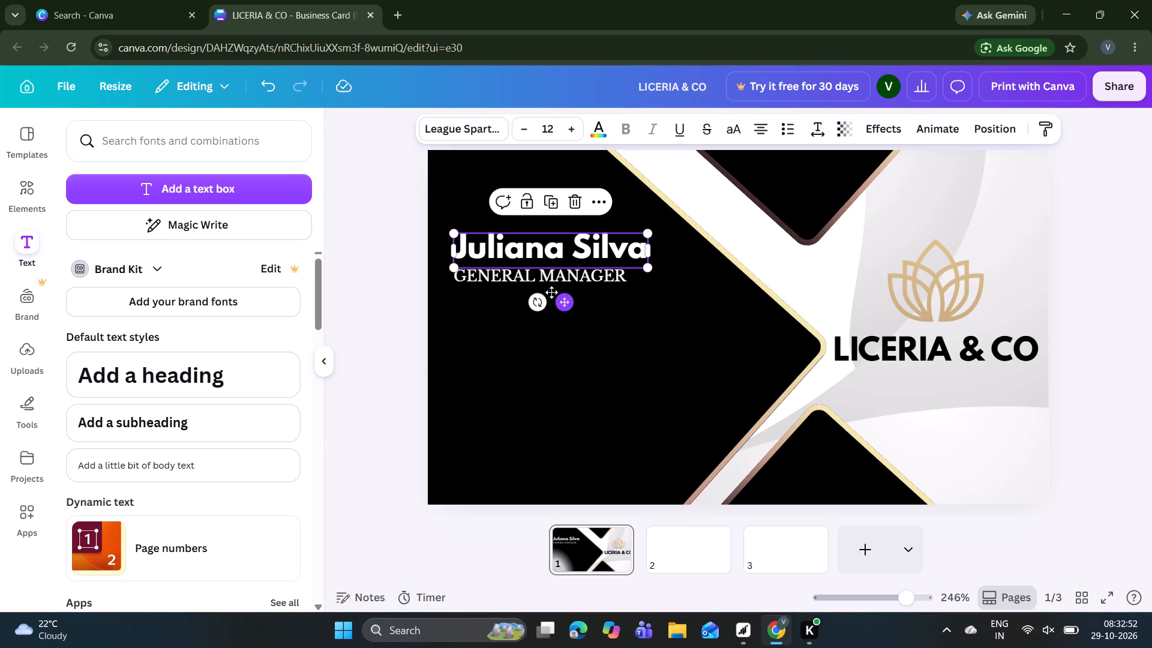
{"action": "left_click", "coordinate": [345, 202]}
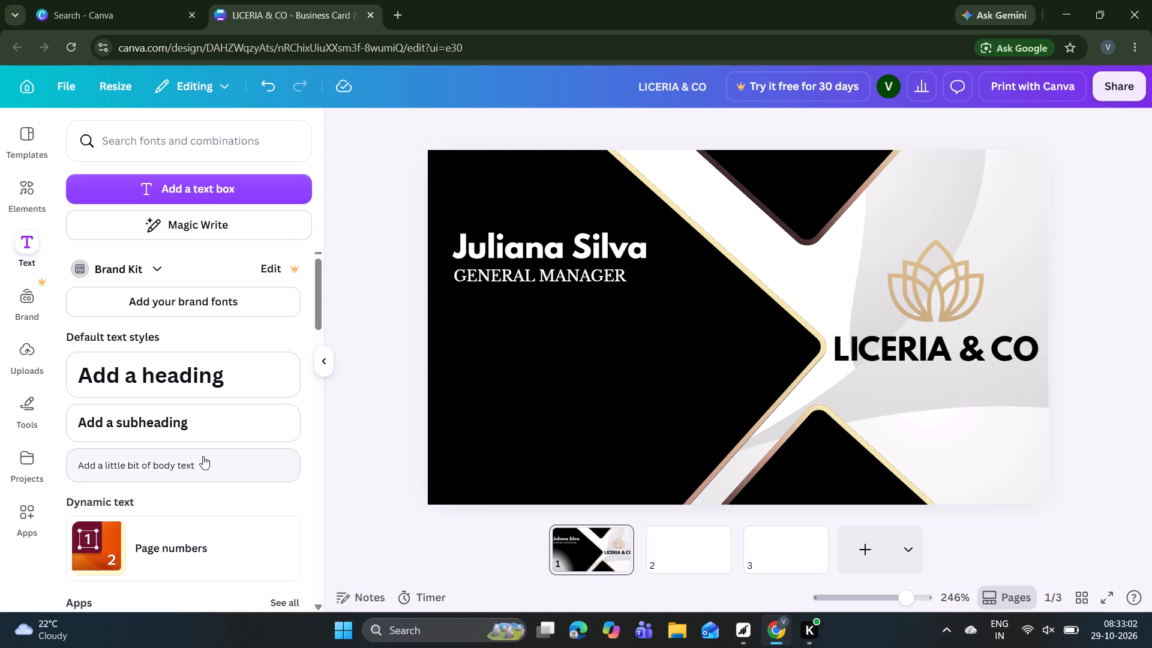
Add a body text line containing the contact phone number and place it beneath "GENERAL MANAGER" on the black shape, then deselect it.
{"action": "left_click", "coordinate": [211, 469]}
{"action": "key", "text": "BackSpace"}
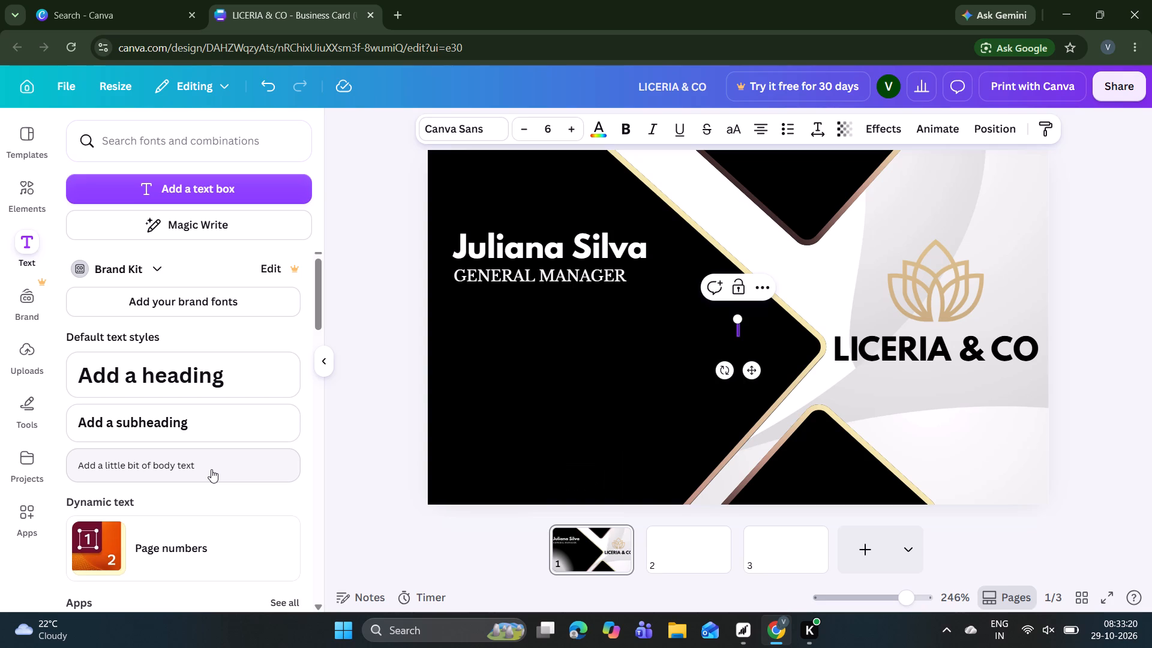
{"action": "key", "text": "shift+plus"}
{"action": "key", "text": "space"}
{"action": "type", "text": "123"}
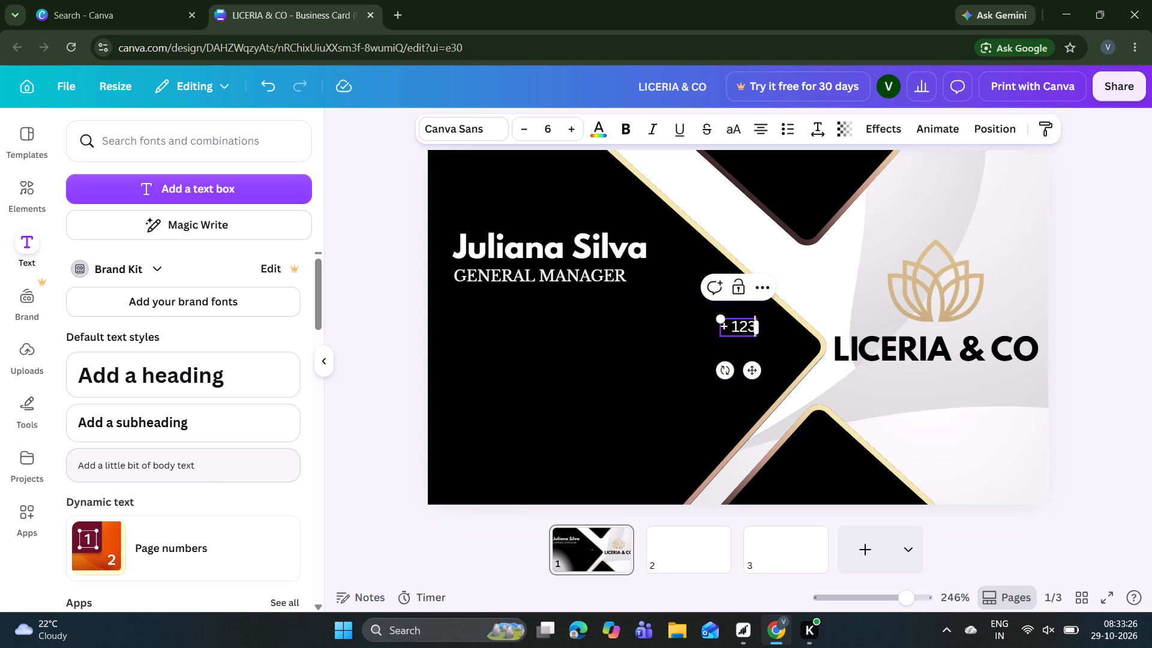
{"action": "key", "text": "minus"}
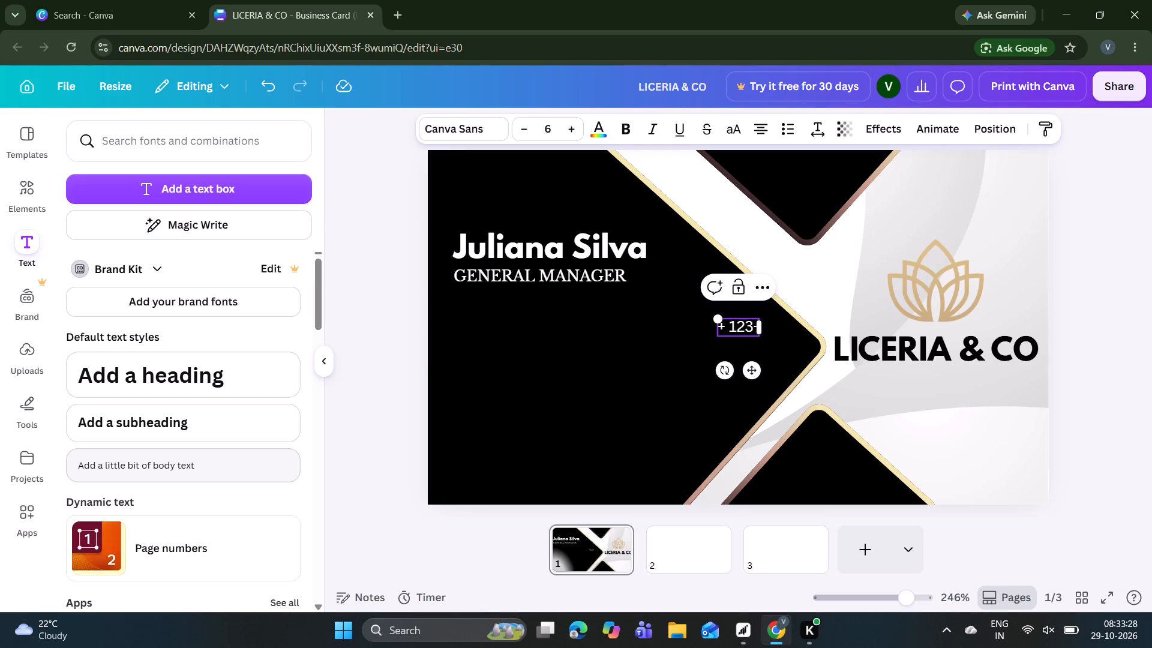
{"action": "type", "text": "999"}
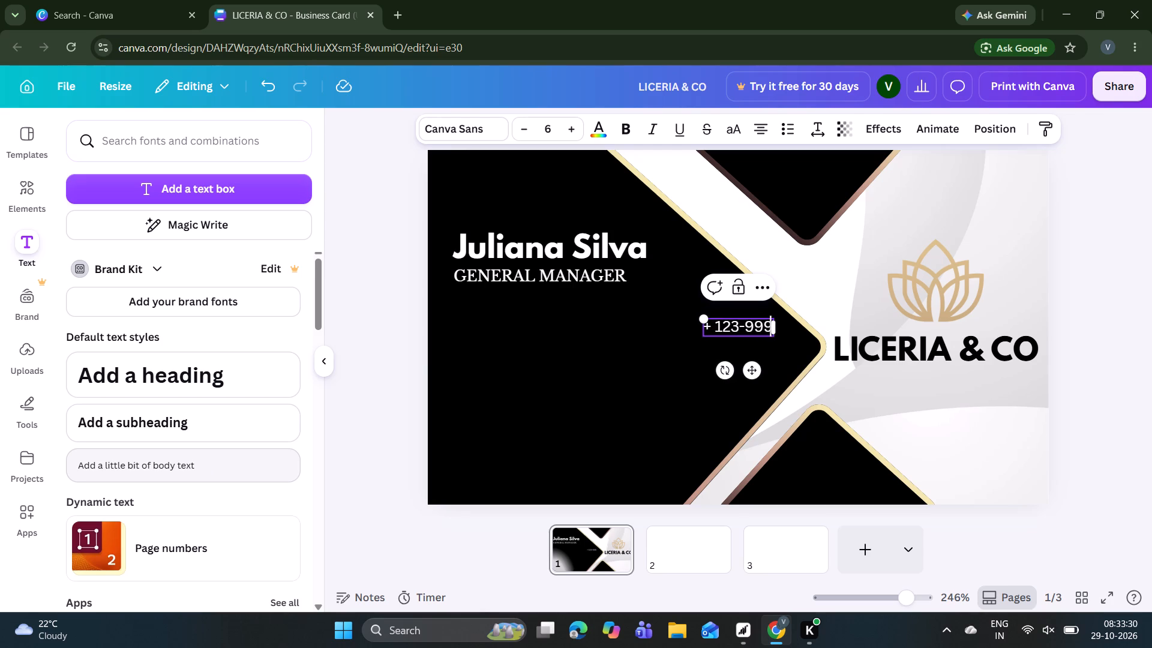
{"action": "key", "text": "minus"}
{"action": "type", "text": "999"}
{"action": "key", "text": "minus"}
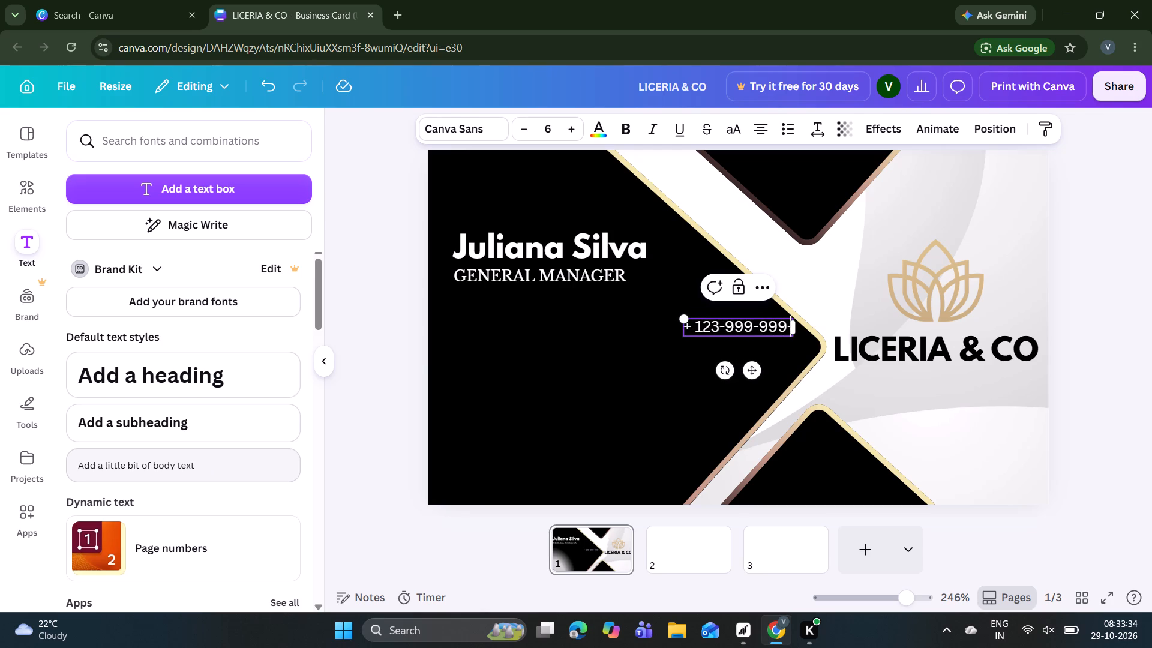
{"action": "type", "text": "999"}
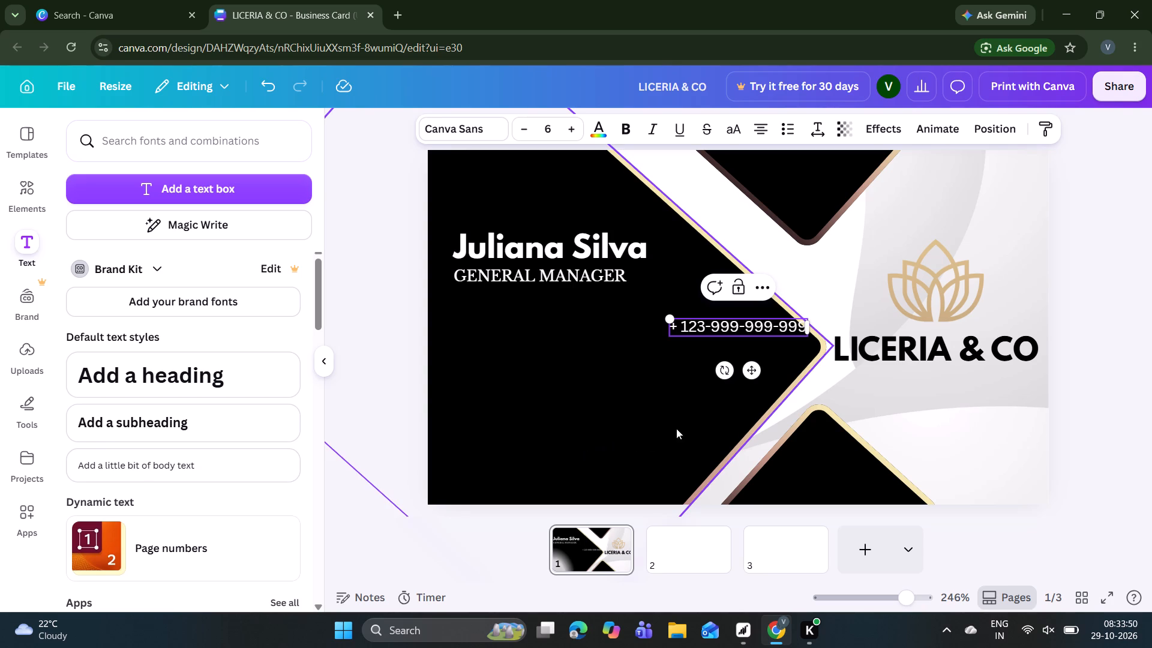
{"action": "left_click_drag", "start_coordinate": [751, 372], "coordinate": [628, 391]}
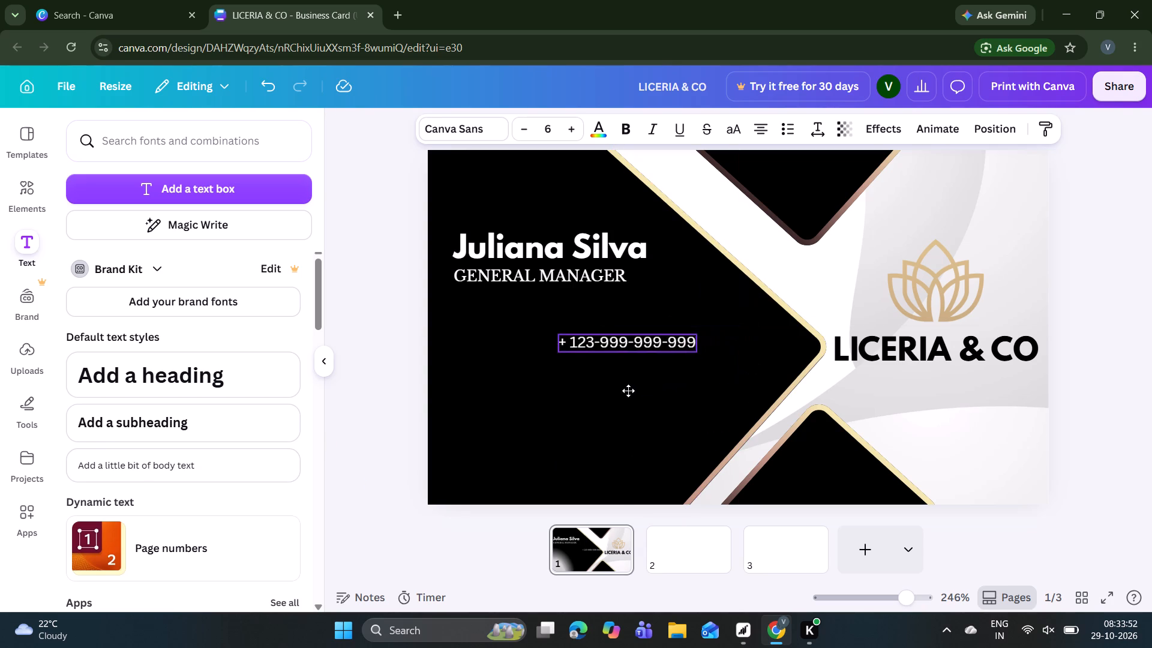
{"action": "left_click_drag", "start_coordinate": [628, 391], "coordinate": [553, 383]}
{"action": "left_click", "coordinate": [407, 242]}
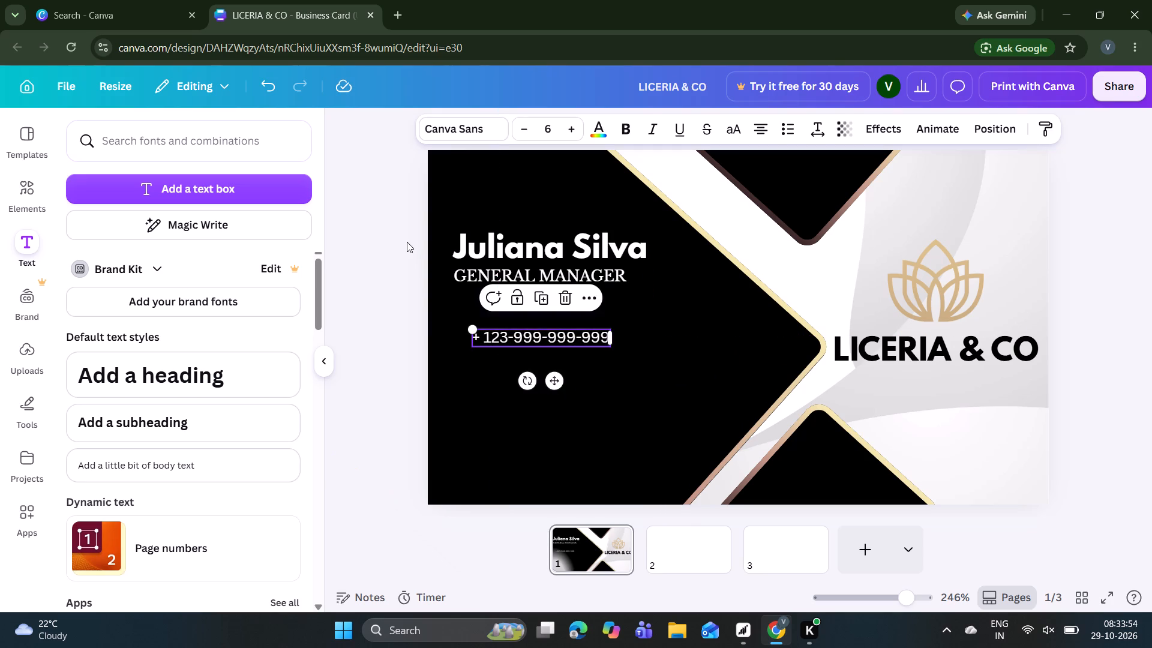
Add another body text line containing the street address and city.
{"action": "left_click", "coordinate": [160, 463]}
{"action": "key", "text": "BackSpace"}
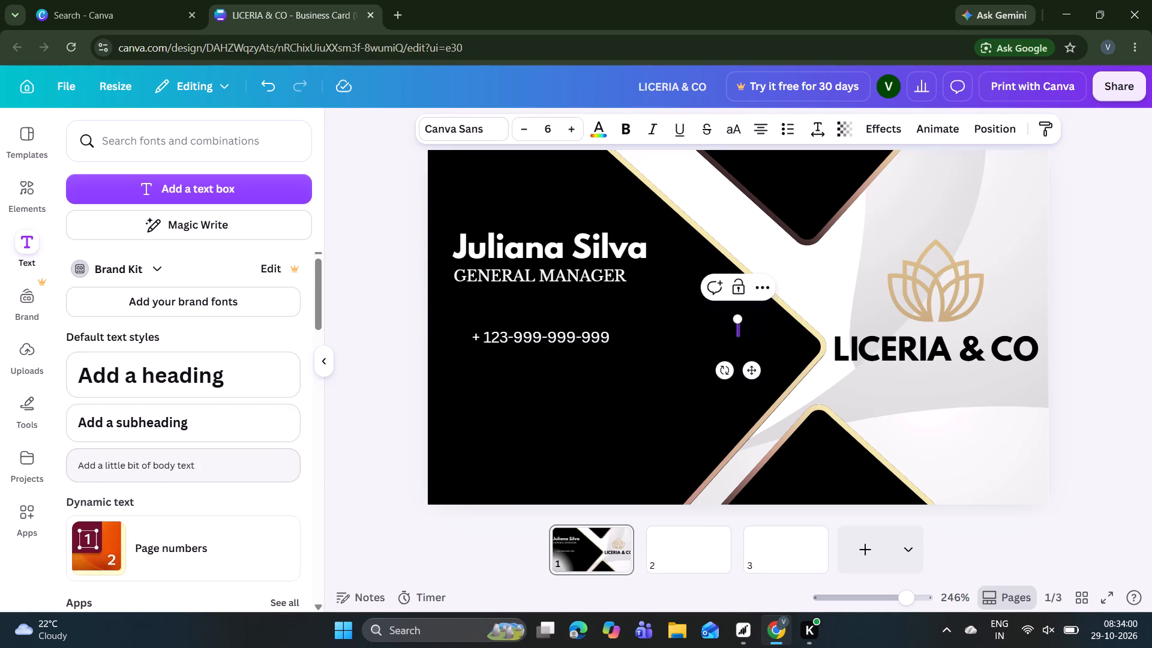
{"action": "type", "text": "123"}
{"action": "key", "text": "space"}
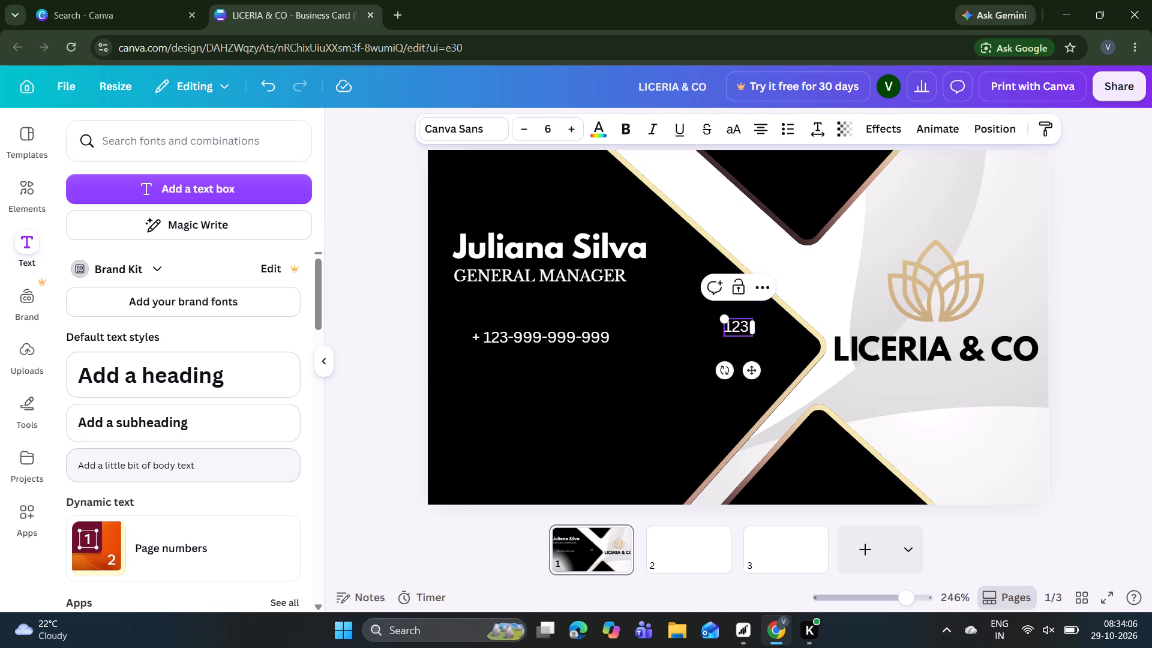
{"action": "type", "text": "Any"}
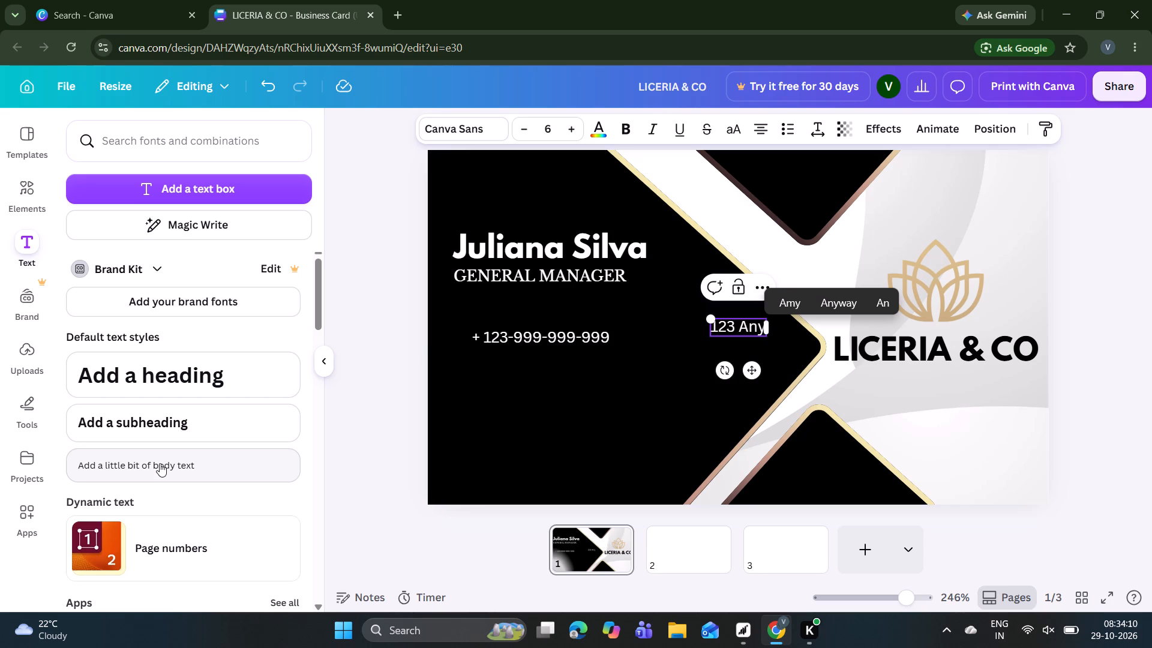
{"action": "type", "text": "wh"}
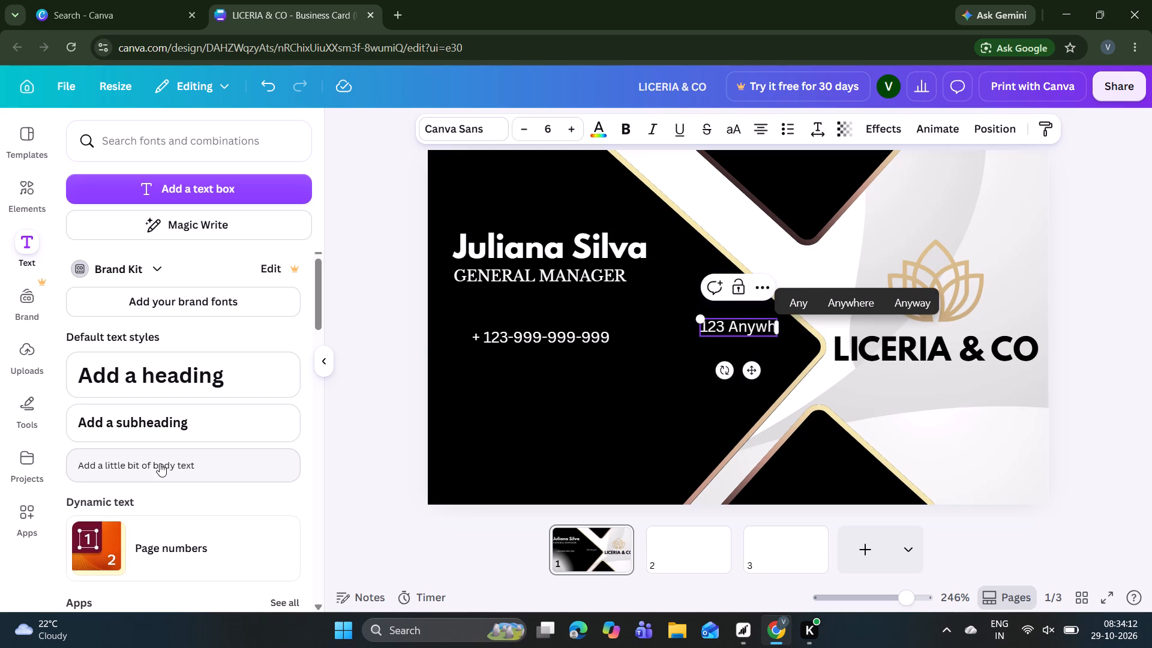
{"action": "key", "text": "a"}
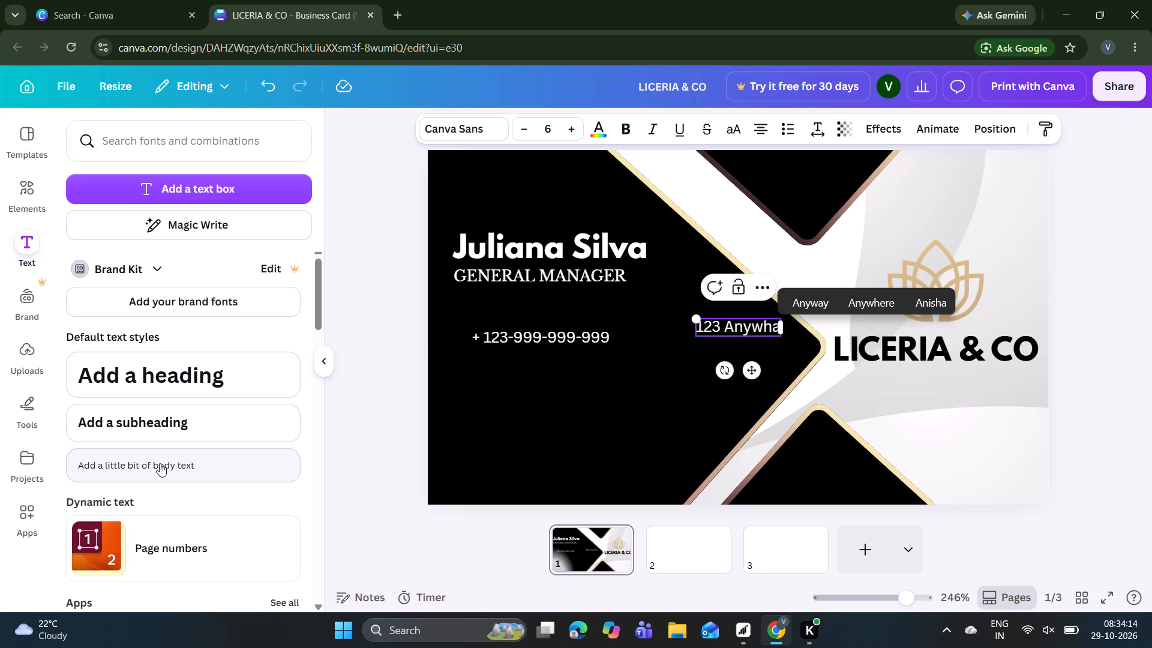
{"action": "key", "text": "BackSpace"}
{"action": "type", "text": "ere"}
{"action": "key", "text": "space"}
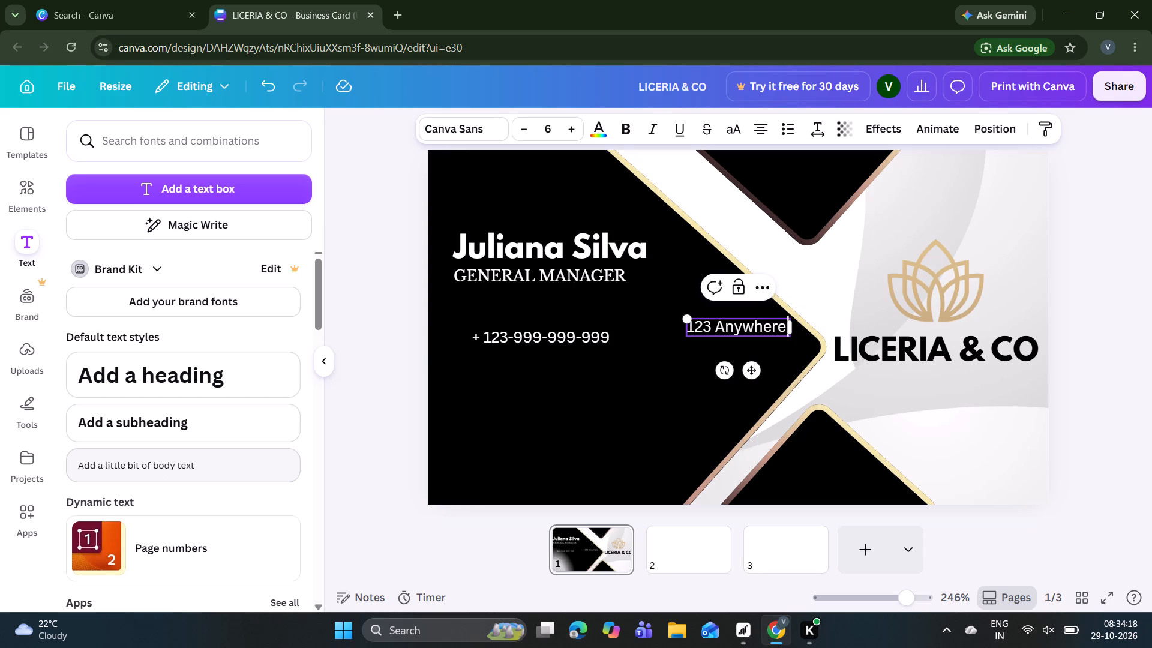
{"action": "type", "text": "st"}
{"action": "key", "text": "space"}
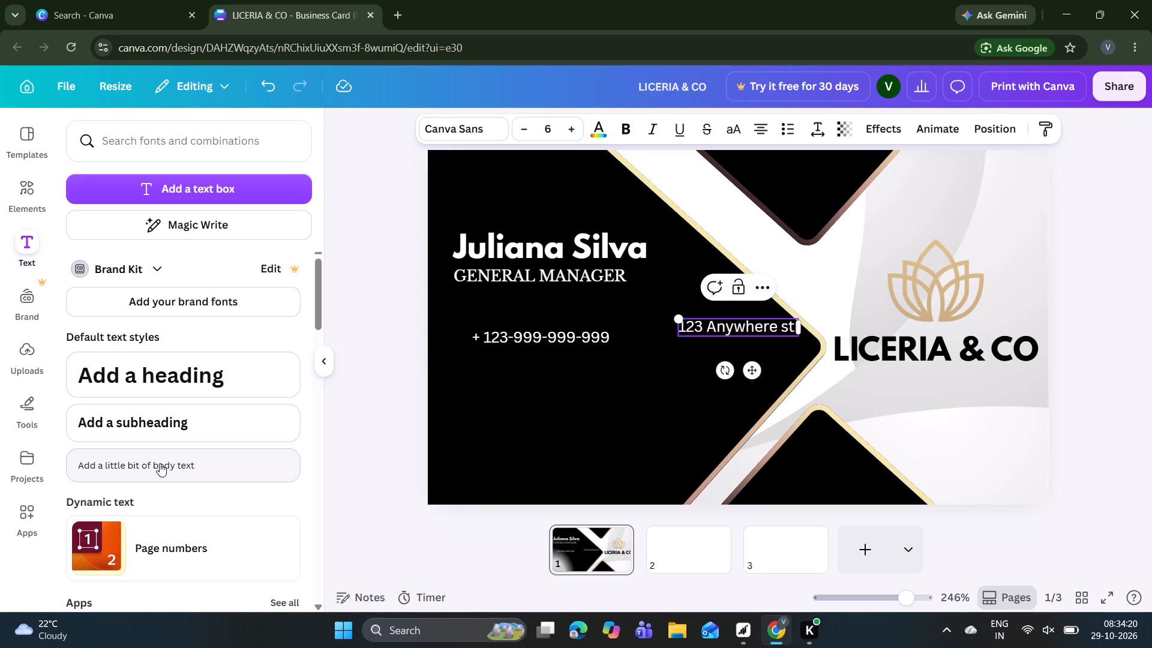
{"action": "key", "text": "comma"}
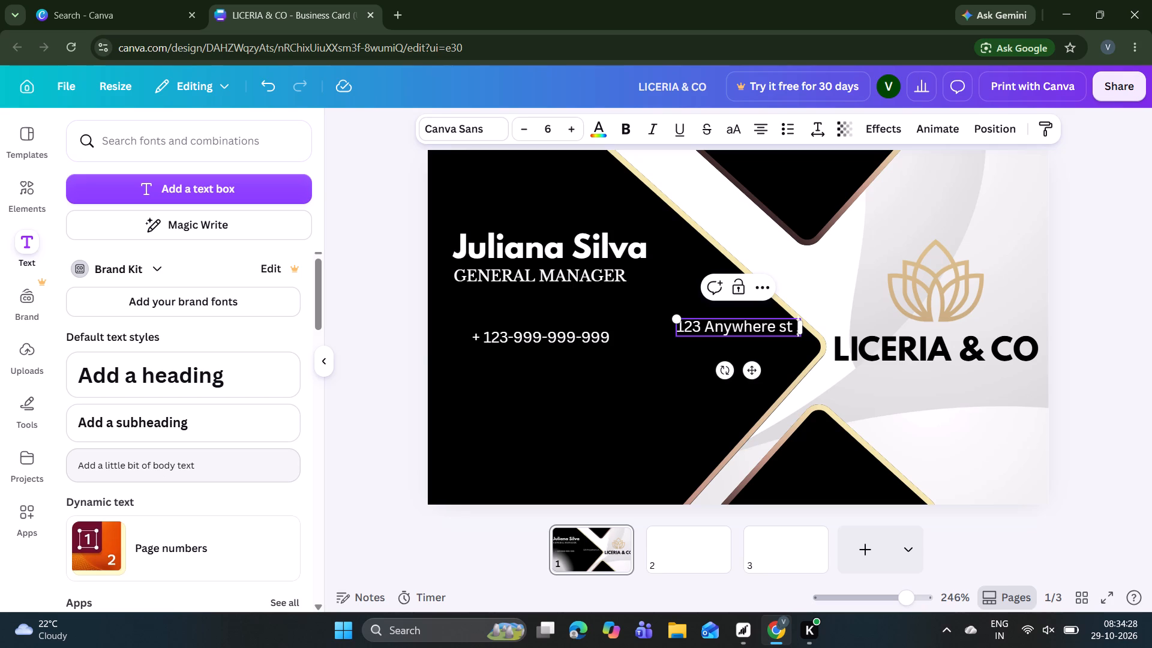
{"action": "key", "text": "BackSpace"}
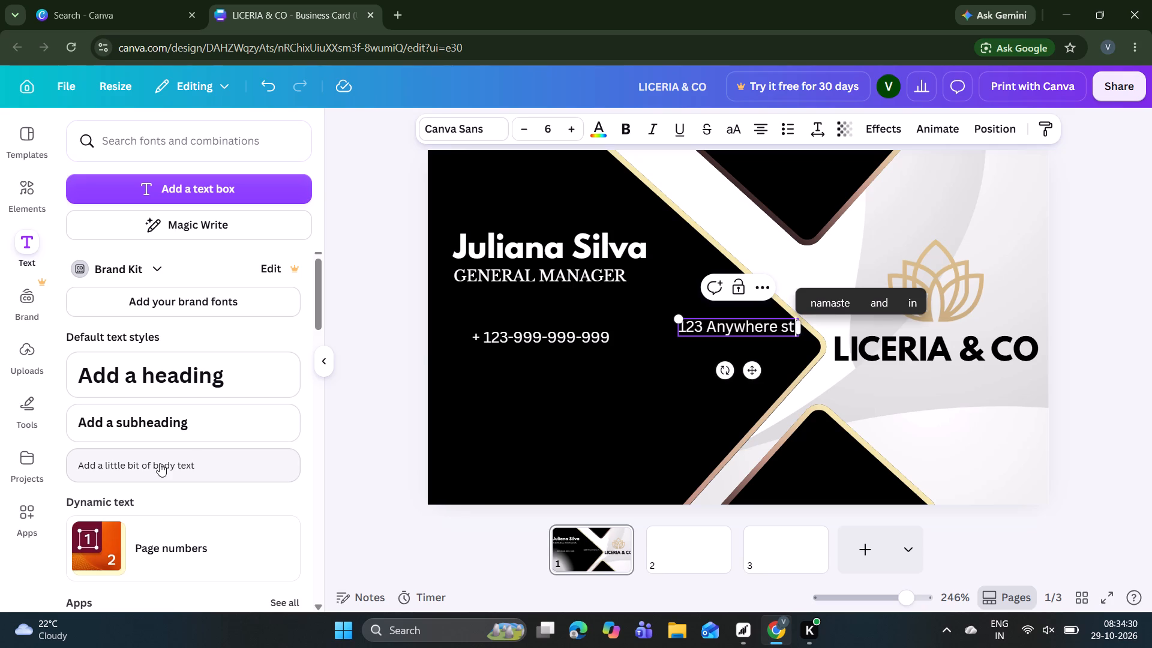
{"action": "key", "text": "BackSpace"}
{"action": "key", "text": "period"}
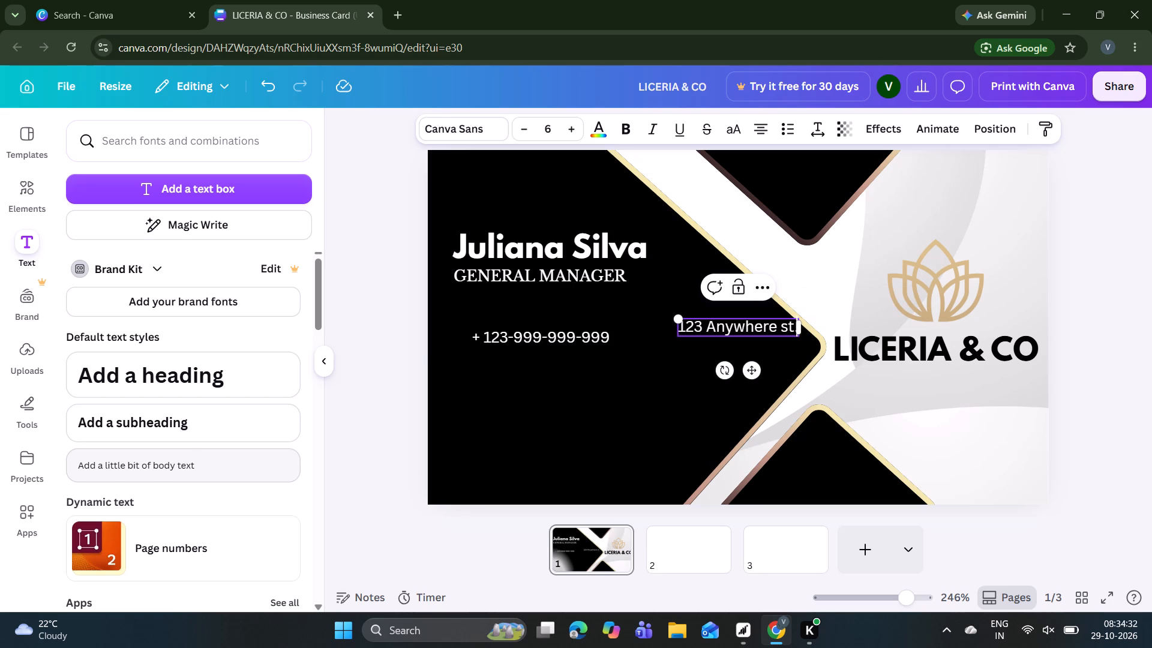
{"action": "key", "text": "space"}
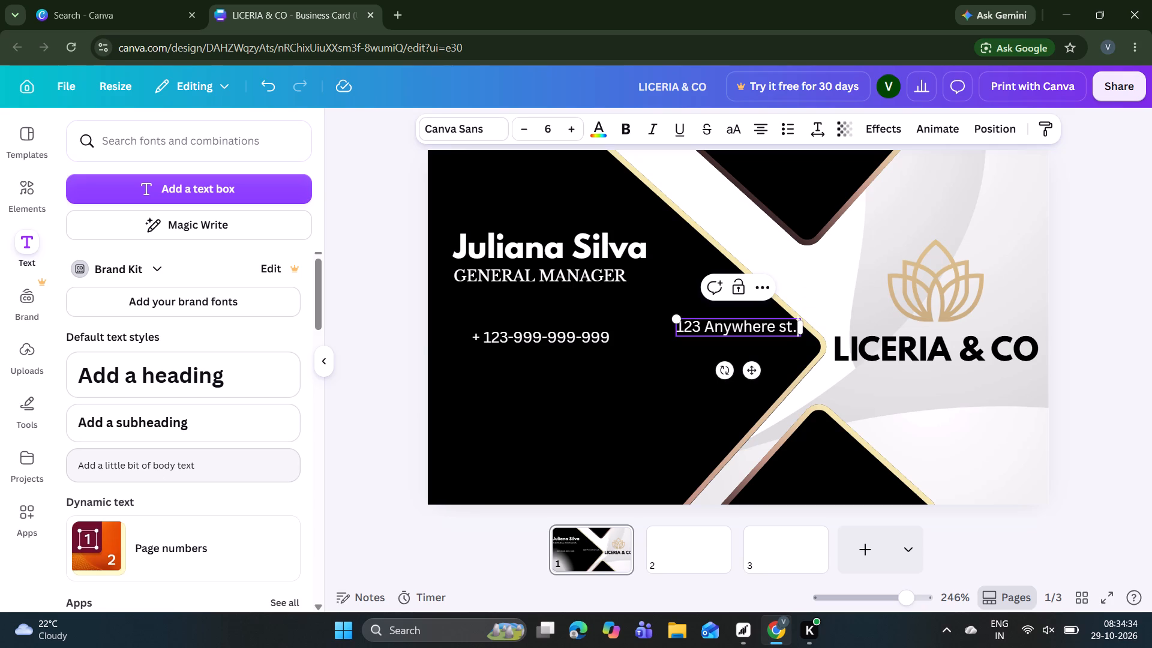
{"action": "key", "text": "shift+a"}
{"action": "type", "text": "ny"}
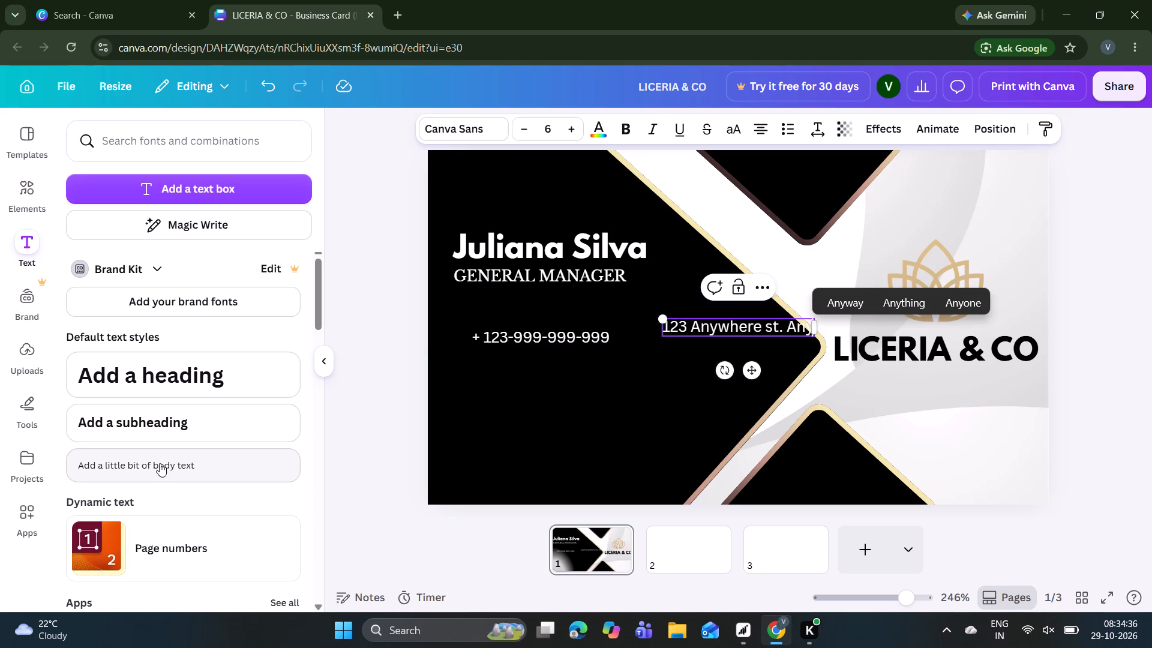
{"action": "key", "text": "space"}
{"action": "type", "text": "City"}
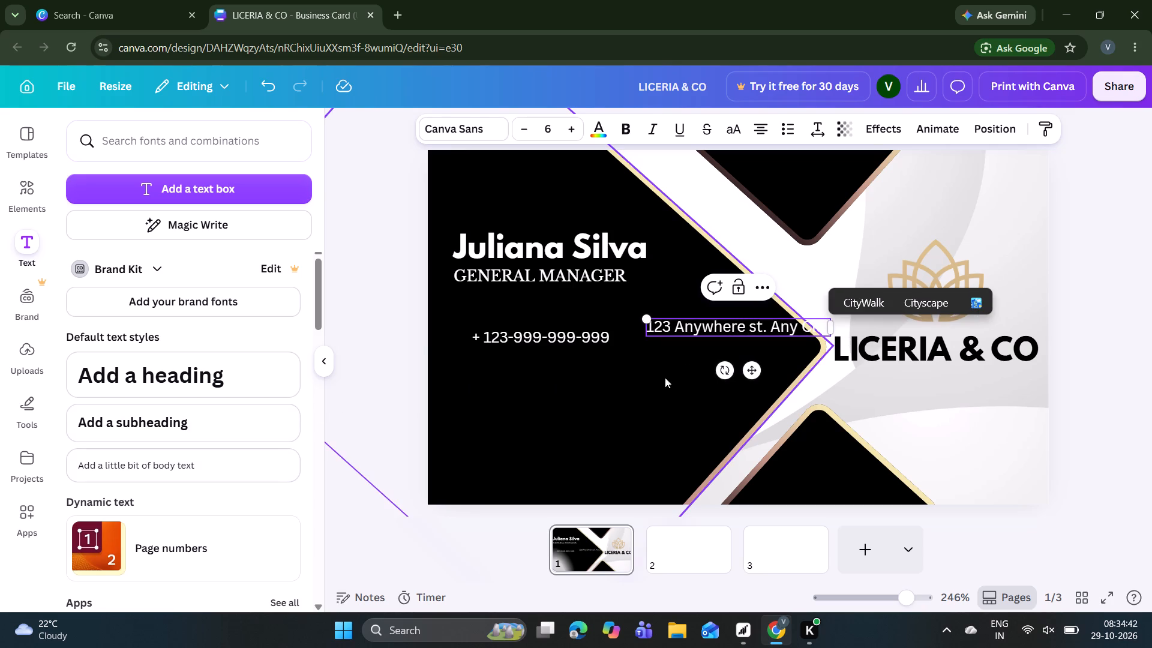
Move the address line beneath the phone number on the black shape and deselect it.
{"action": "left_click_drag", "start_coordinate": [757, 373], "coordinate": [691, 398]}
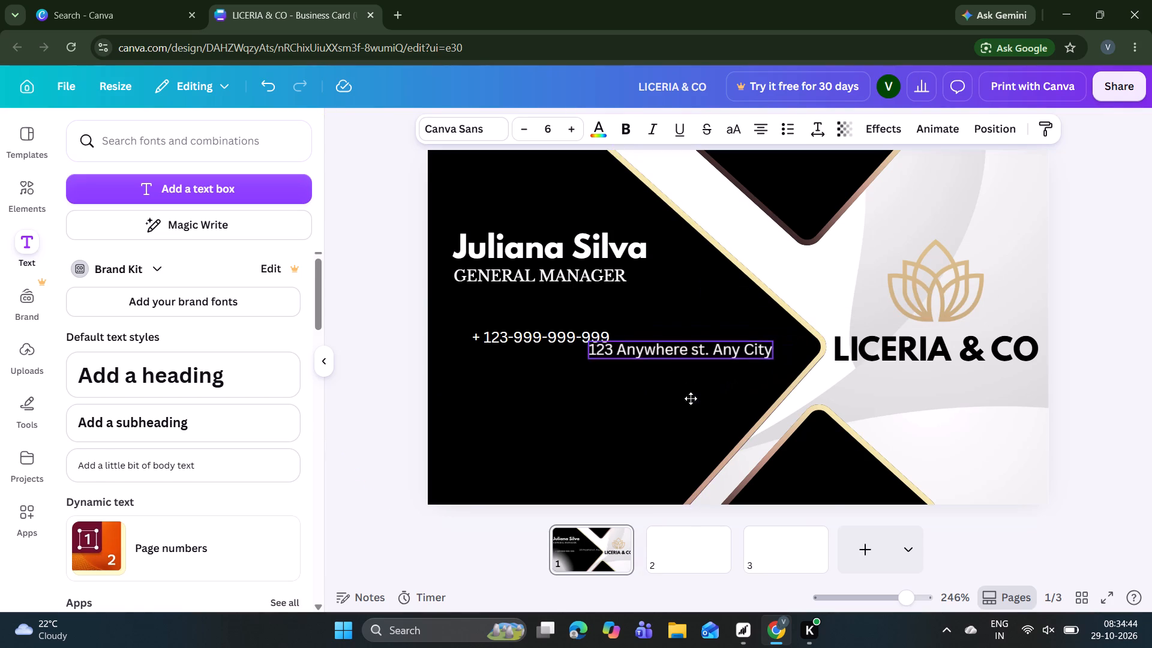
{"action": "left_click_drag", "start_coordinate": [691, 398], "coordinate": [593, 421]}
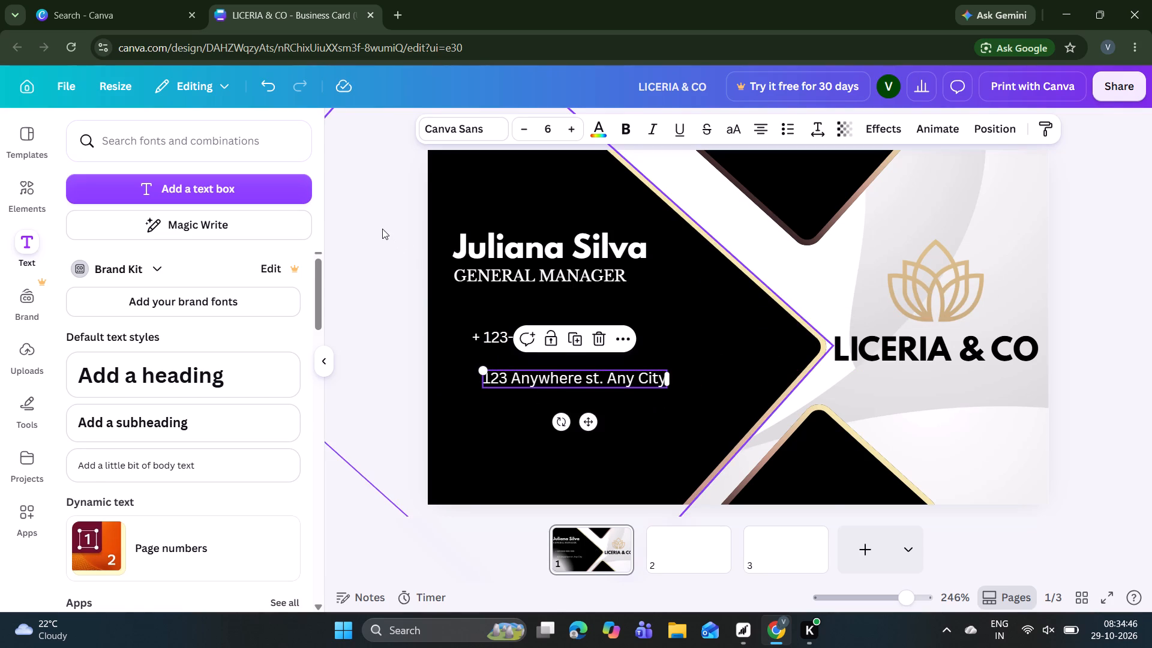
{"action": "left_click", "coordinate": [376, 225]}
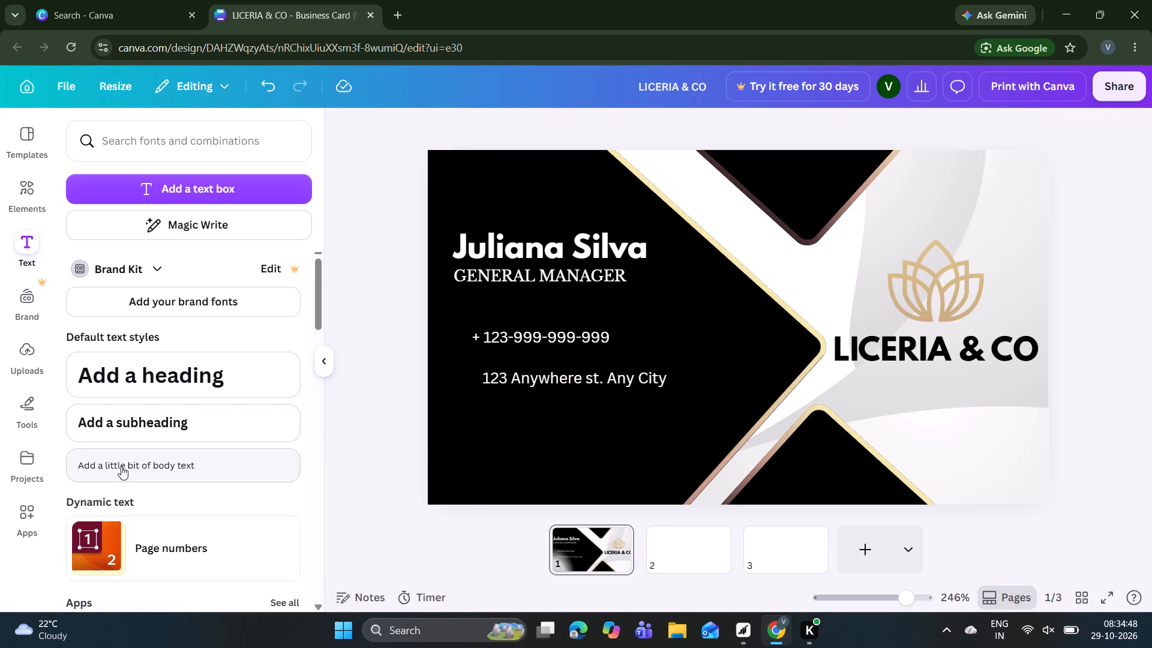
Add a body text line containing the contact email address in lowercase and place it beneath the address line.
{"action": "left_click", "coordinate": [121, 466]}
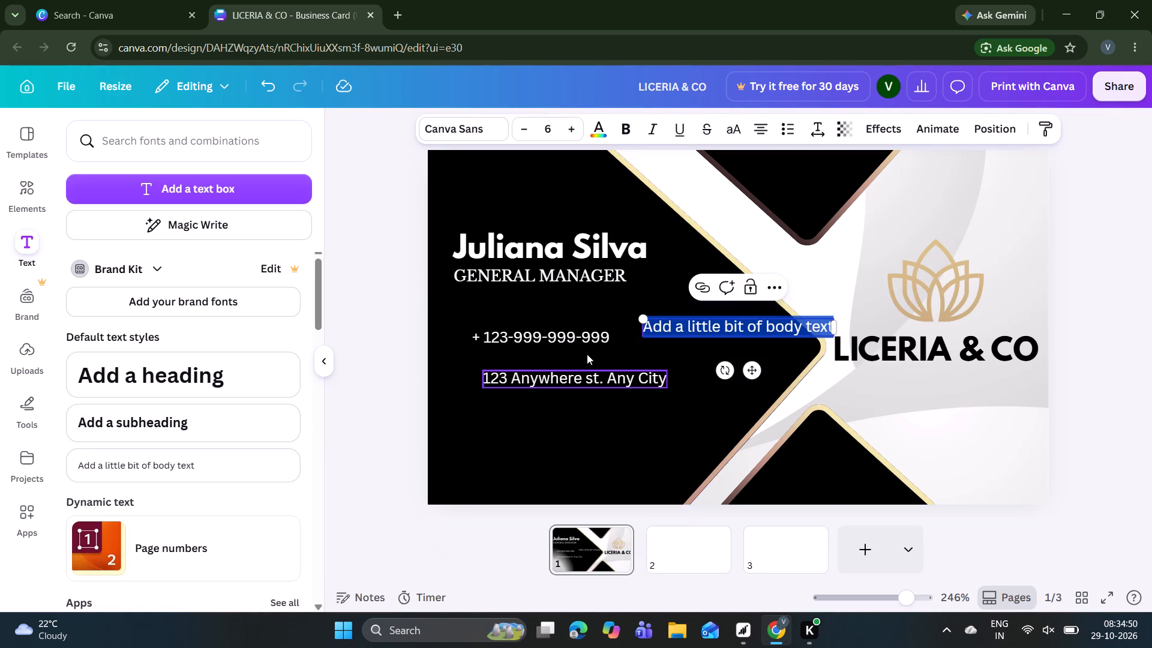
{"action": "key", "text": "BackSpace"}
{"action": "key", "text": "shift+h"}
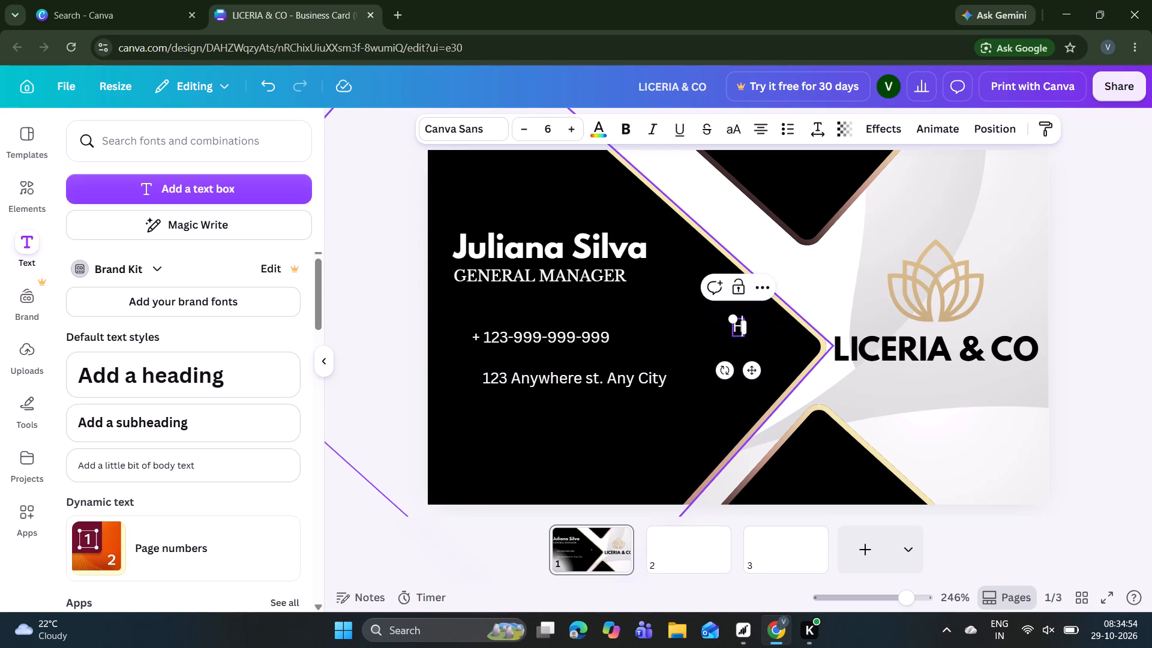
{"action": "key", "text": "BackSpace"}
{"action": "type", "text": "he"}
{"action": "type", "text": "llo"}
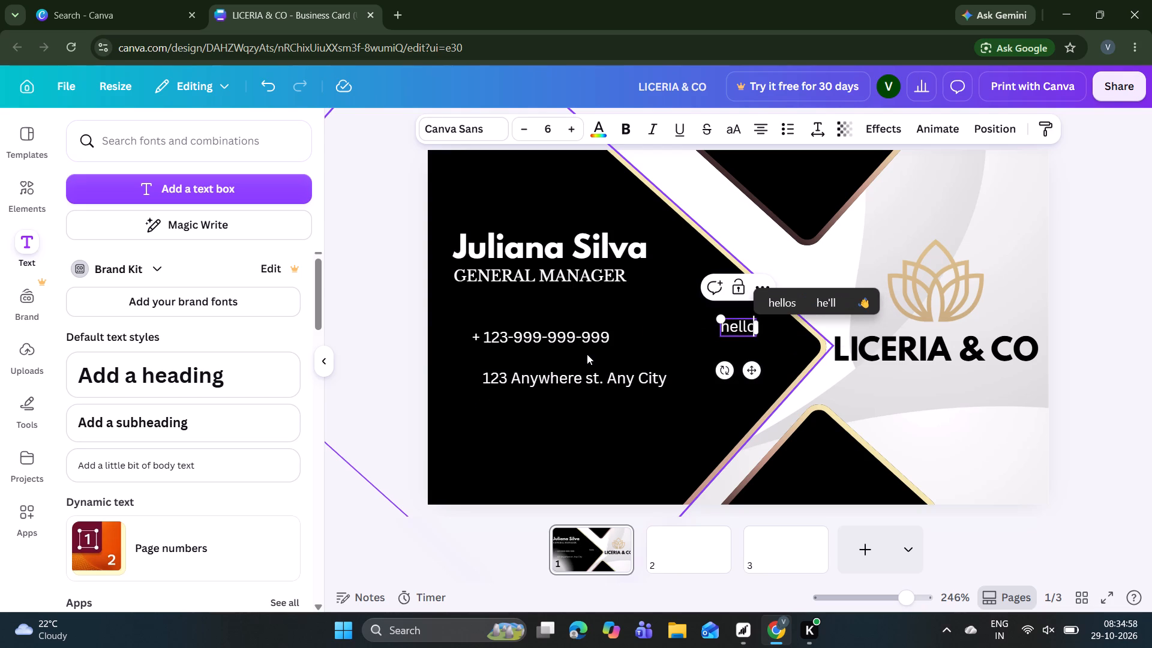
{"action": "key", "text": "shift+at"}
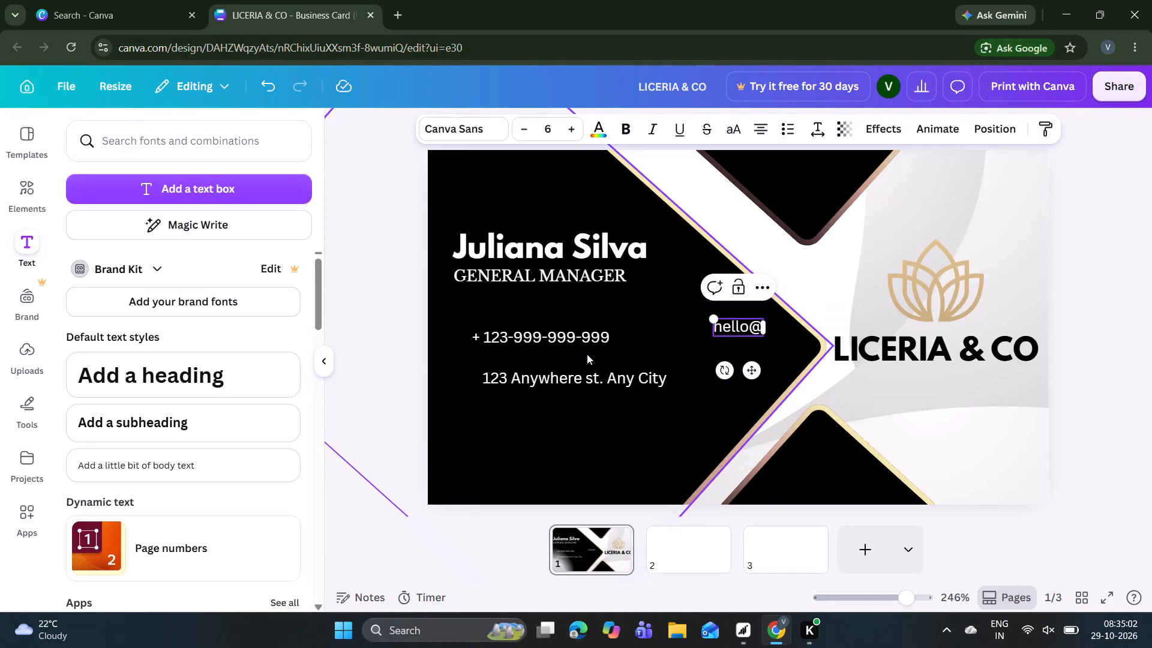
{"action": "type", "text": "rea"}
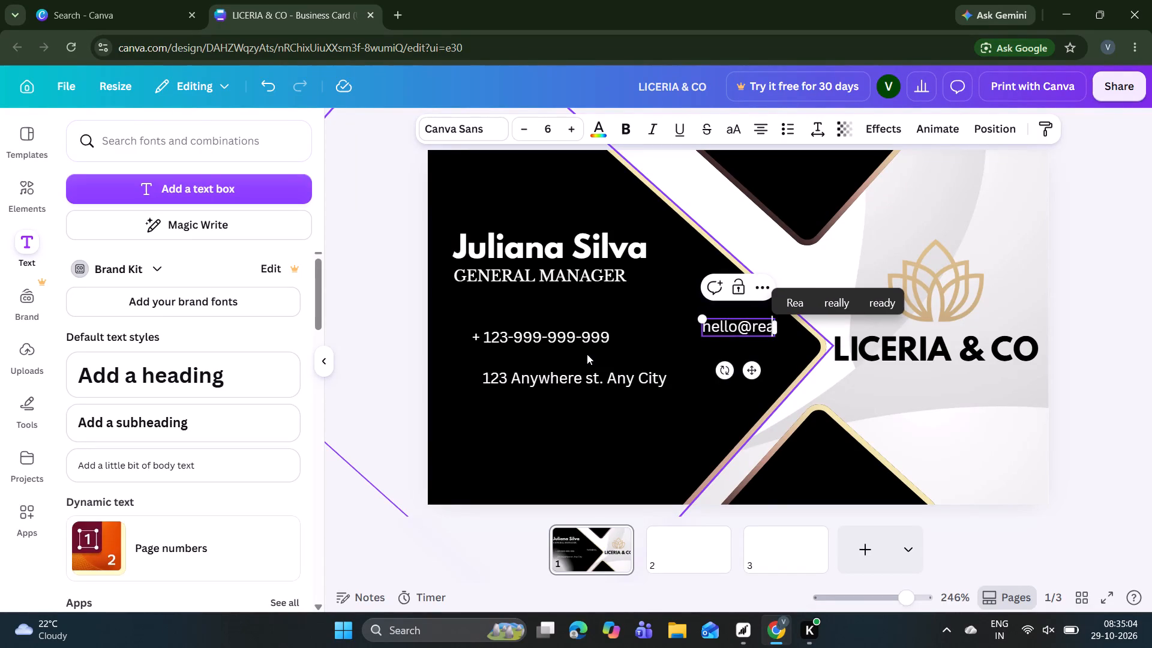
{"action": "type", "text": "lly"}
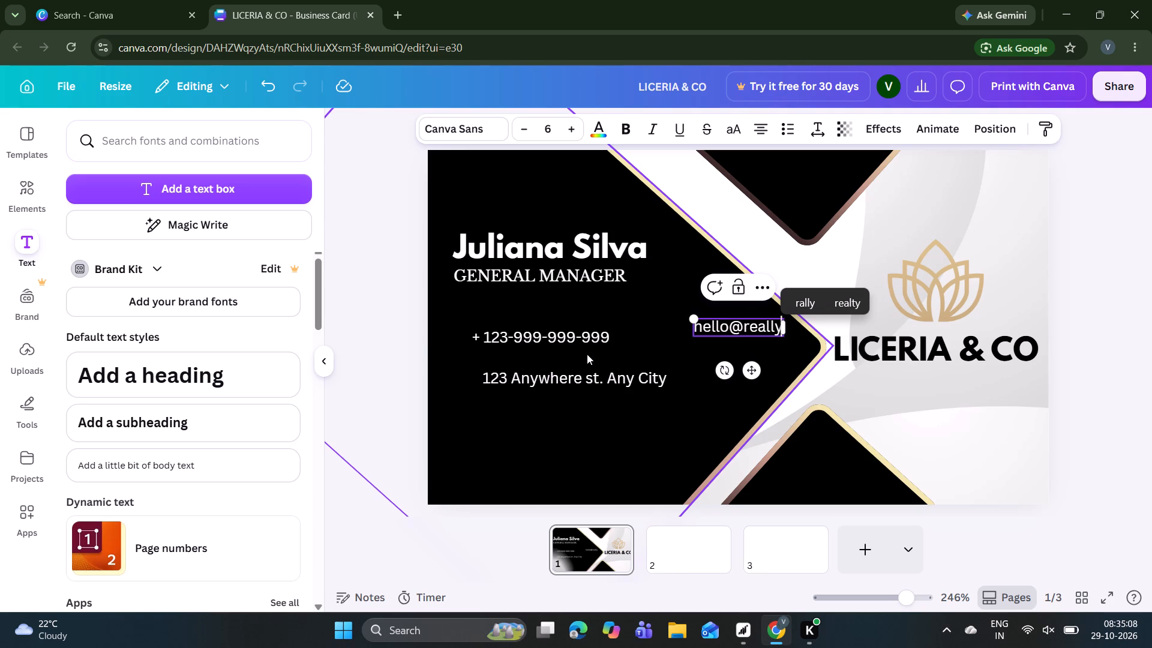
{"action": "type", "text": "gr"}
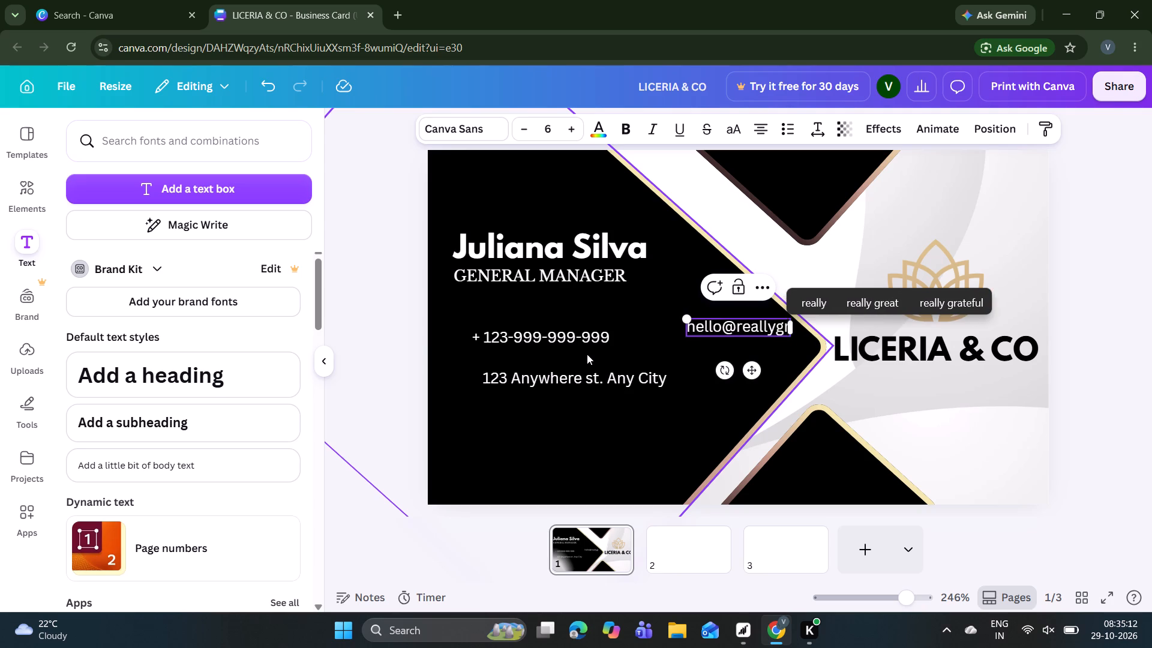
Finish the contact email address line and place it beneath the street address on the black shape, then deselect it.
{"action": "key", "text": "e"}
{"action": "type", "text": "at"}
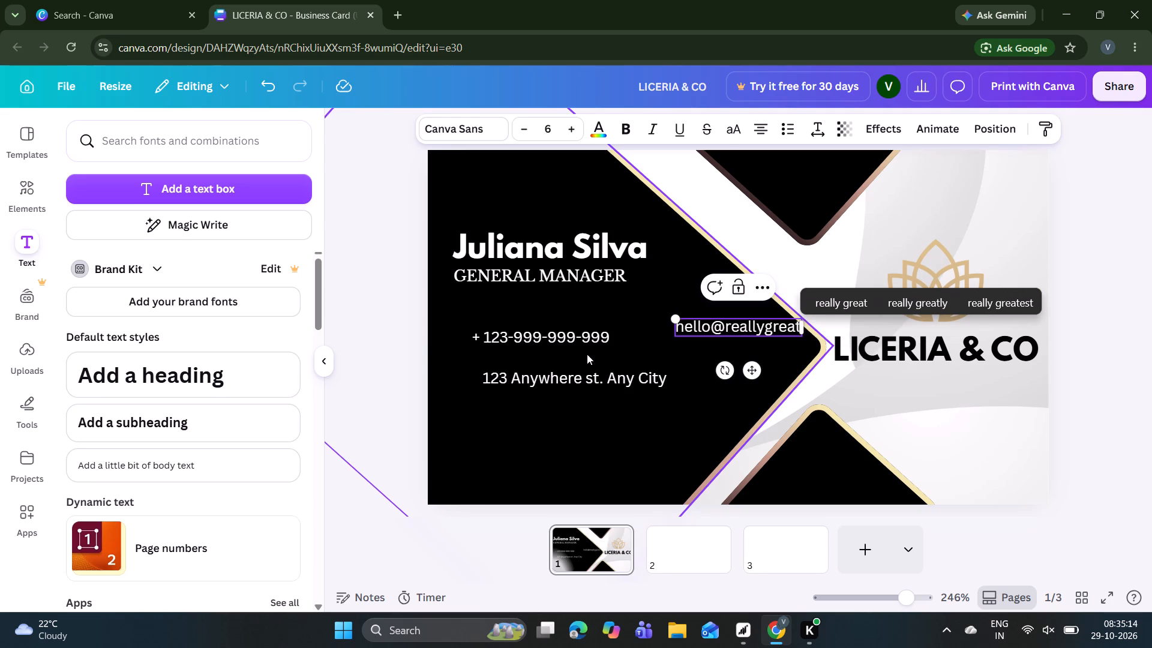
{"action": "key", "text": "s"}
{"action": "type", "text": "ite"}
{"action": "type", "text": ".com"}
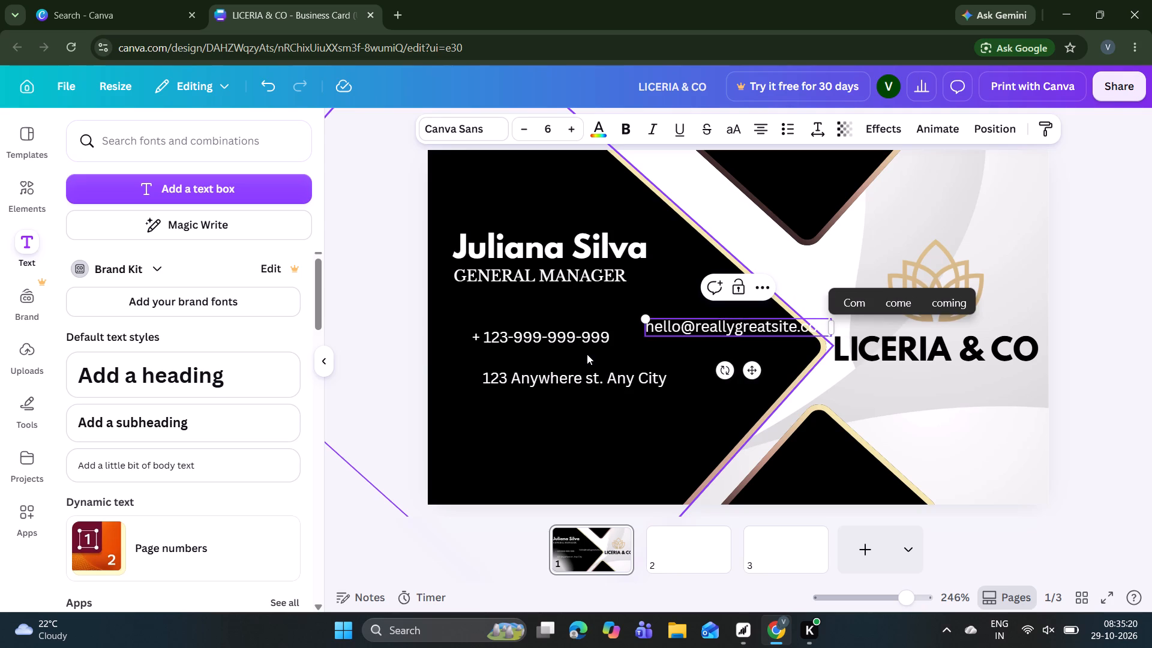
{"action": "left_click_drag", "start_coordinate": [752, 362], "coordinate": [587, 443]}
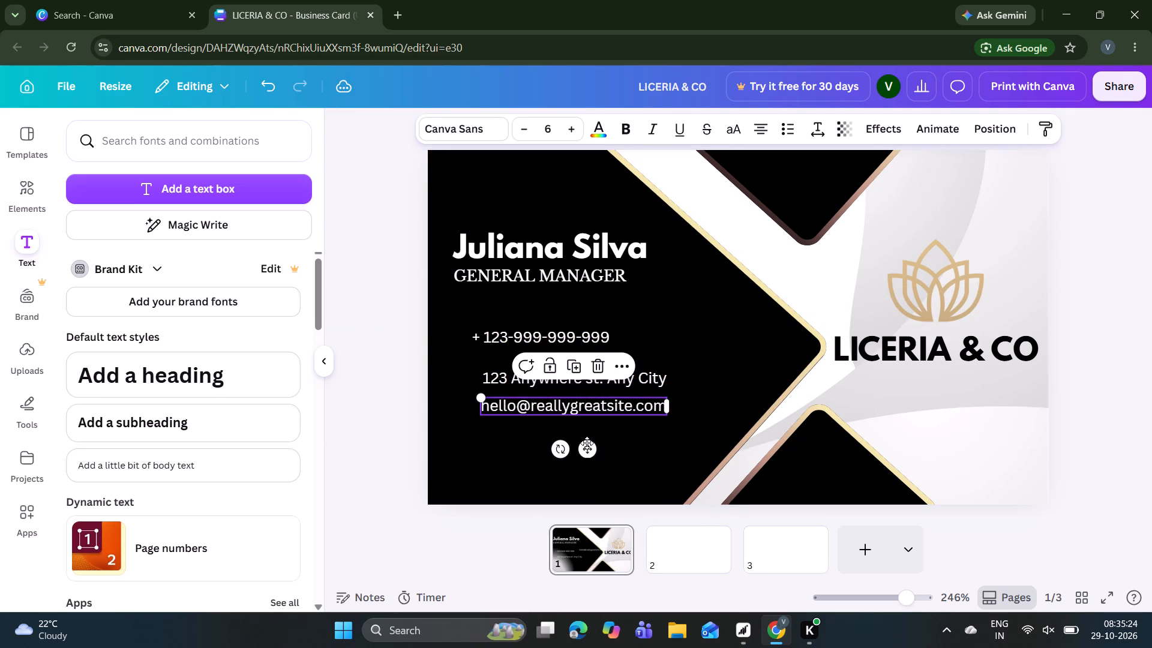
{"action": "left_click", "coordinate": [392, 319]}
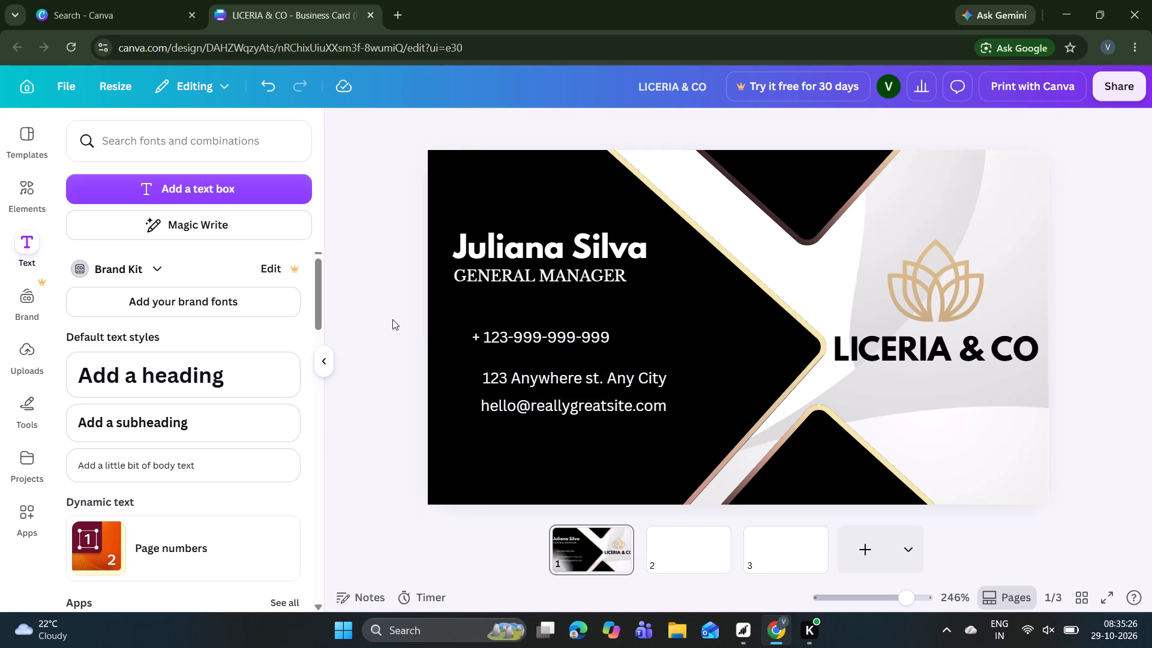
{"action": "left_click", "coordinate": [241, 461]}
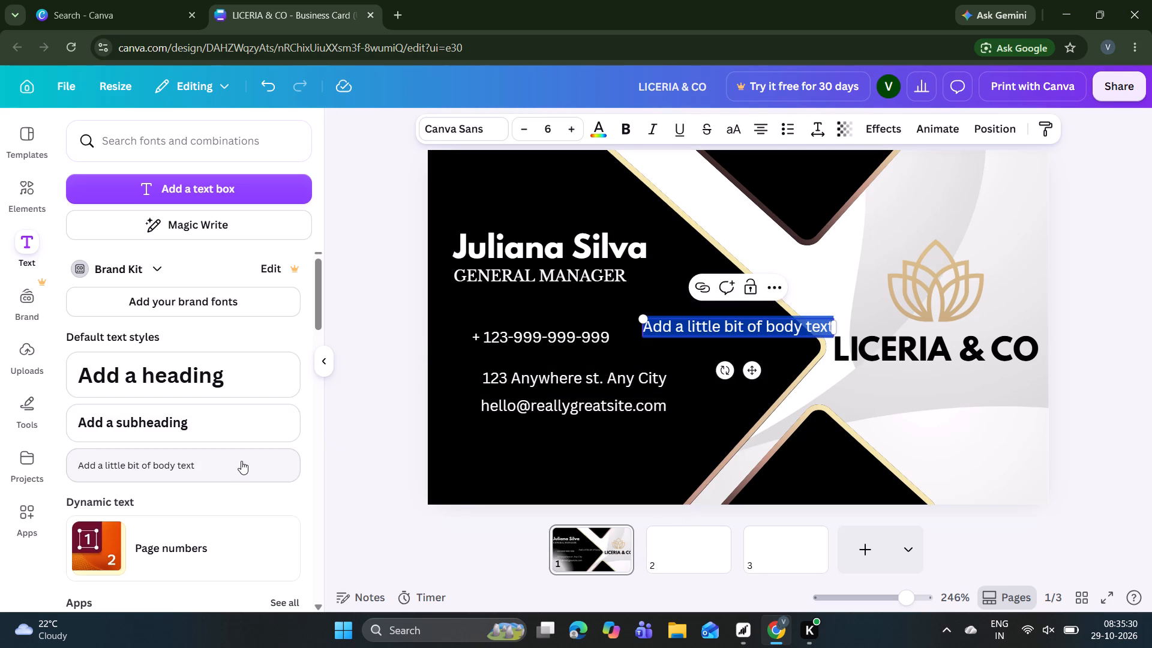
{"action": "key", "text": "BackSpace"}
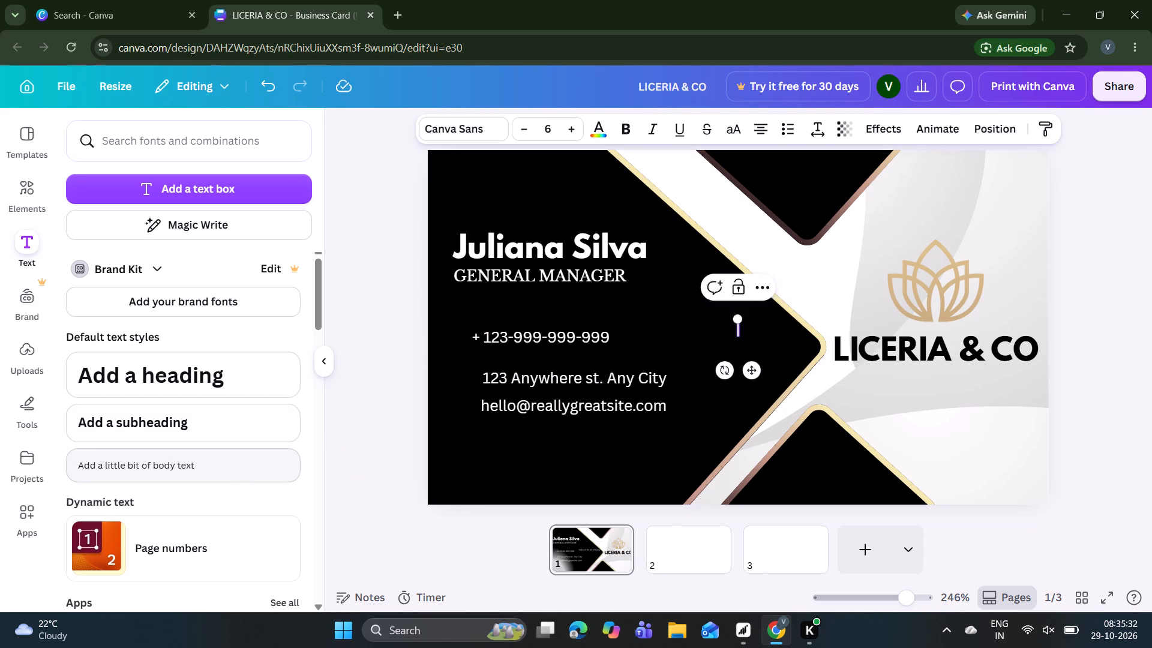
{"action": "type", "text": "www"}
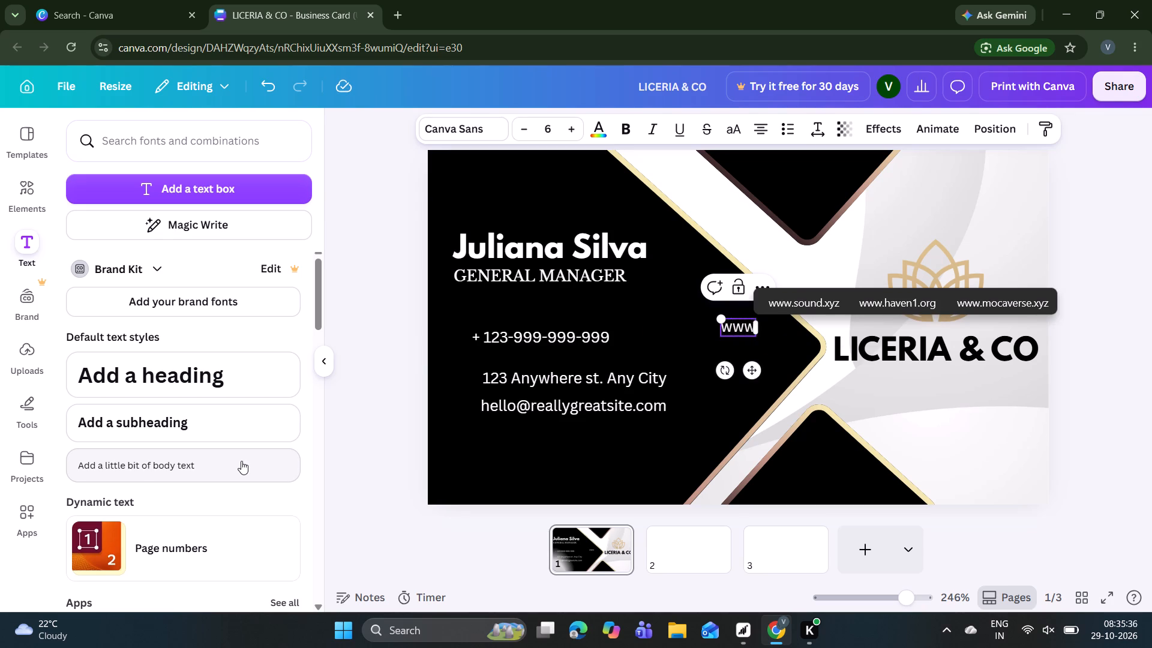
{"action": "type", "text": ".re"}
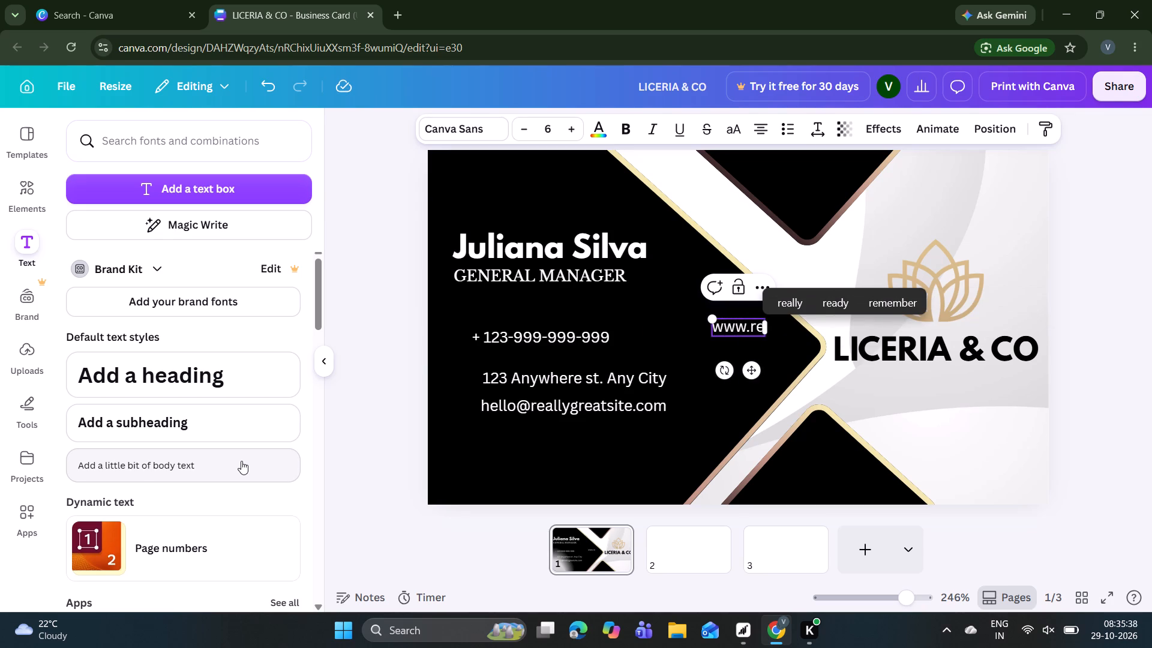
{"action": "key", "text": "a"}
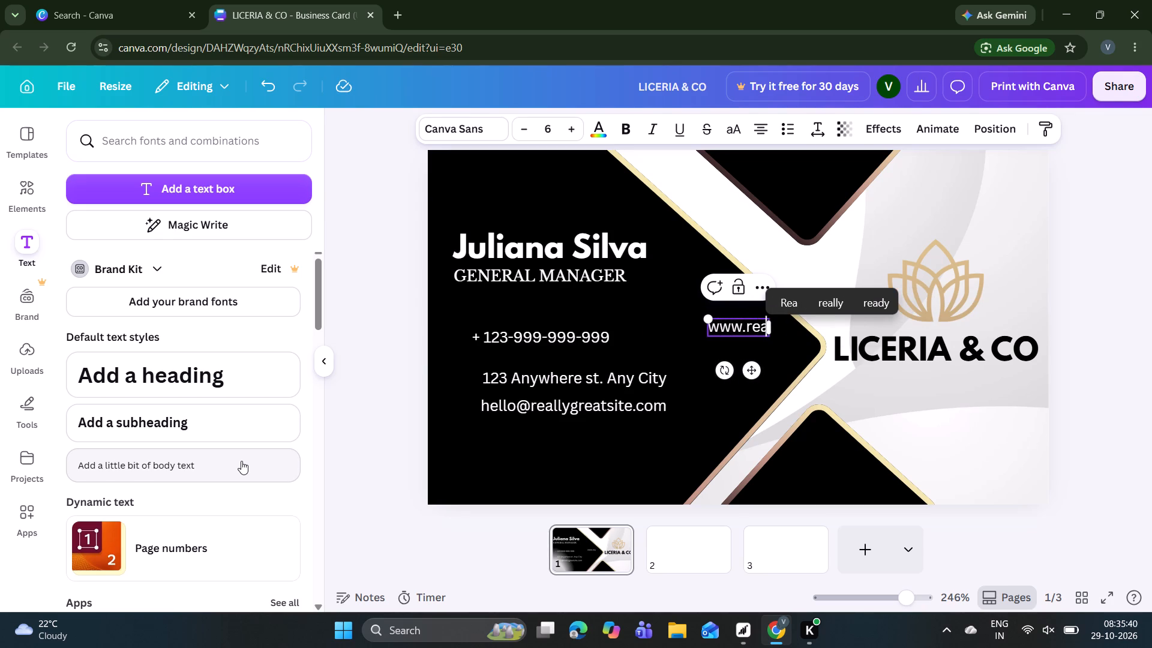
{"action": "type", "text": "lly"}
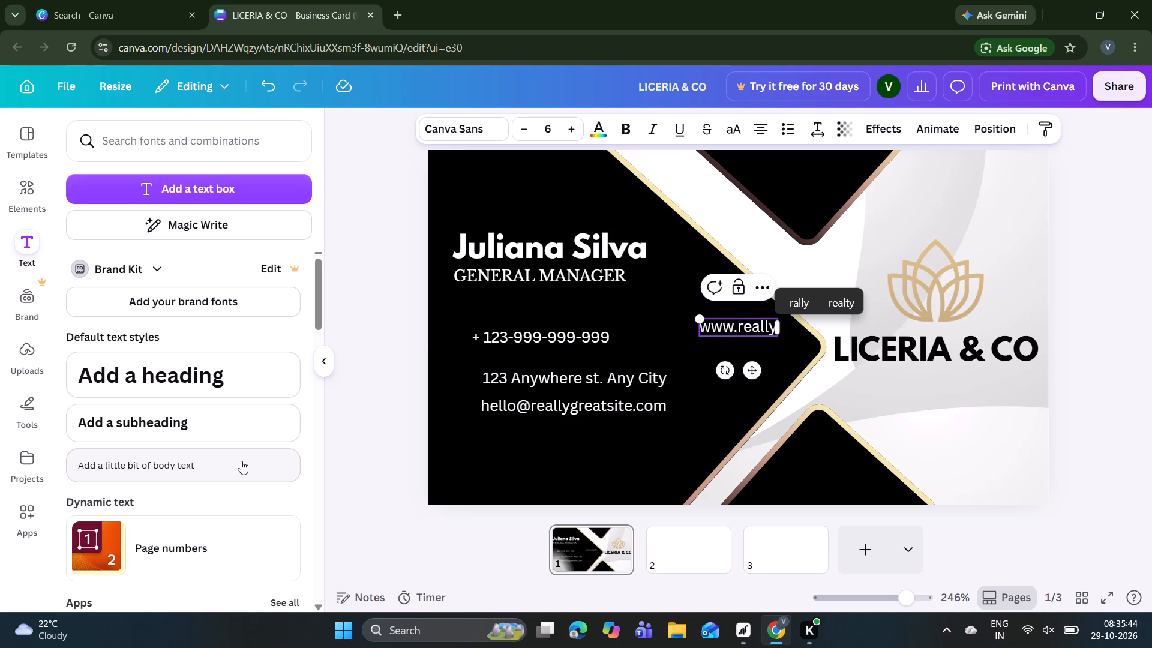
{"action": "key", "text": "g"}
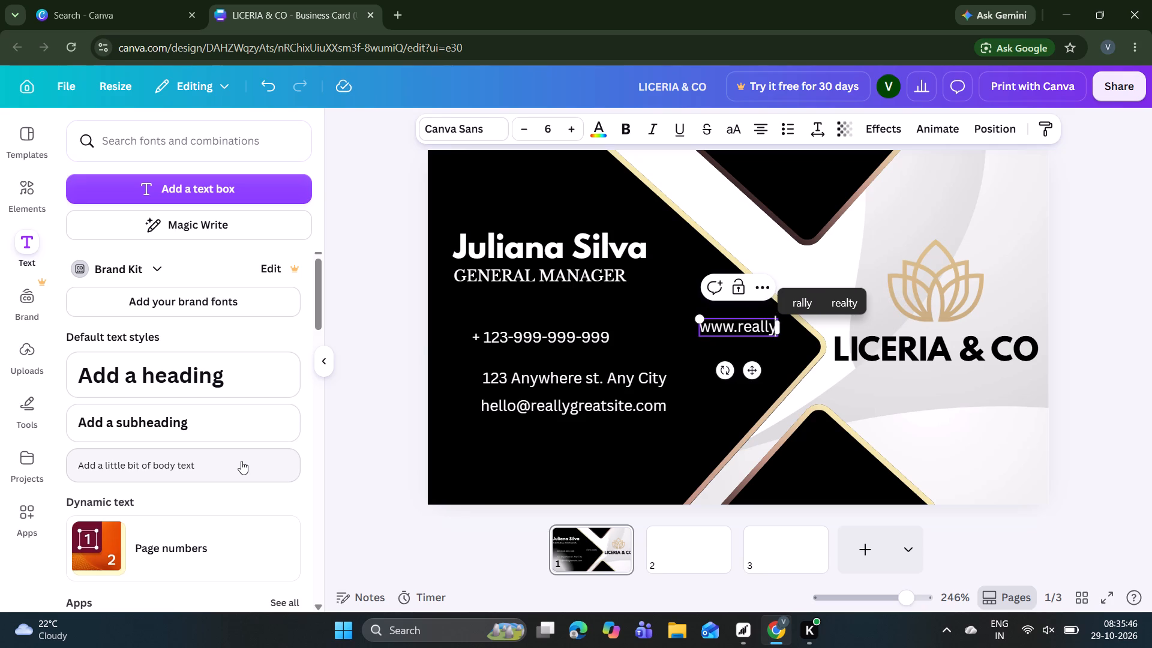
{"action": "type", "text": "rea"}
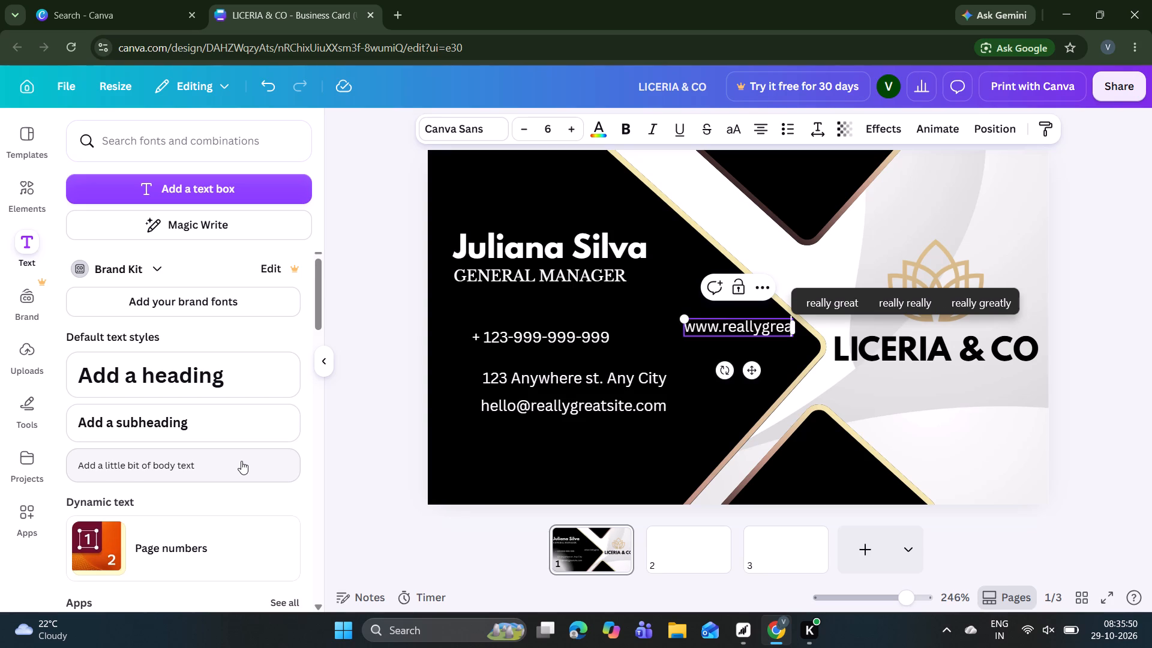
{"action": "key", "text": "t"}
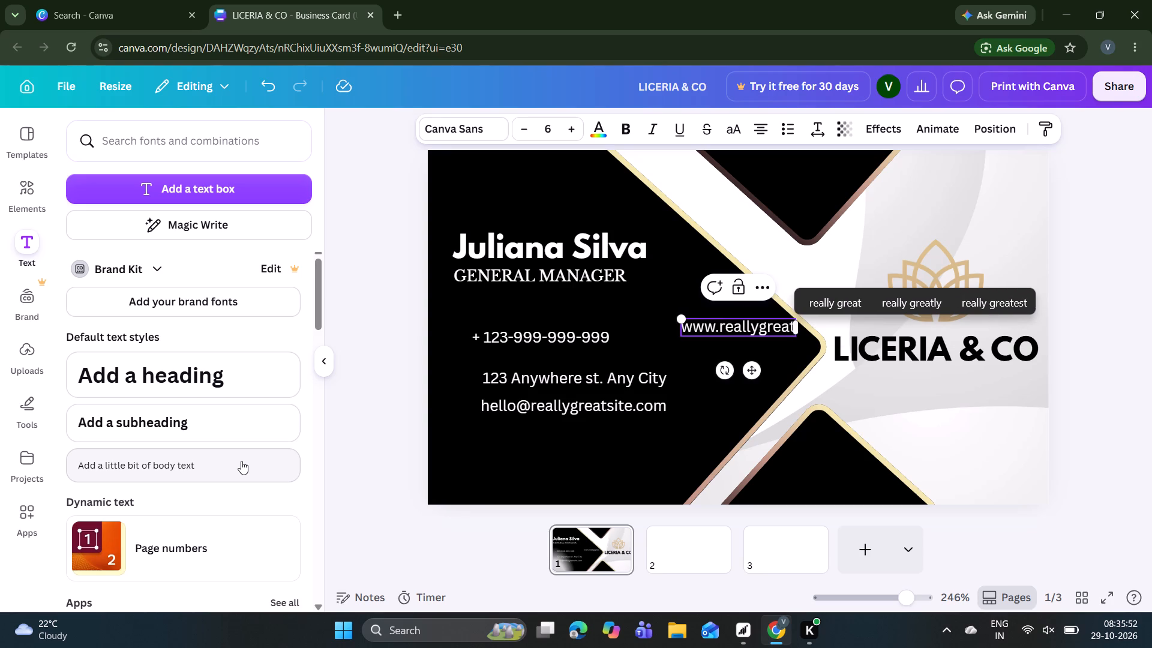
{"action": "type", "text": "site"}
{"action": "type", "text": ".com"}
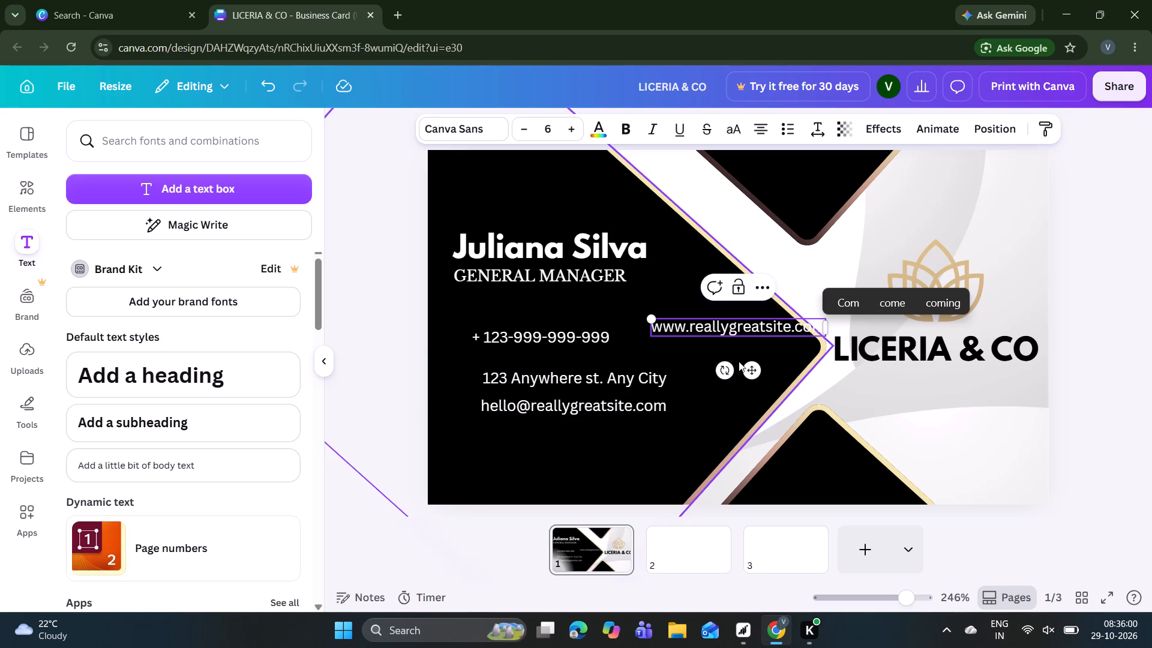
{"action": "left_click_drag", "start_coordinate": [747, 374], "coordinate": [585, 484]}
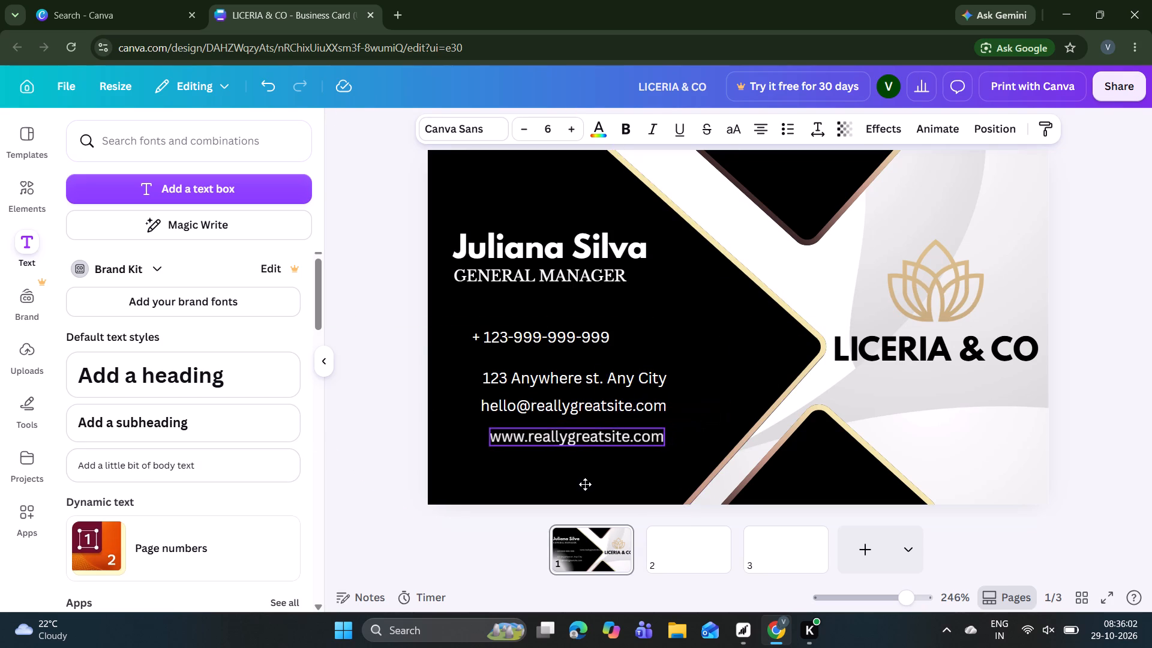
{"action": "left_click_drag", "start_coordinate": [585, 484], "coordinate": [584, 485]}
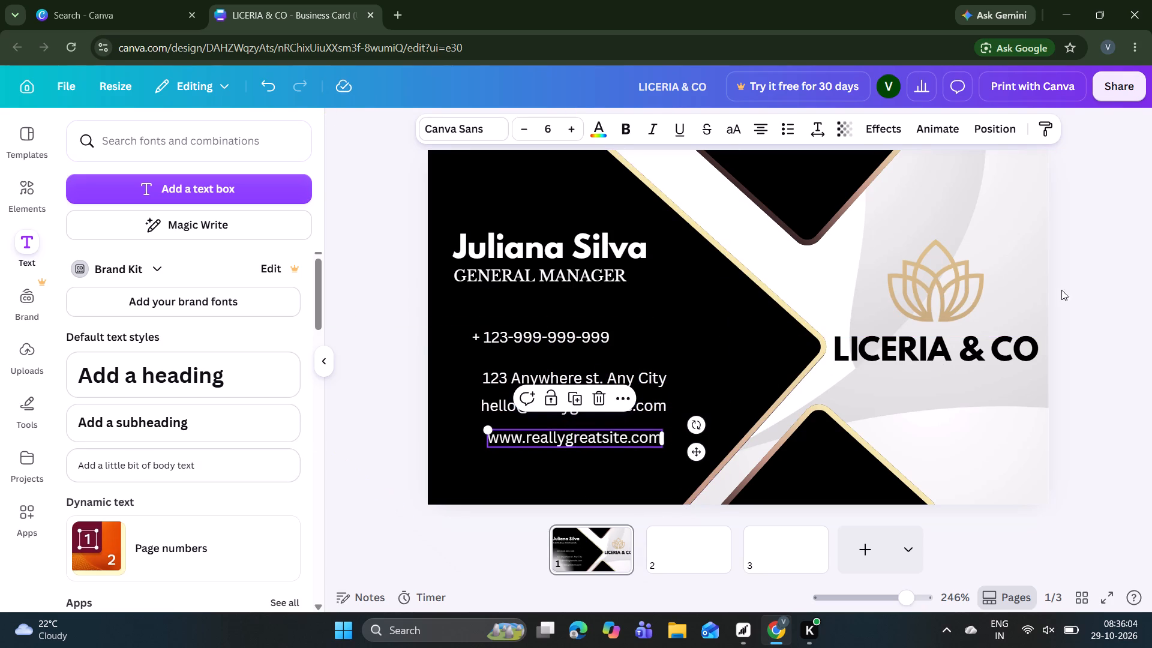
{"action": "left_click", "coordinate": [1070, 287]}
Lock the large black shape behind the contact details and deselect it.
{"action": "left_click", "coordinate": [714, 340]}
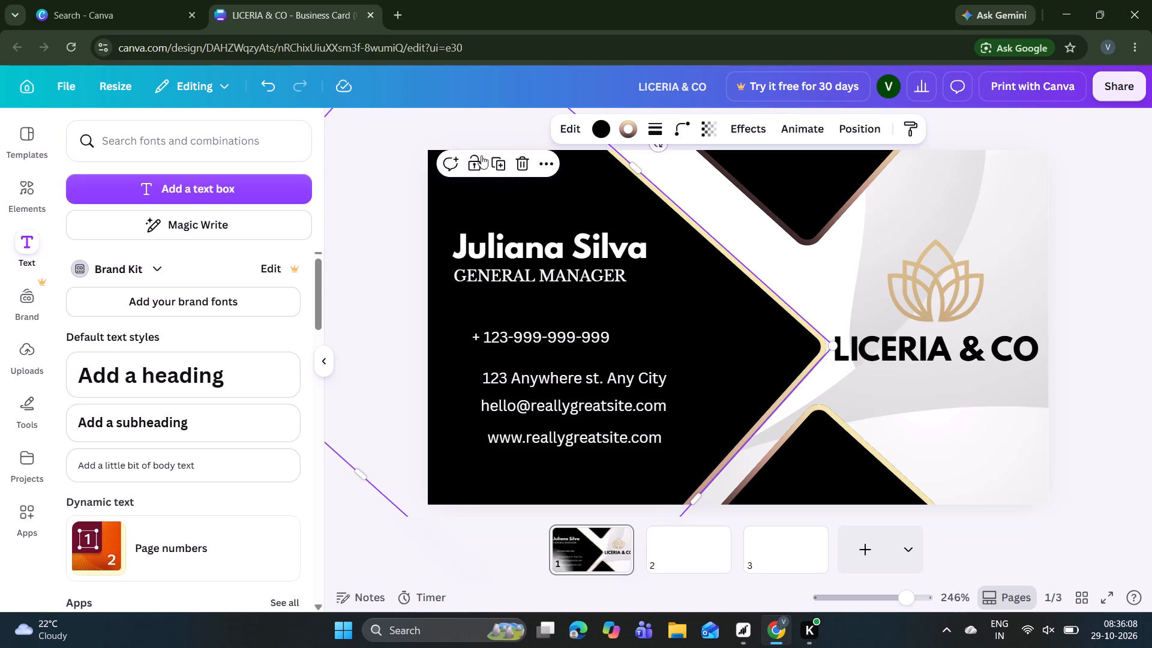
{"action": "left_click", "coordinate": [472, 161]}
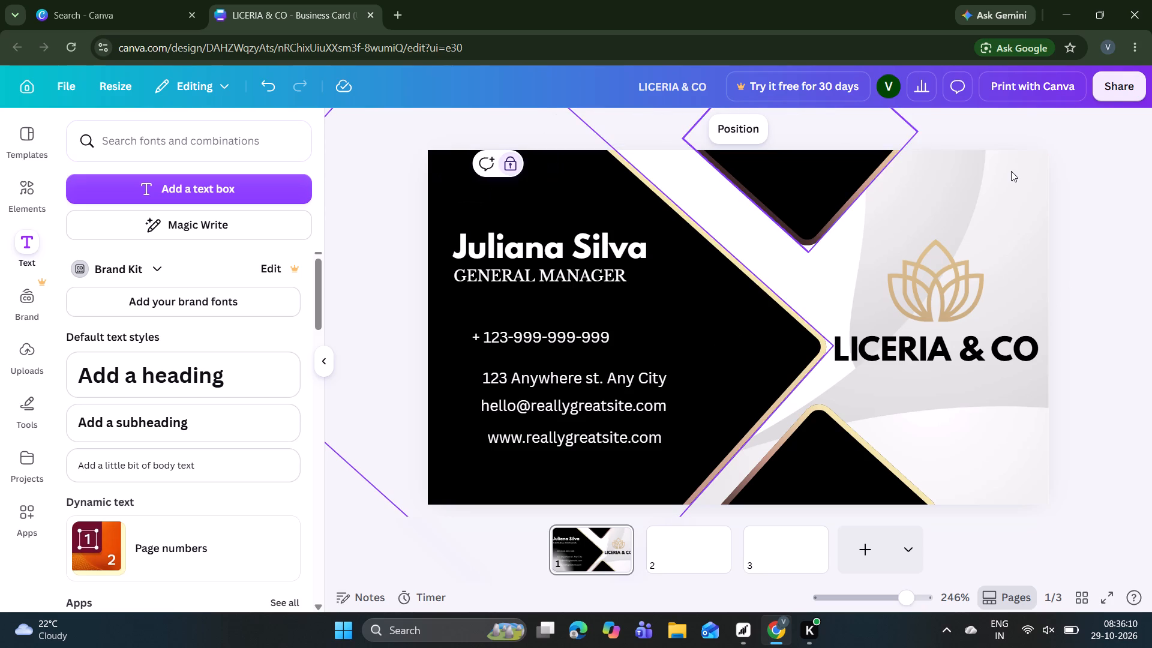
{"action": "left_click", "coordinate": [1076, 187]}
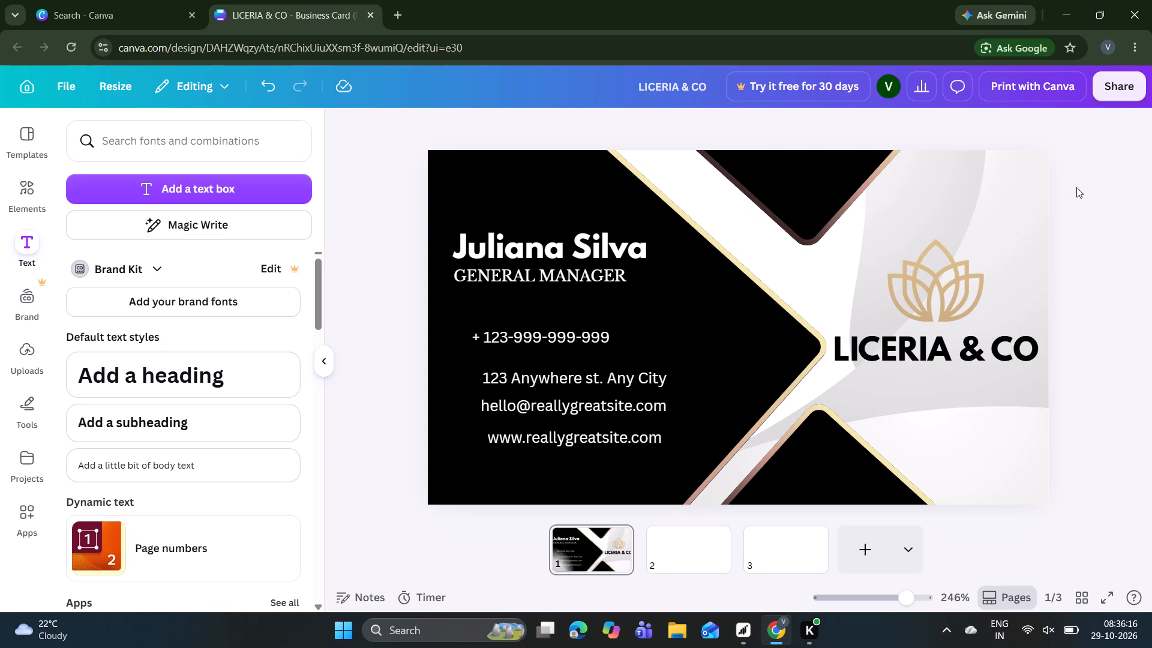
Rotate the black diamond at the card's top edge to about 133° so its gold edge faces the logo, then deselect it.
{"action": "left_click", "coordinate": [842, 182]}
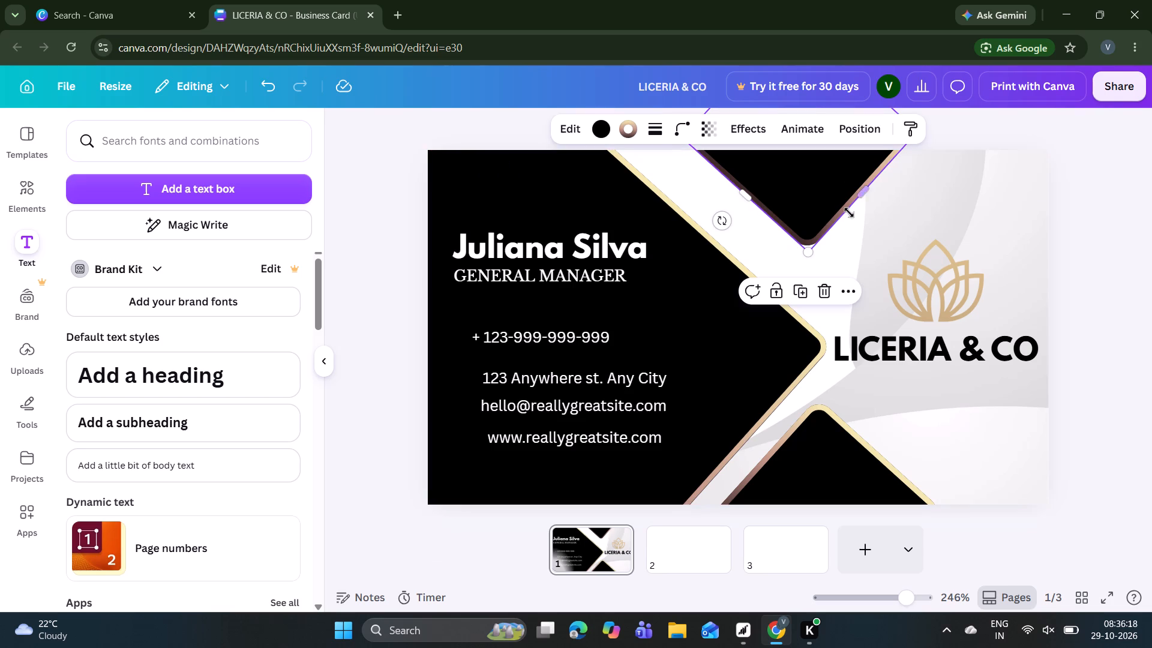
{"action": "left_click_drag", "start_coordinate": [720, 223], "coordinate": [720, 200]}
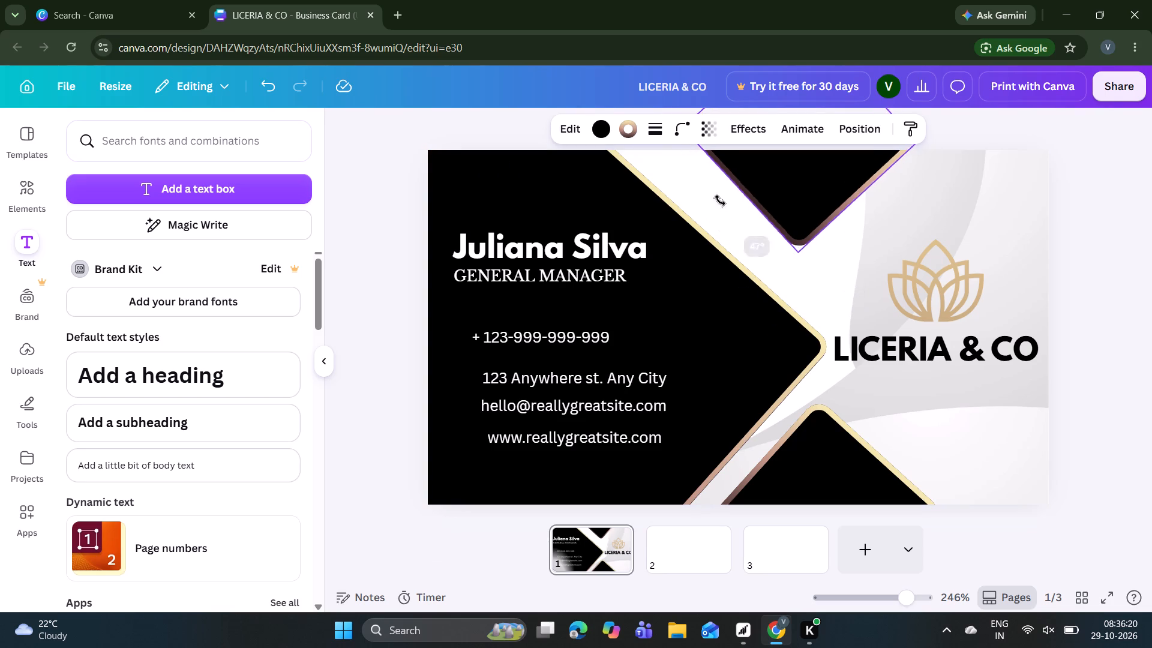
{"action": "left_click_drag", "start_coordinate": [720, 200], "coordinate": [728, 77]}
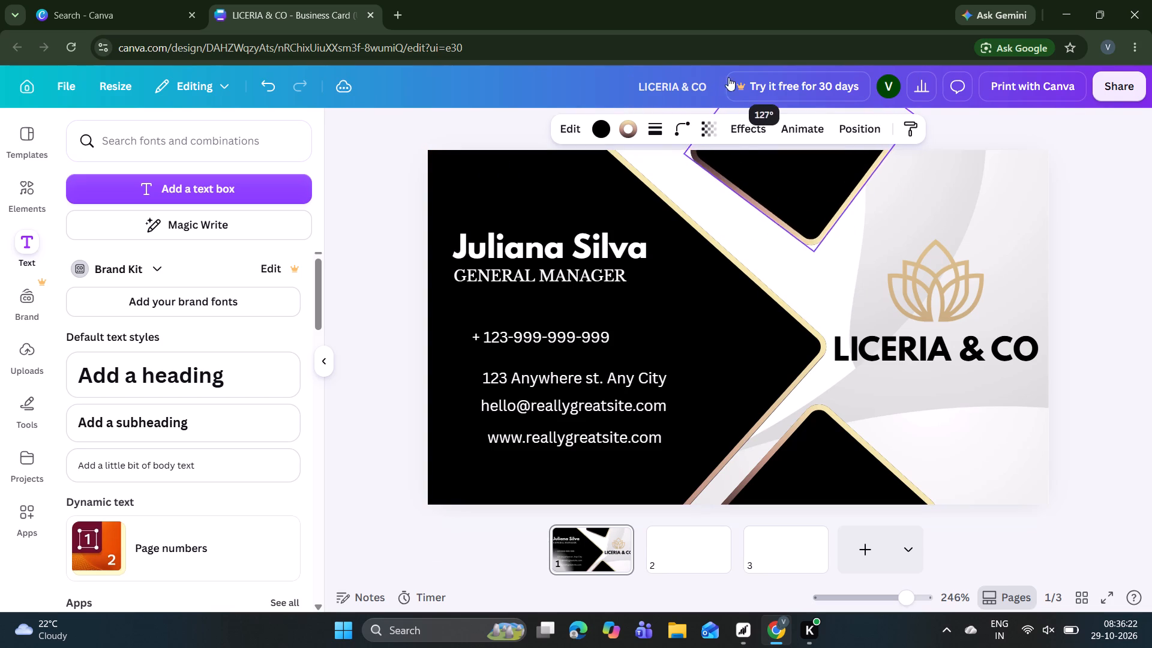
{"action": "left_click_drag", "start_coordinate": [728, 77], "coordinate": [744, 82]}
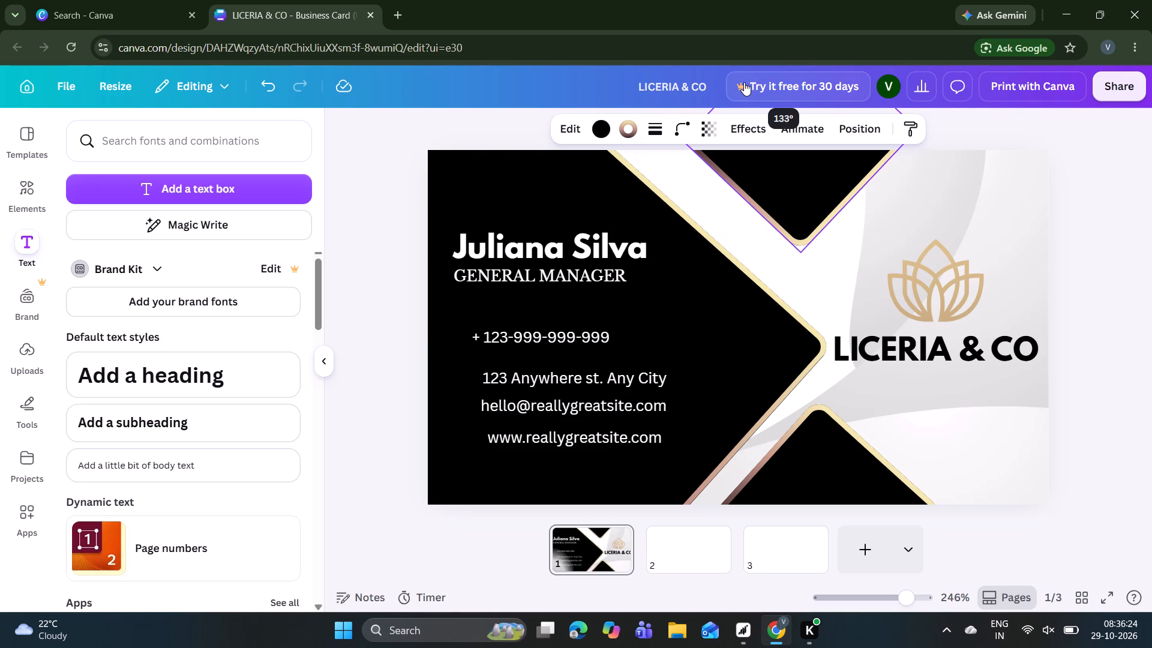
{"action": "left_click_drag", "start_coordinate": [744, 82], "coordinate": [743, 83]}
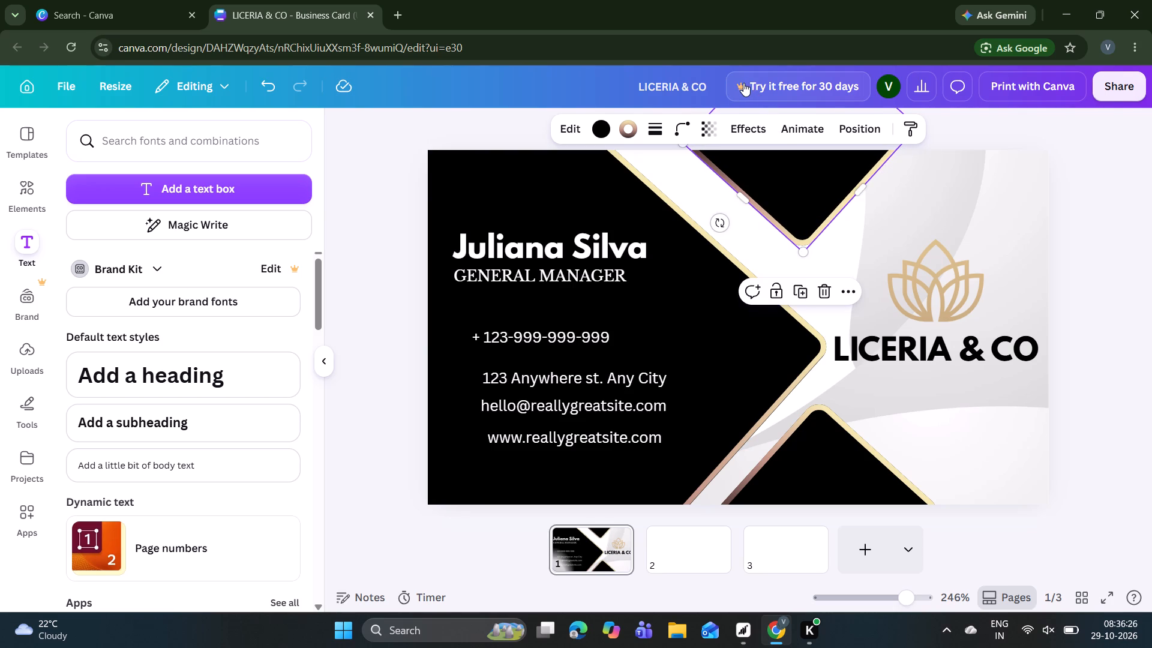
{"action": "left_click", "coordinate": [1130, 185]}
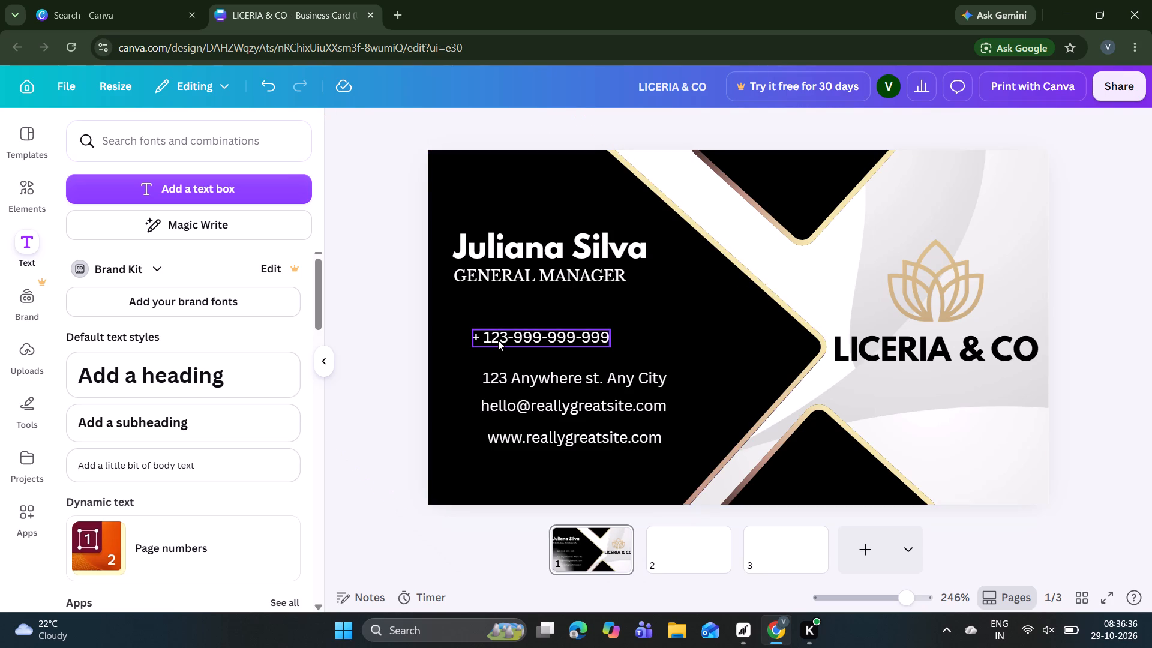
Search the elements for "phone icon", add the solid handset graphic to the card, and colour it white.
{"action": "left_click", "coordinate": [26, 194]}
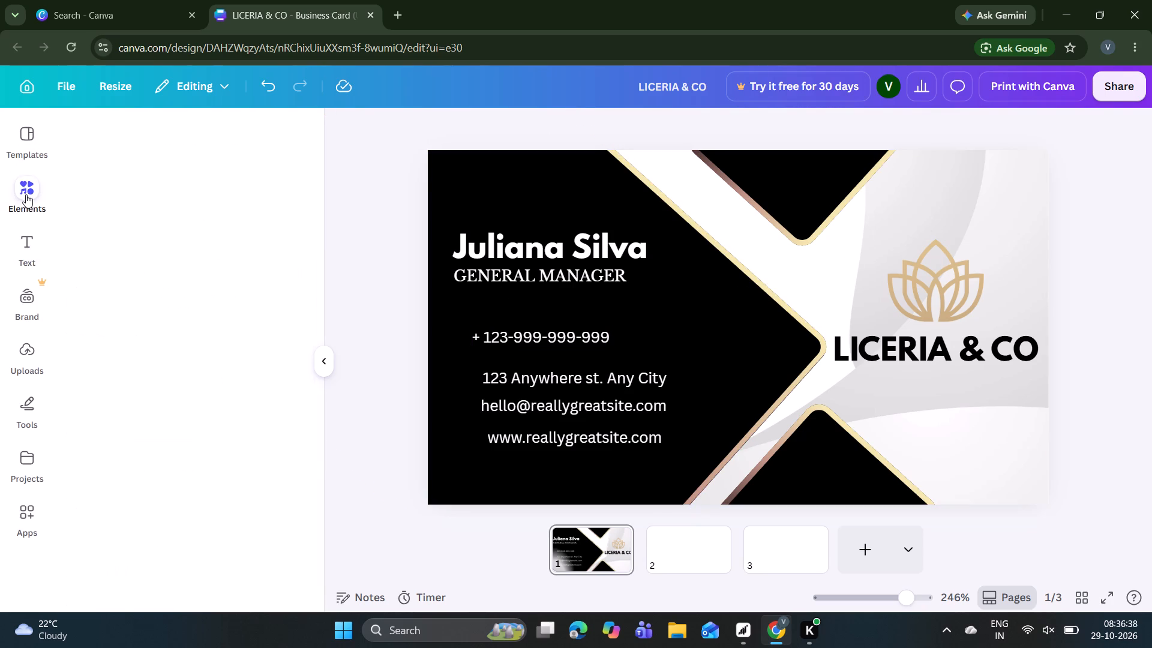
{"action": "left_click", "coordinate": [159, 141]}
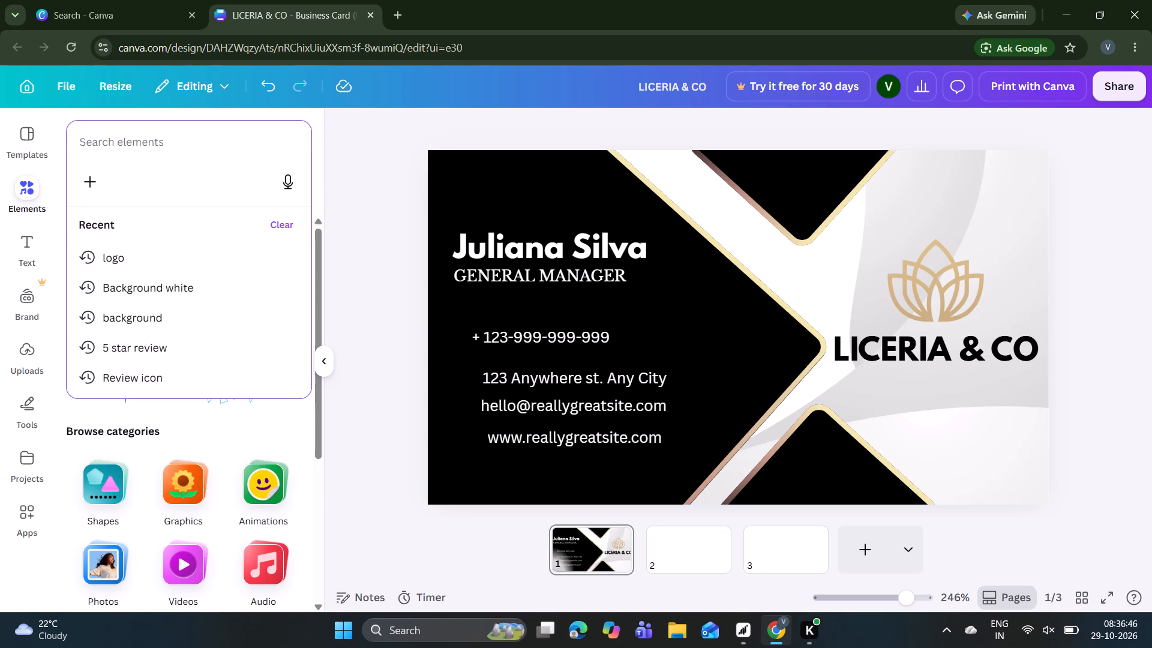
{"action": "key", "text": "p"}
{"action": "type", "text": "hon"}
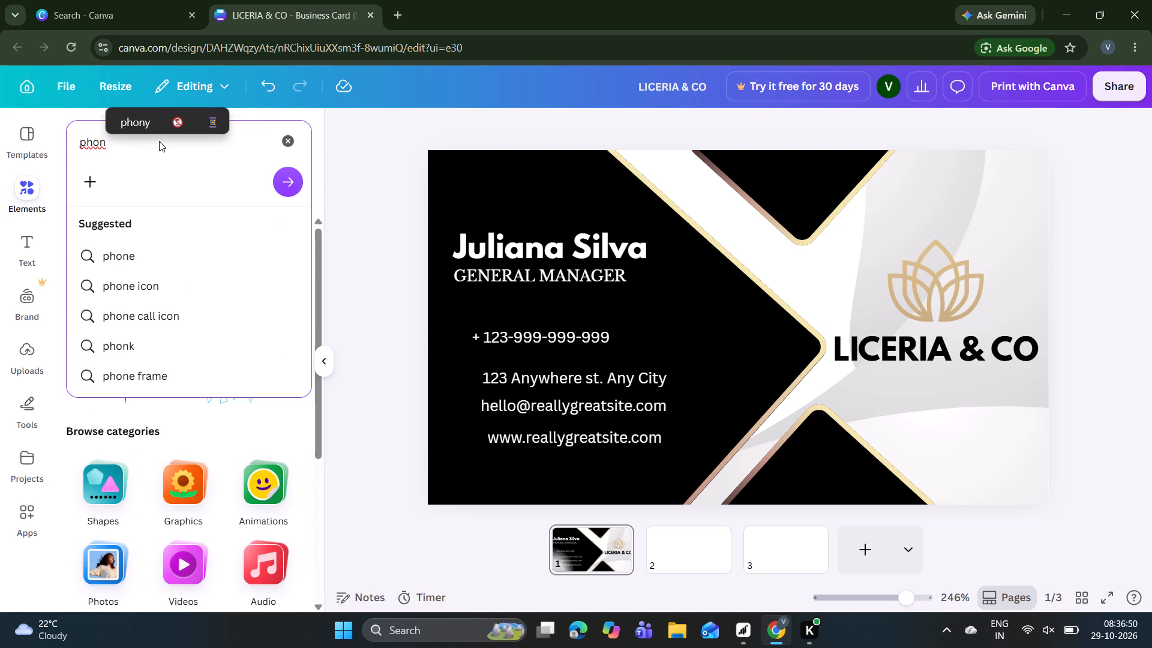
{"action": "left_click", "coordinate": [167, 296]}
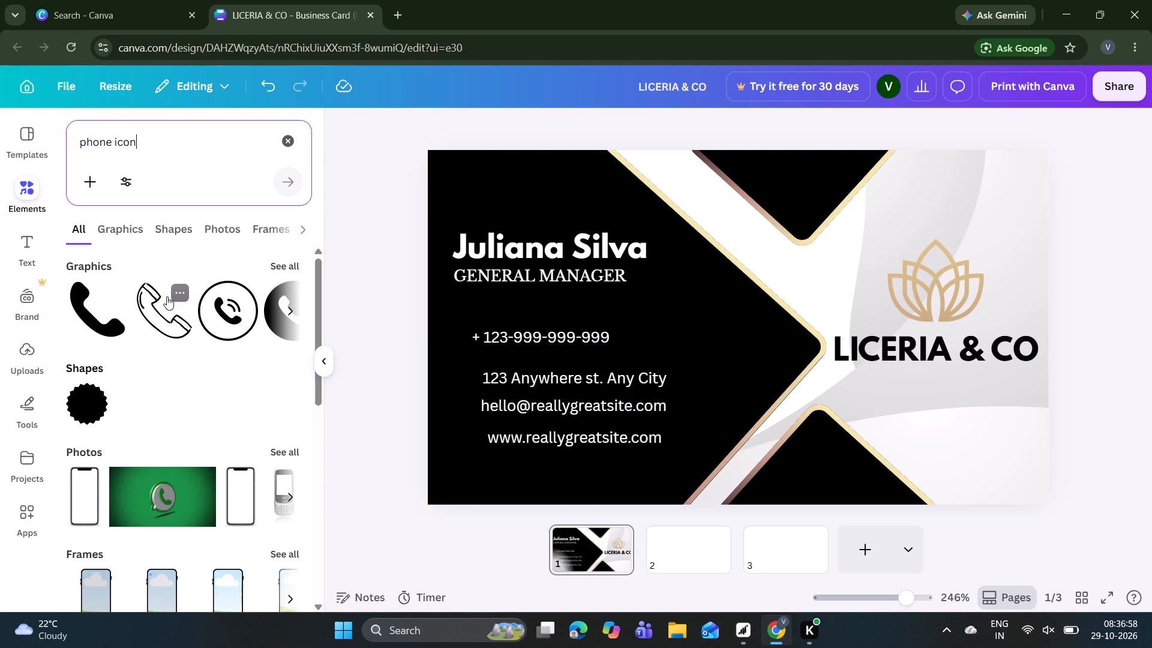
{"action": "left_click", "coordinate": [96, 326]}
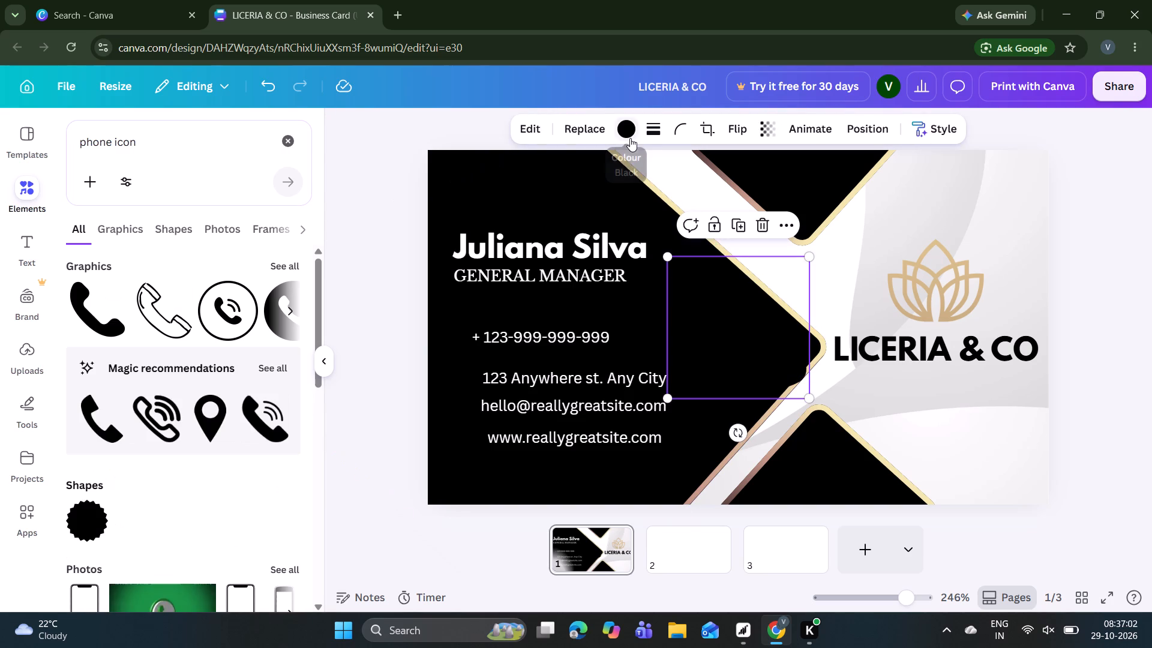
{"action": "left_click", "coordinate": [630, 138]}
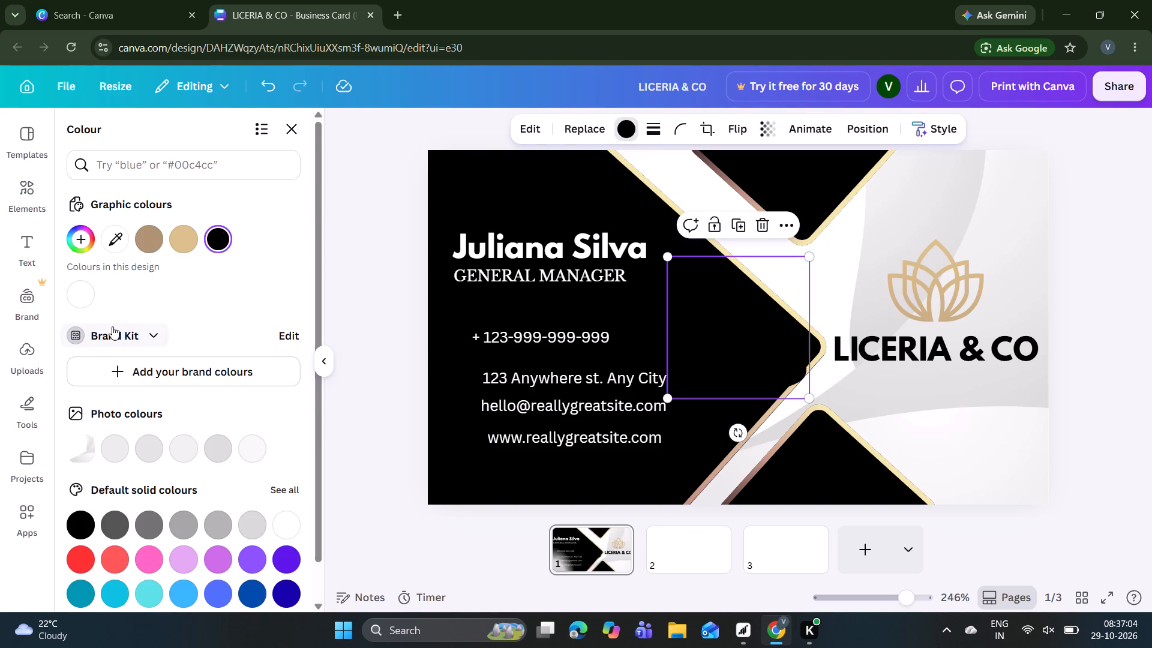
{"action": "left_click", "coordinate": [73, 293]}
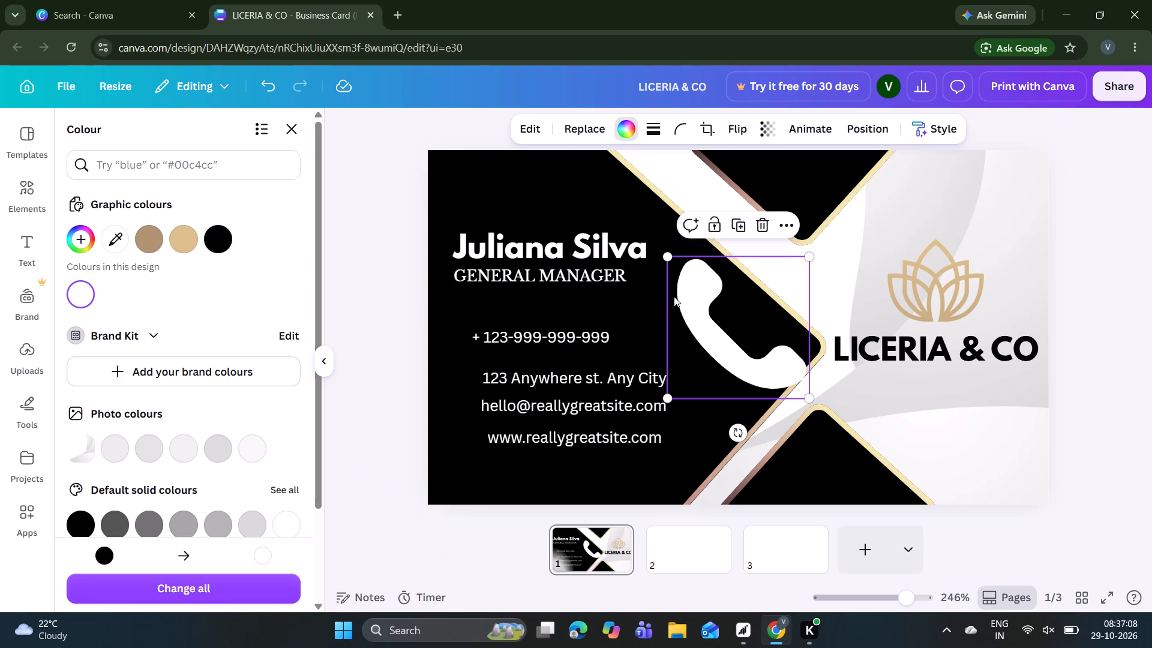
Shrink the white handset icon to text-line size and place it beneath the start of "GENERAL MANAGER", left of the phone number.
{"action": "left_click_drag", "start_coordinate": [674, 296], "coordinate": [456, 307]}
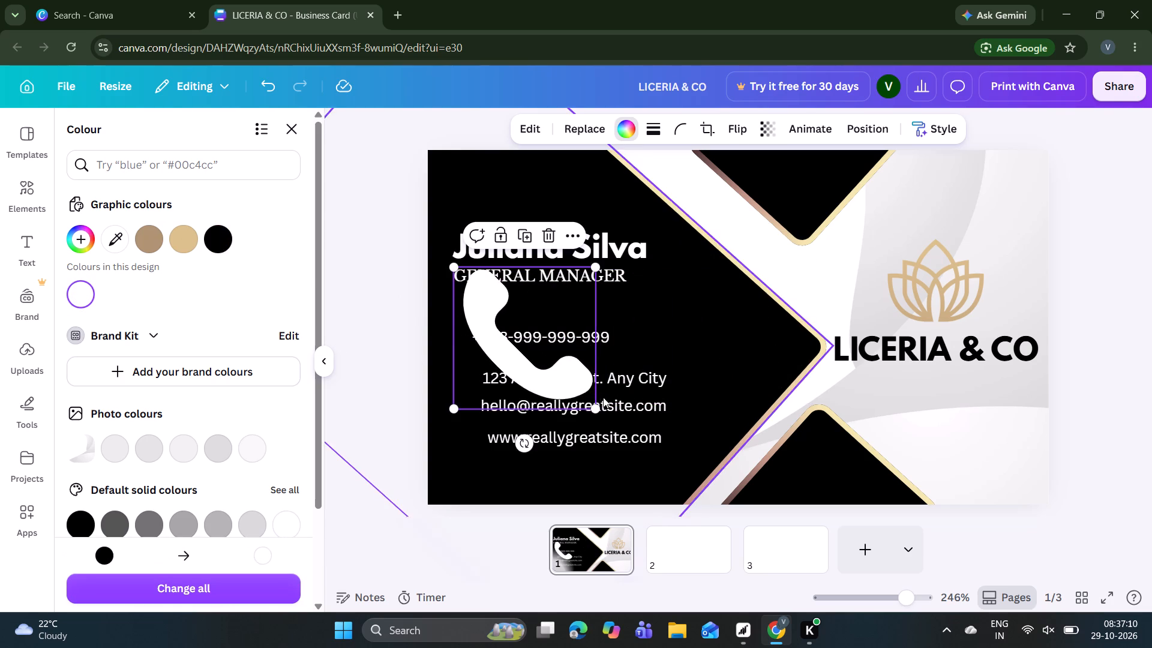
{"action": "left_click_drag", "start_coordinate": [596, 406], "coordinate": [514, 320]}
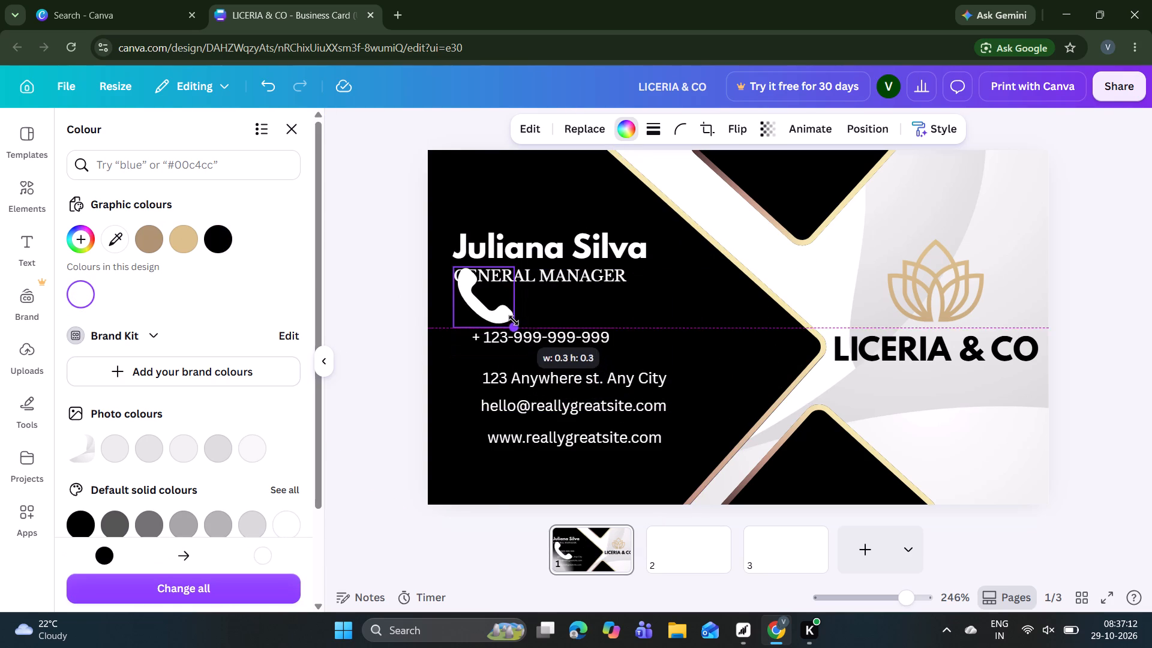
{"action": "left_click_drag", "start_coordinate": [514, 320], "coordinate": [493, 298]}
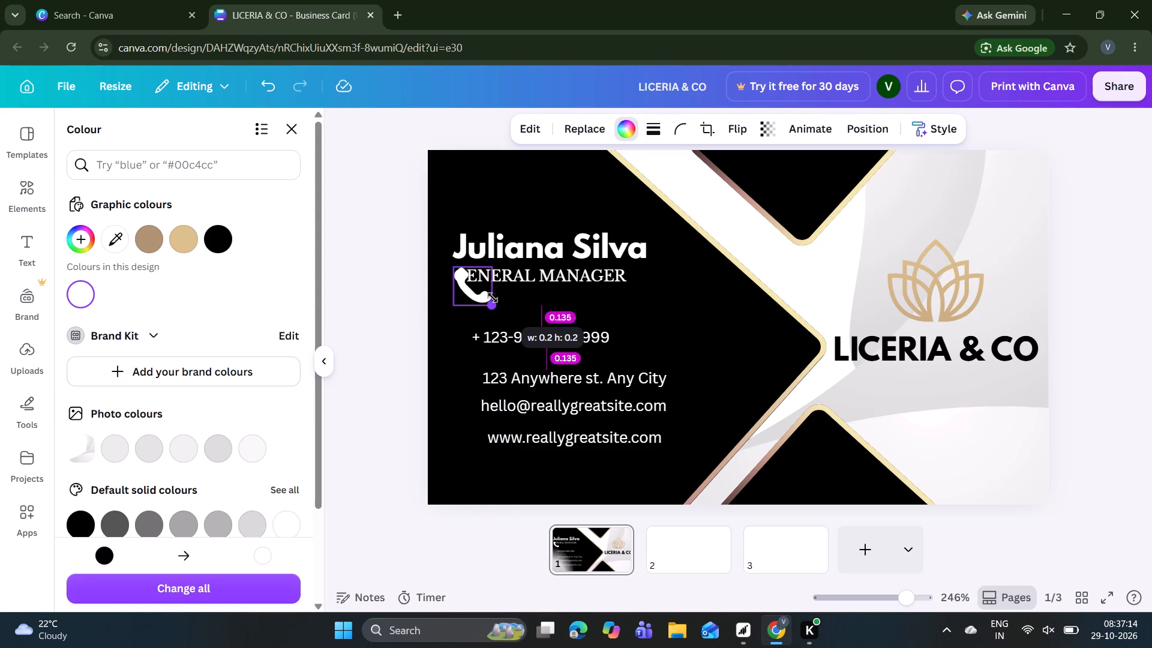
{"action": "left_click_drag", "start_coordinate": [493, 298], "coordinate": [487, 286]}
{"action": "left_click_drag", "start_coordinate": [480, 325], "coordinate": [473, 345]}
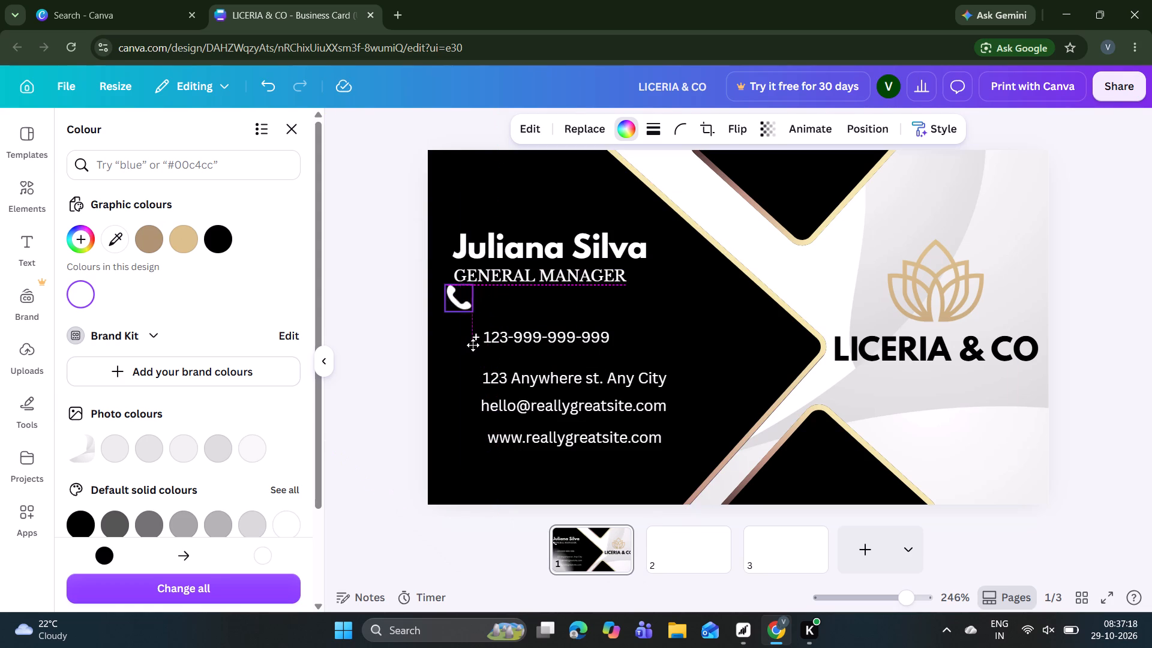
{"action": "left_click_drag", "start_coordinate": [473, 345], "coordinate": [470, 364]}
Move the phone number line slightly right of the handset icon, aligning its right end with "GENERAL MANAGER".
{"action": "left_click", "coordinate": [565, 347]}
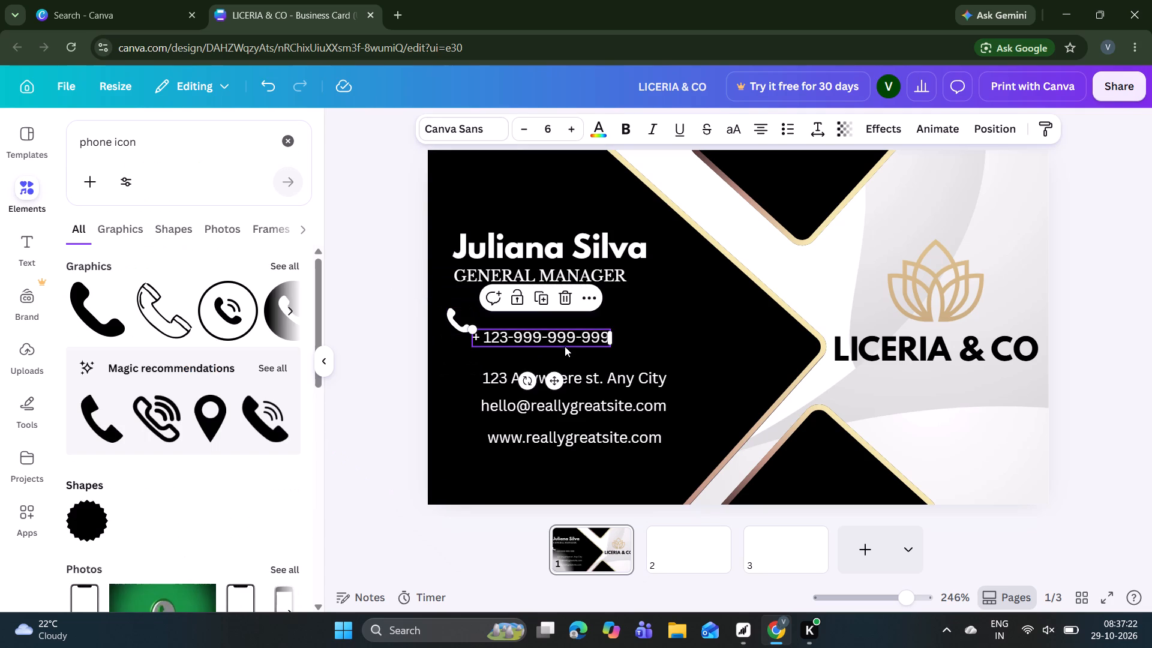
{"action": "left_click_drag", "start_coordinate": [558, 376], "coordinate": [584, 379]}
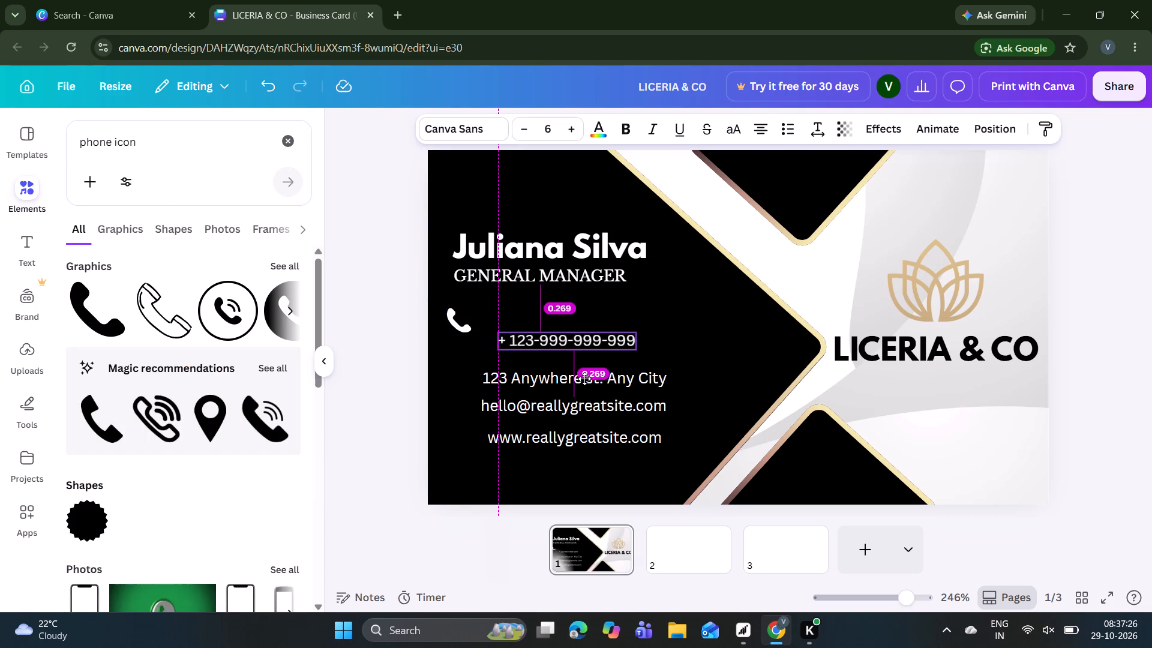
{"action": "left_click_drag", "start_coordinate": [584, 379], "coordinate": [577, 367]}
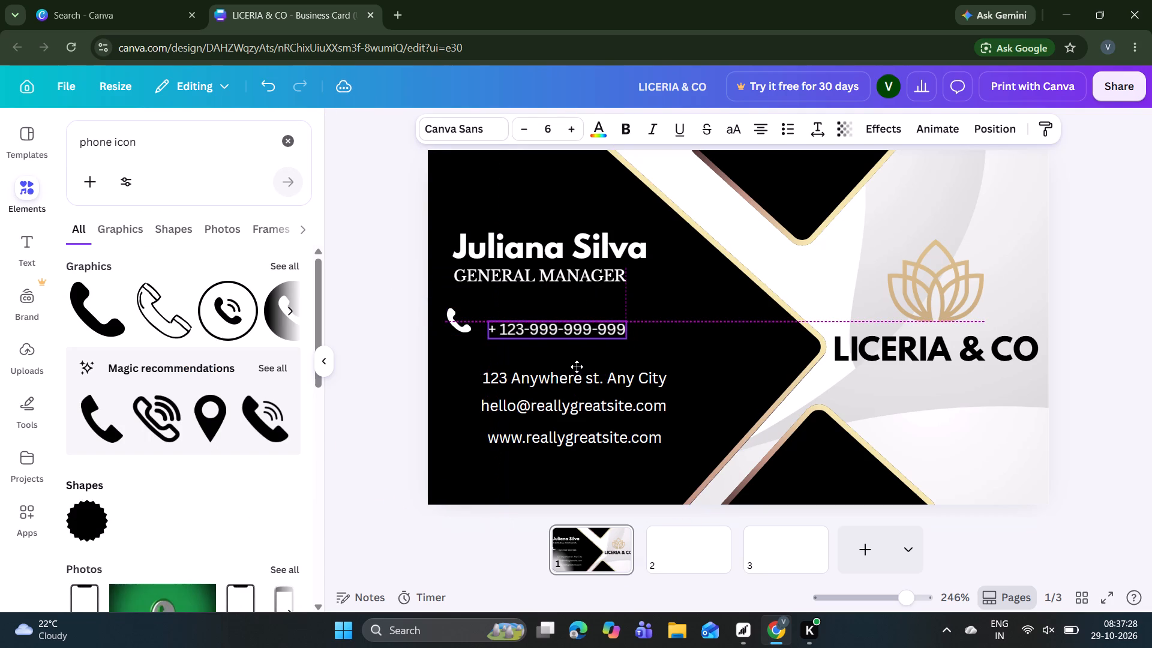
{"action": "left_click_drag", "start_coordinate": [577, 367], "coordinate": [576, 361]}
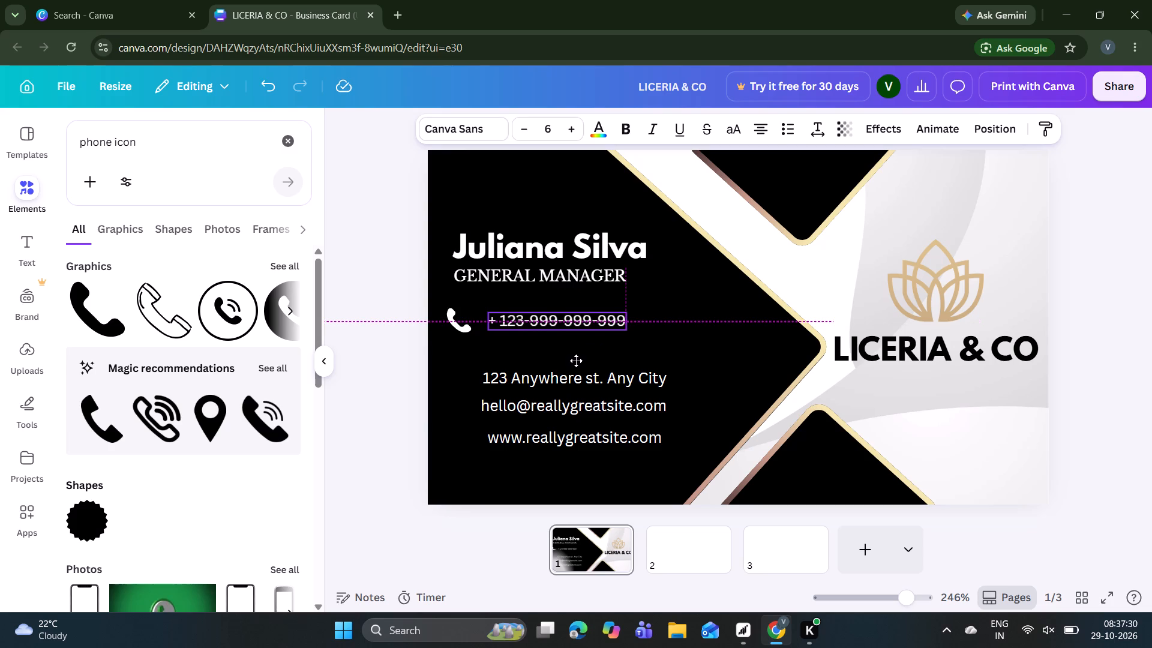
{"action": "left_click_drag", "start_coordinate": [576, 361], "coordinate": [576, 371]}
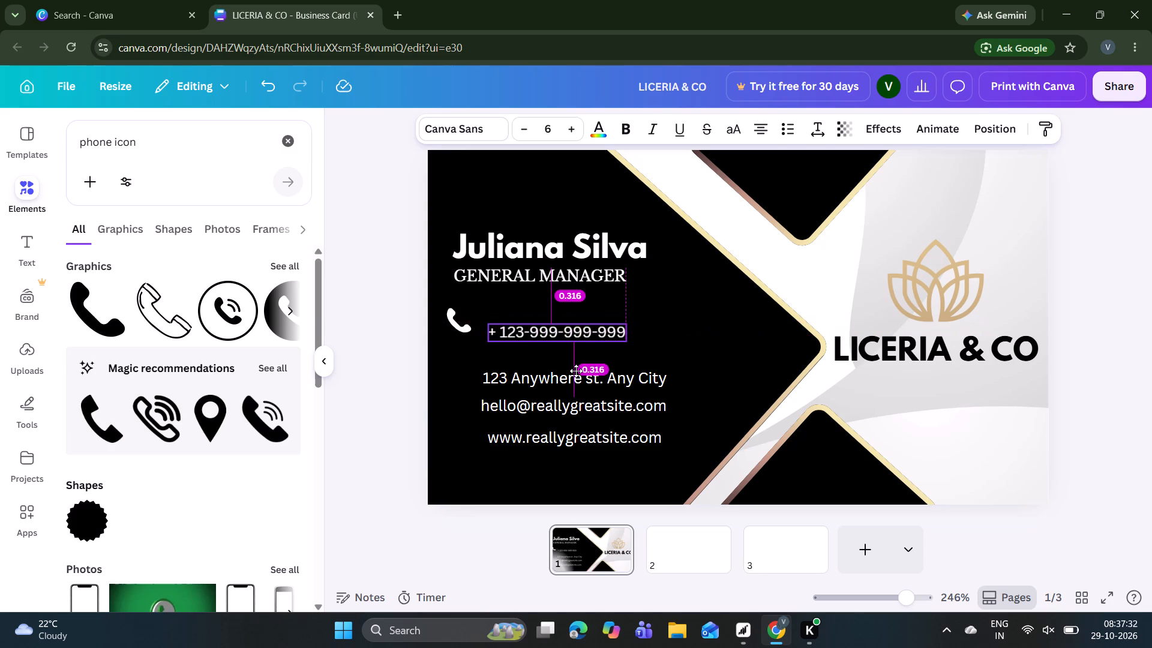
Set the font of the phone number and address lines to Libre Baskerville.
{"action": "left_click", "coordinate": [470, 127]}
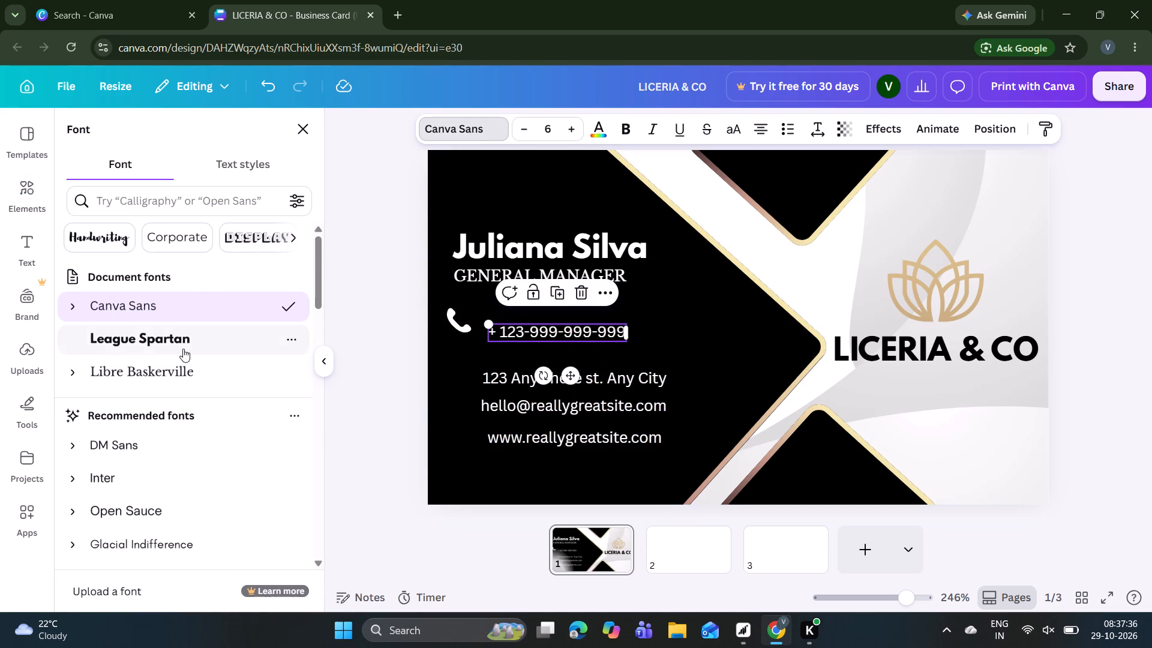
{"action": "left_click", "coordinate": [187, 365]}
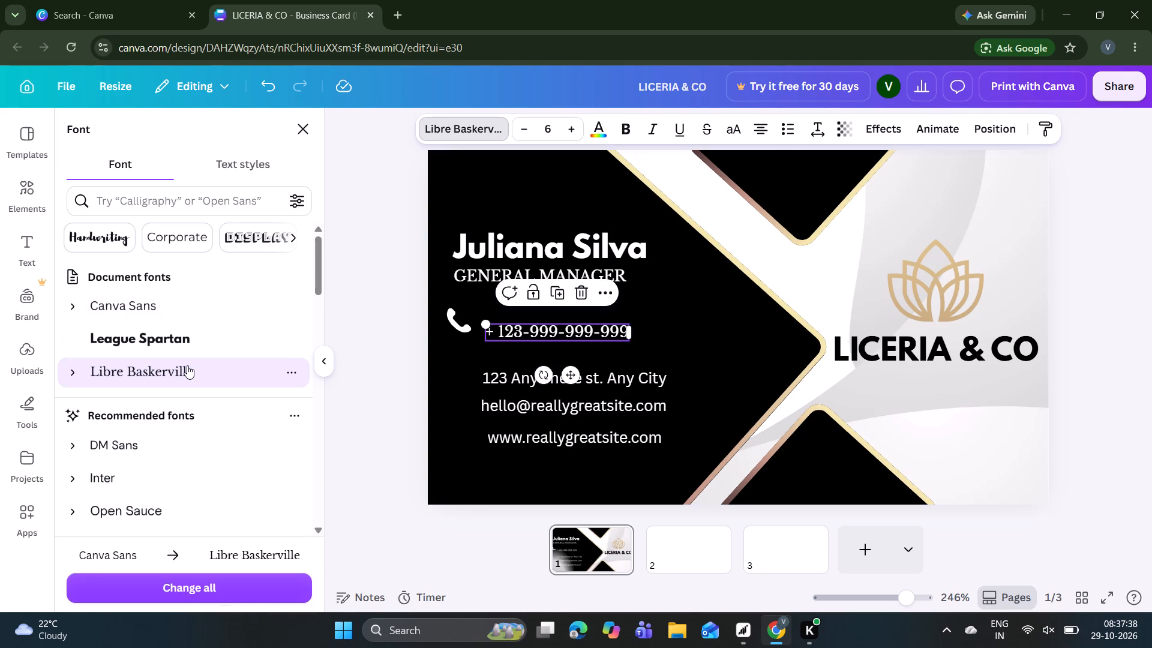
{"action": "left_click", "coordinate": [494, 373]}
{"action": "left_click", "coordinate": [214, 380]}
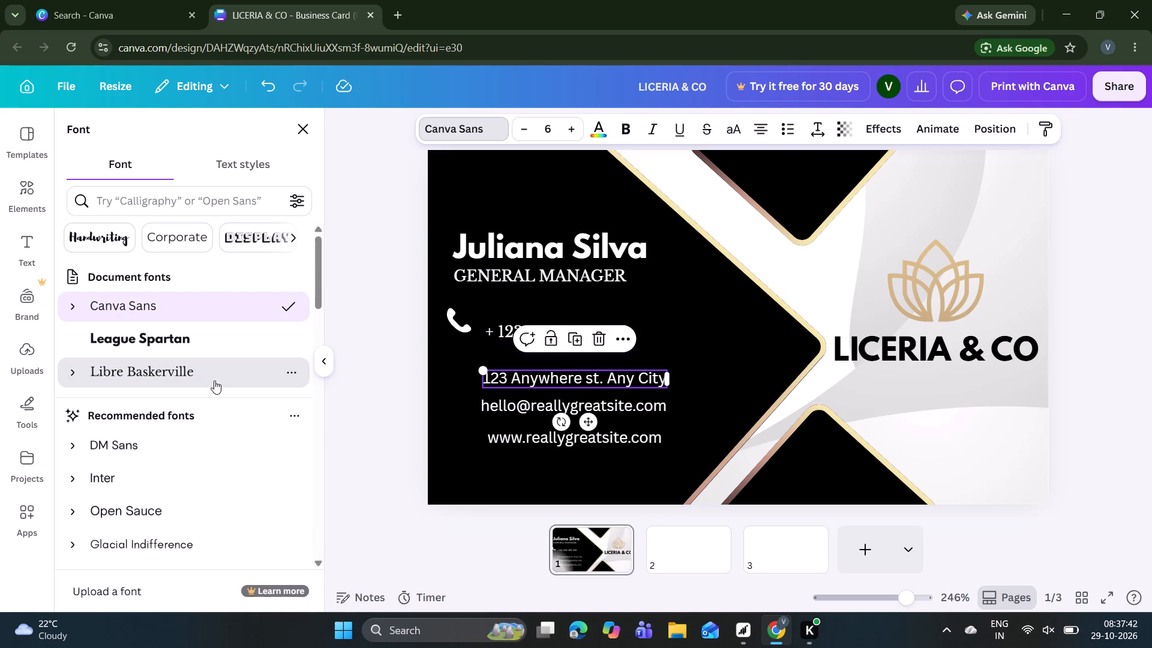
Set the font of the email and website lines to Libre Baskerville.
{"action": "left_click", "coordinate": [517, 400]}
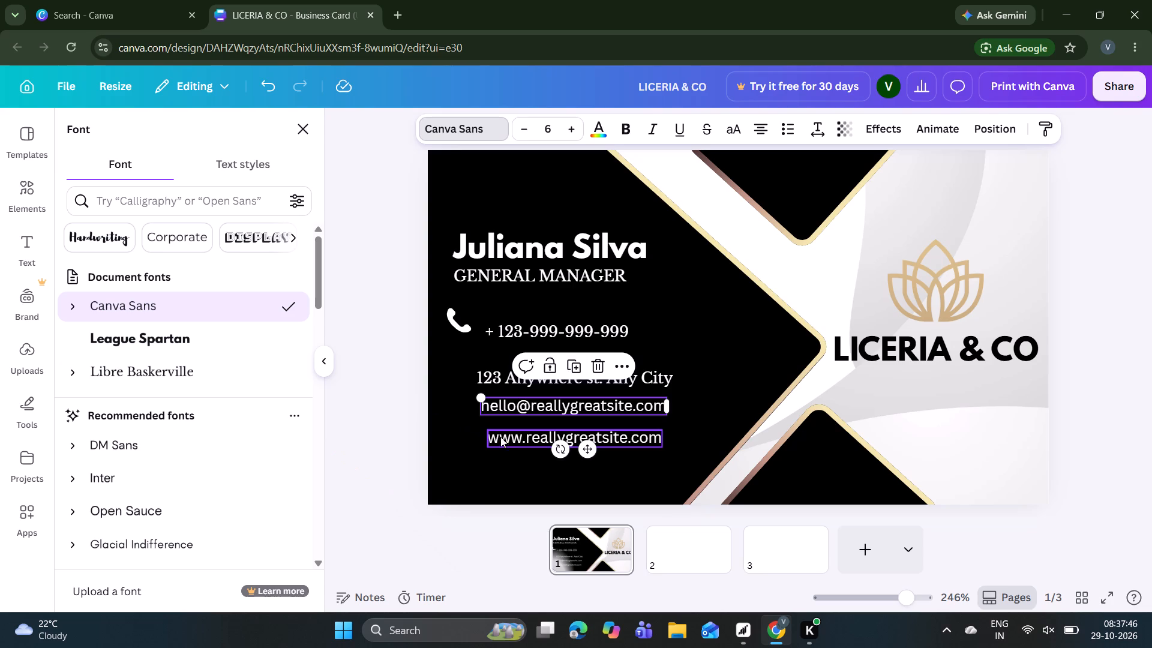
{"action": "left_click", "coordinate": [181, 375]}
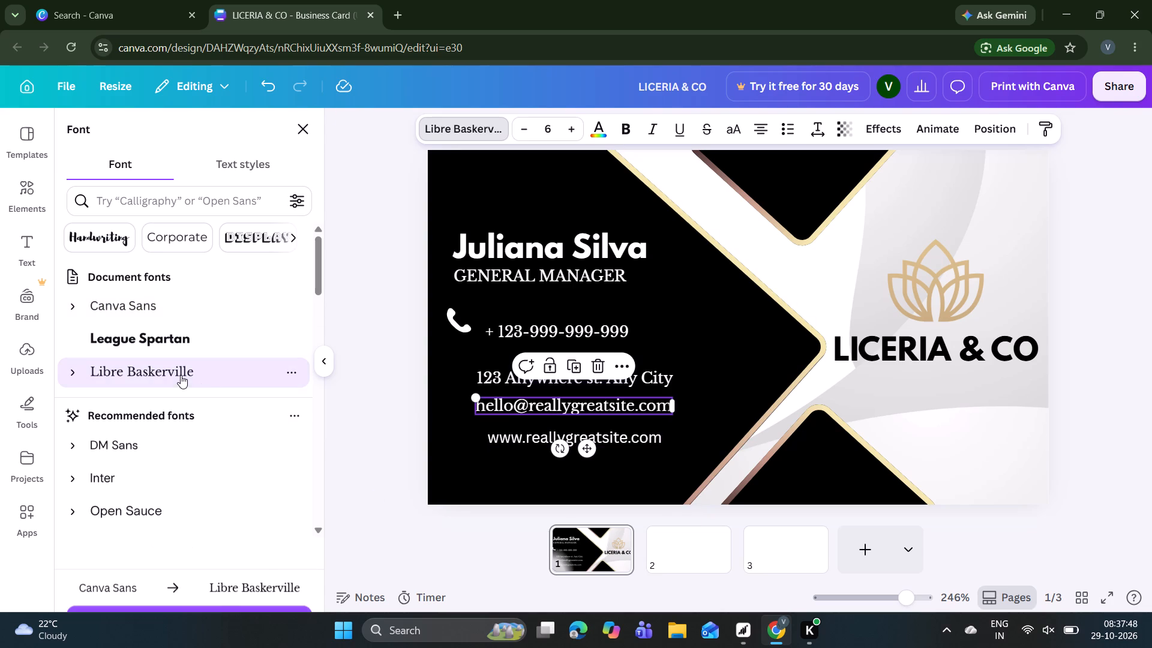
{"action": "left_click", "coordinate": [519, 434]}
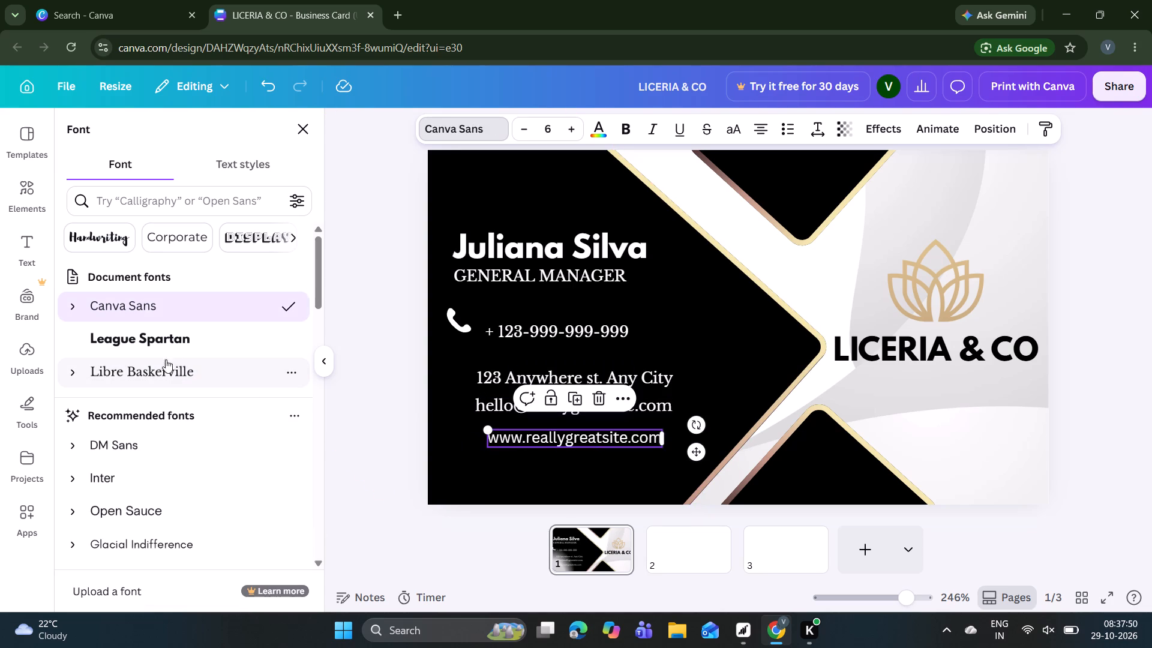
{"action": "left_click", "coordinate": [160, 358]}
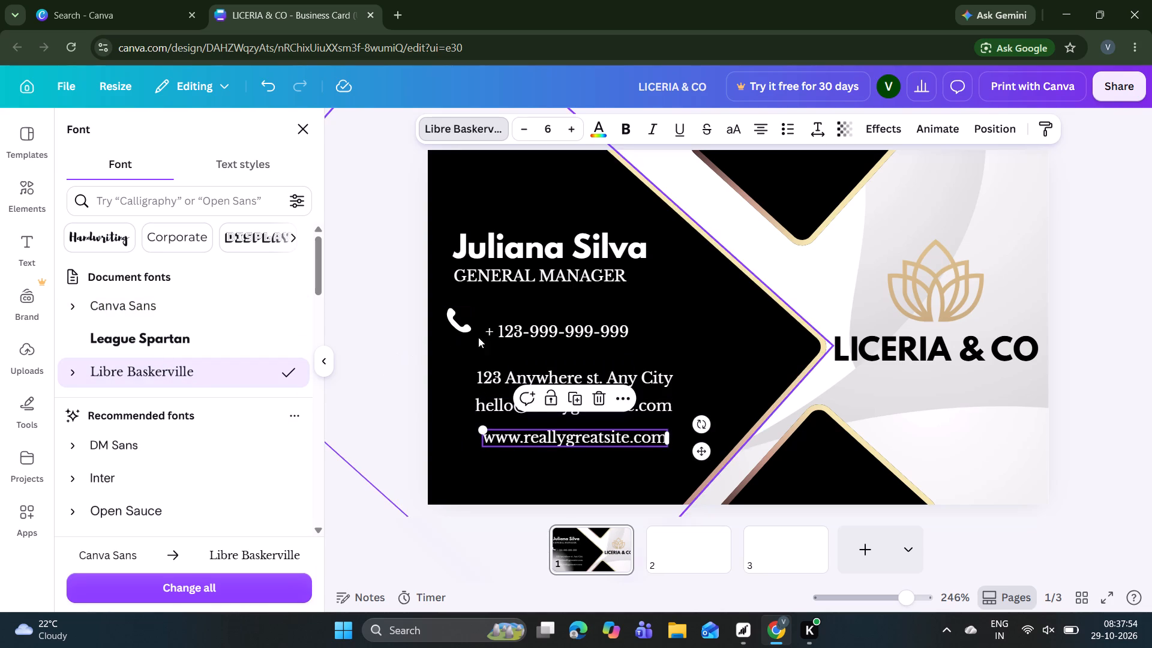
Move the address line up beneath the phone number, aligning their left edges.
{"action": "left_click", "coordinate": [604, 377]}
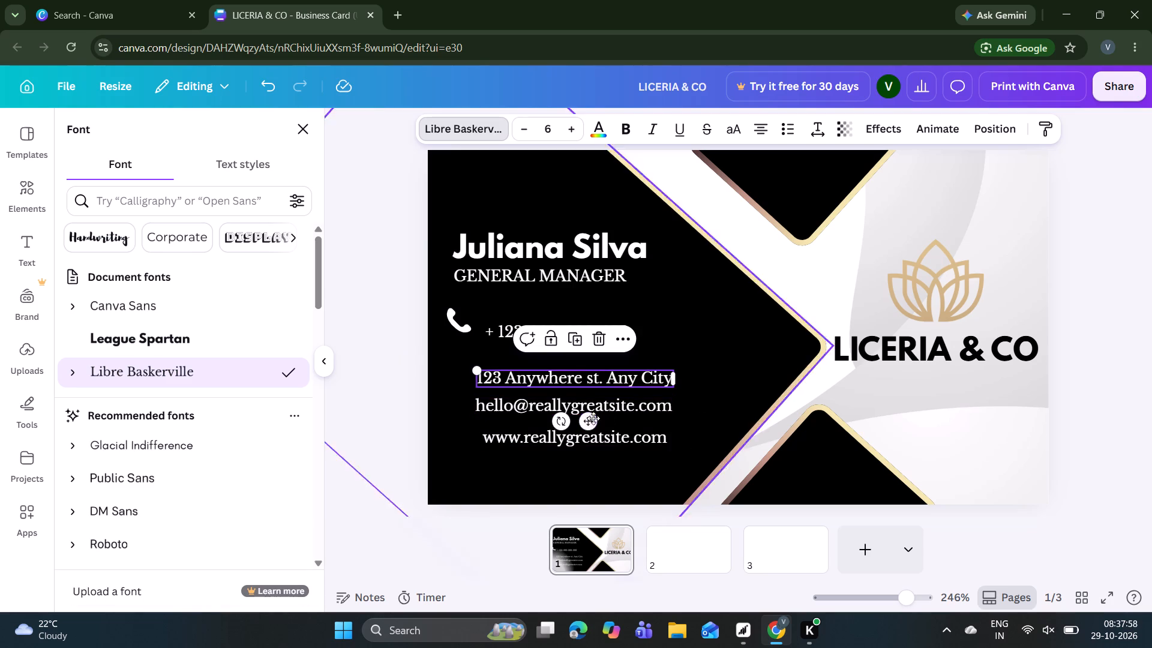
{"action": "left_click_drag", "start_coordinate": [592, 418], "coordinate": [600, 409]}
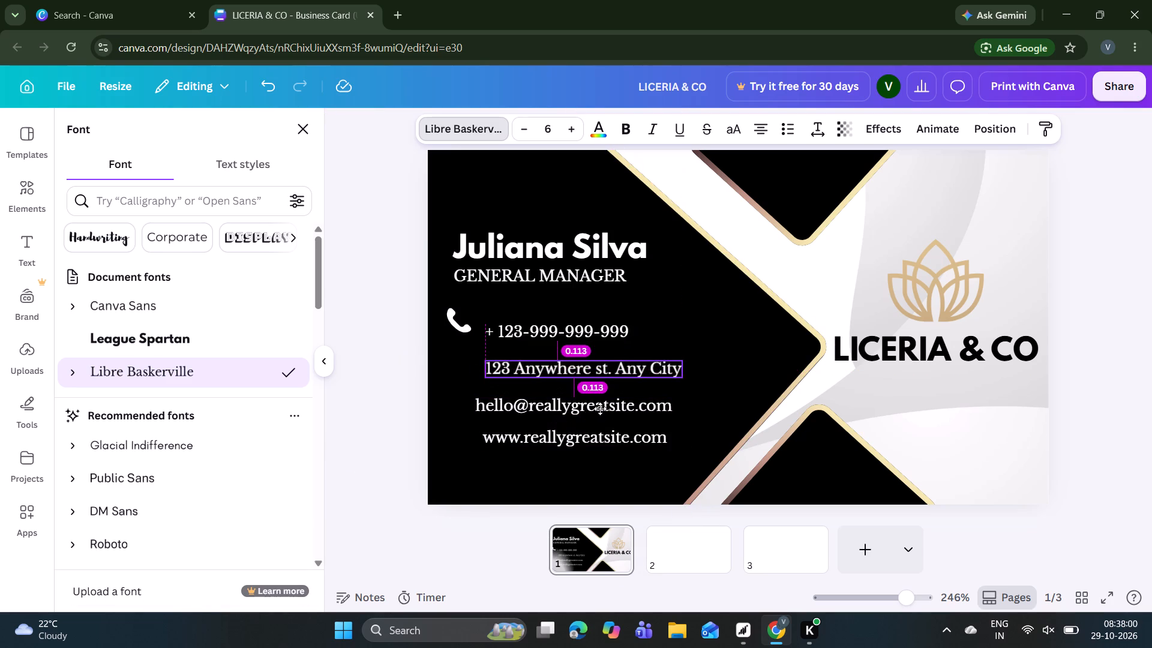
{"action": "left_click_drag", "start_coordinate": [600, 409], "coordinate": [600, 407]}
{"action": "left_click_drag", "start_coordinate": [600, 407], "coordinate": [599, 404]}
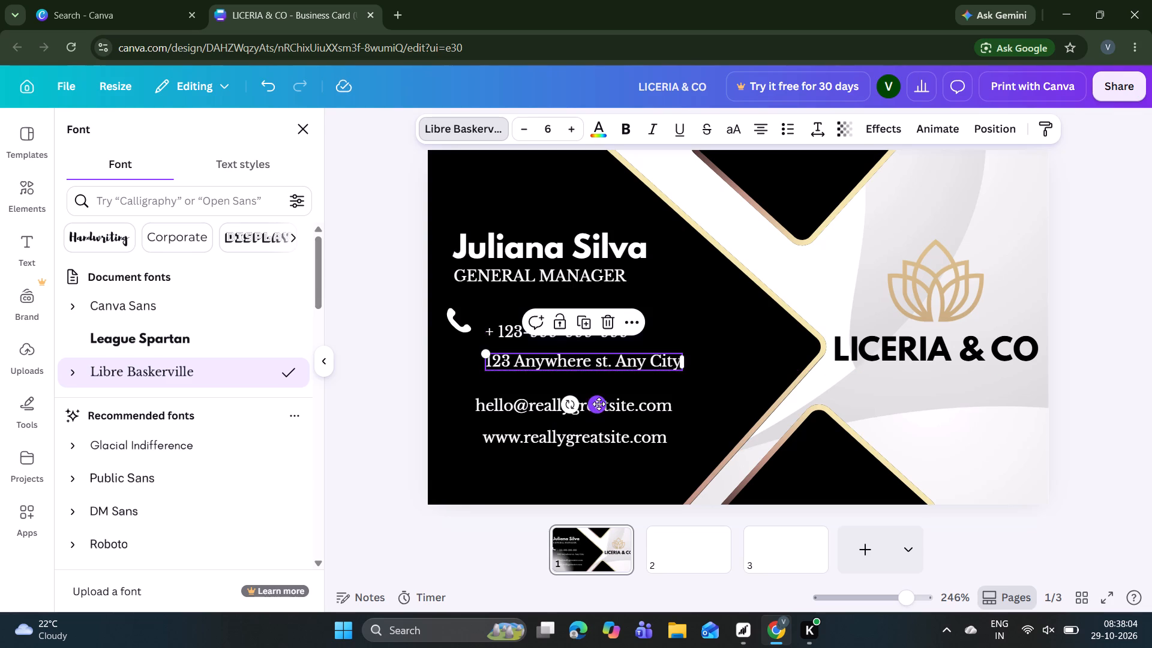
Move the email line up beneath the address, left-aligned with it and at the same 0.073 line gap.
{"action": "left_click", "coordinate": [645, 412]}
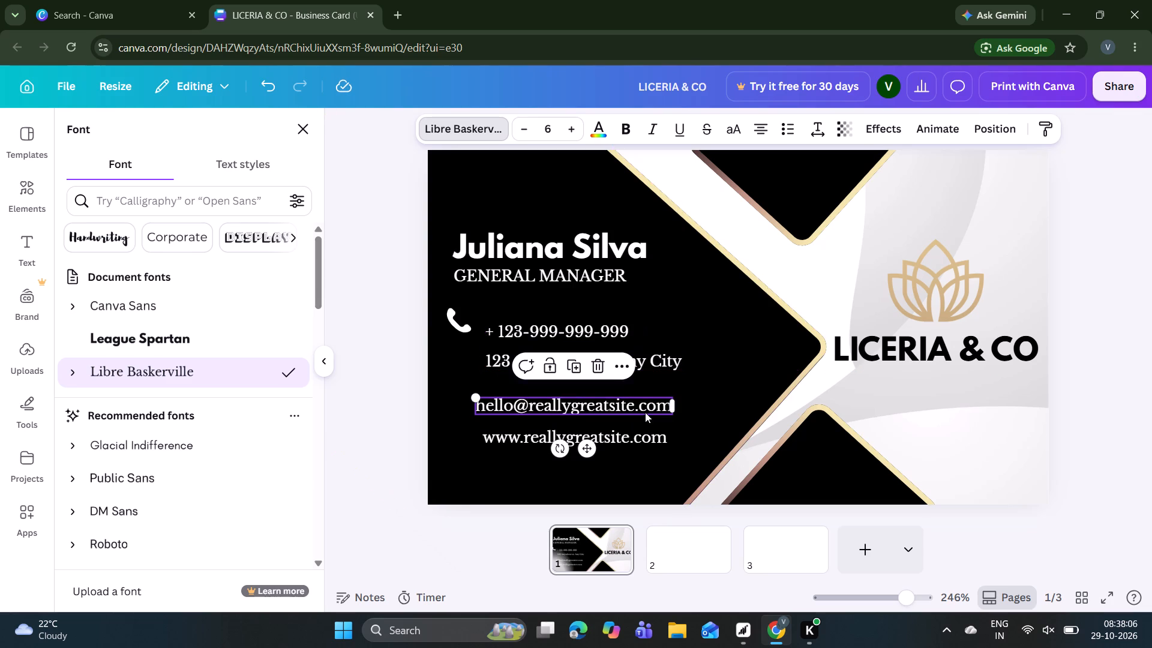
{"action": "left_click_drag", "start_coordinate": [590, 447], "coordinate": [611, 446]}
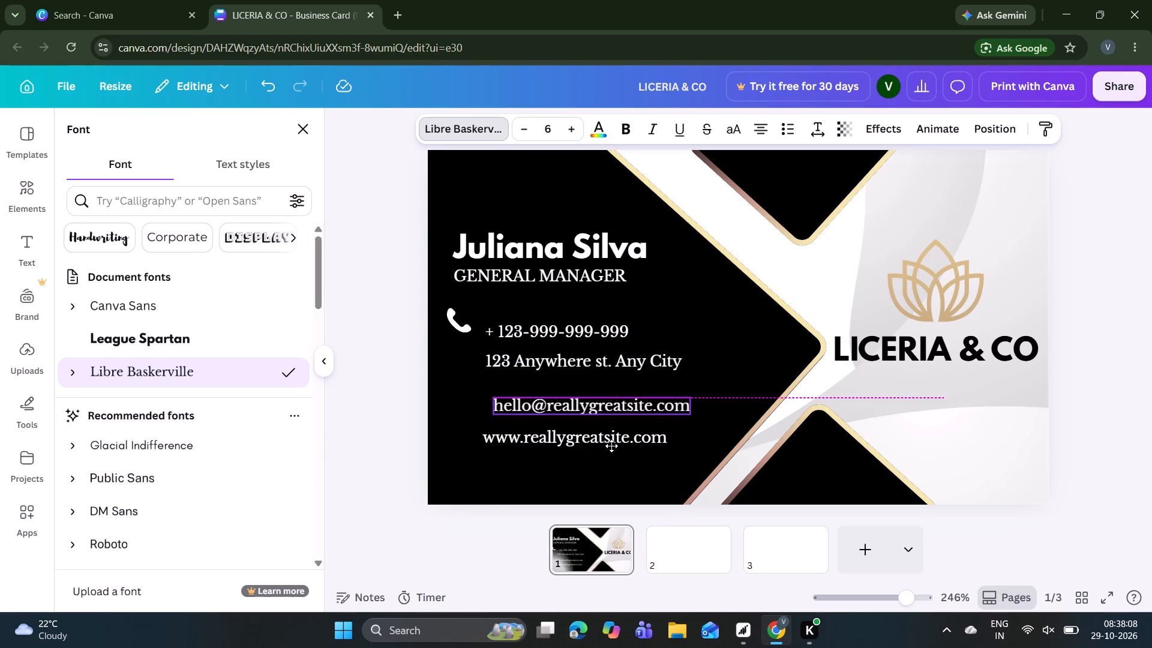
{"action": "left_click_drag", "start_coordinate": [611, 446], "coordinate": [601, 435]}
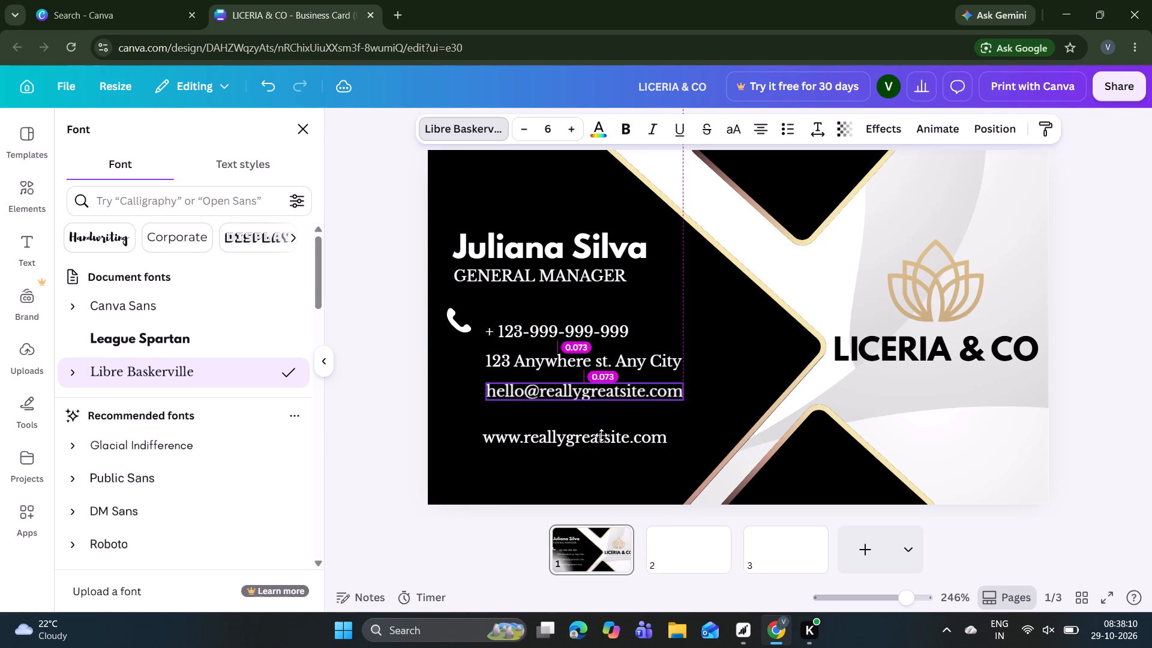
{"action": "left_click_drag", "start_coordinate": [601, 435], "coordinate": [601, 436]}
{"action": "left_click", "coordinate": [601, 436]}
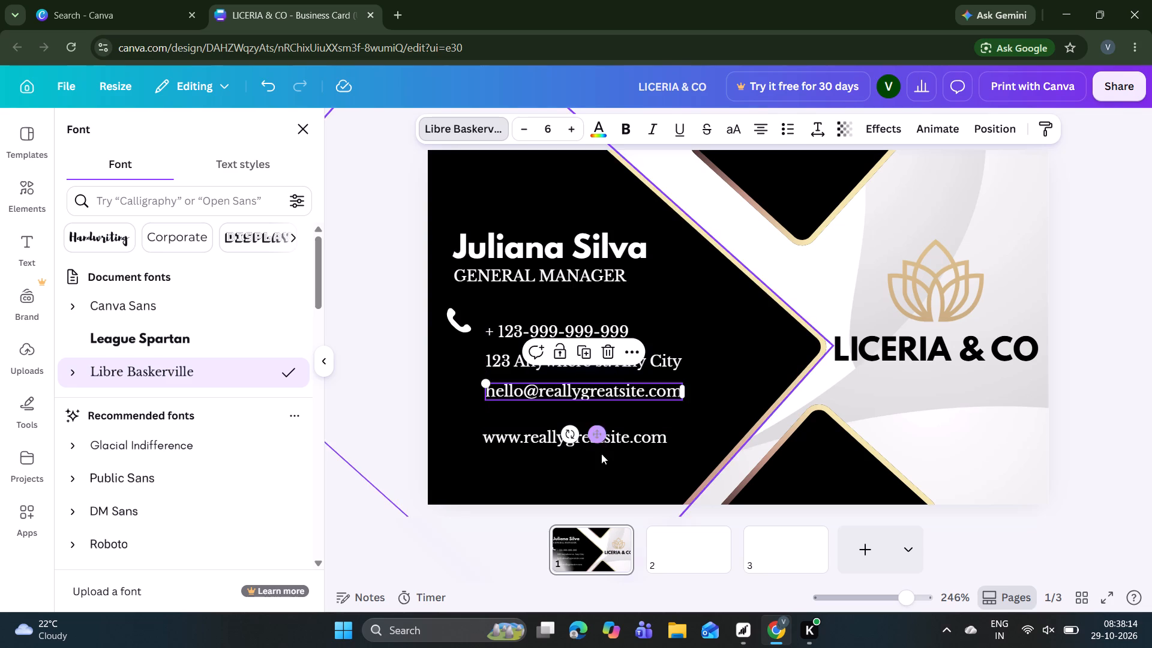
{"action": "left_click", "coordinate": [599, 438]}
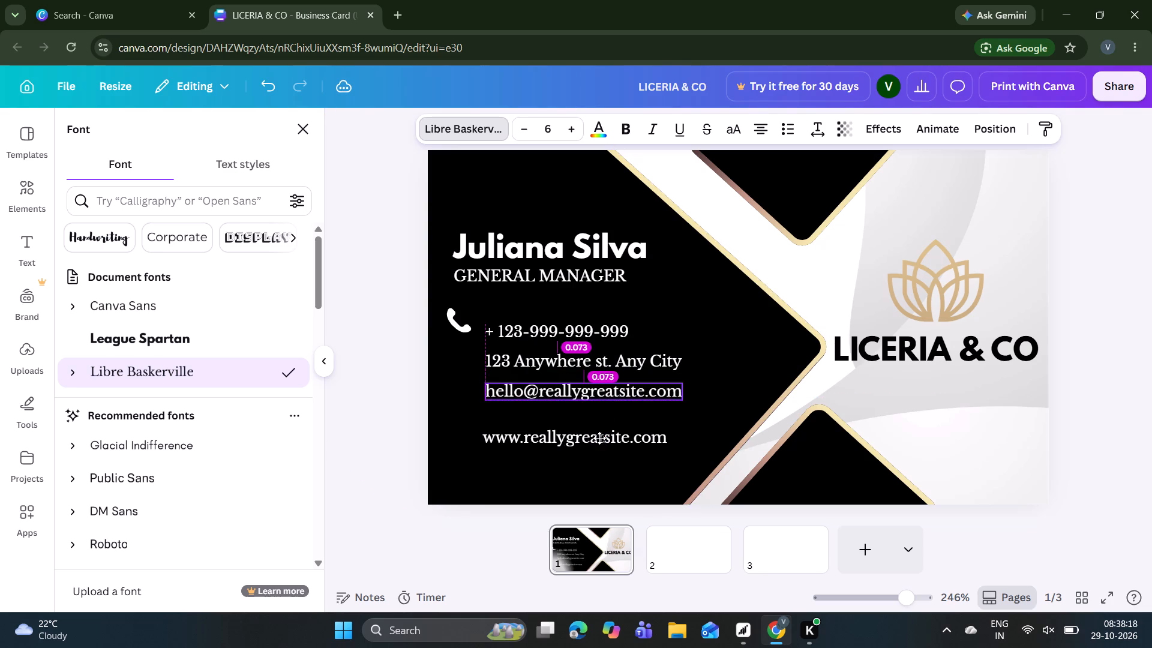
{"action": "left_click", "coordinate": [601, 442]}
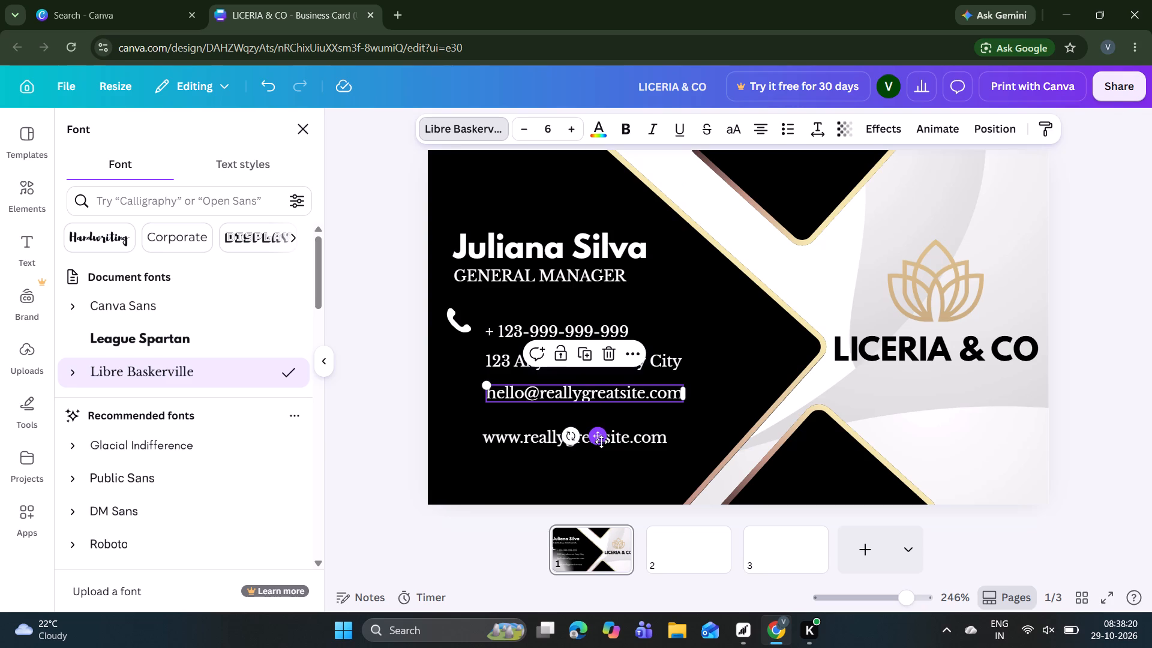
{"action": "left_click", "coordinate": [601, 439]}
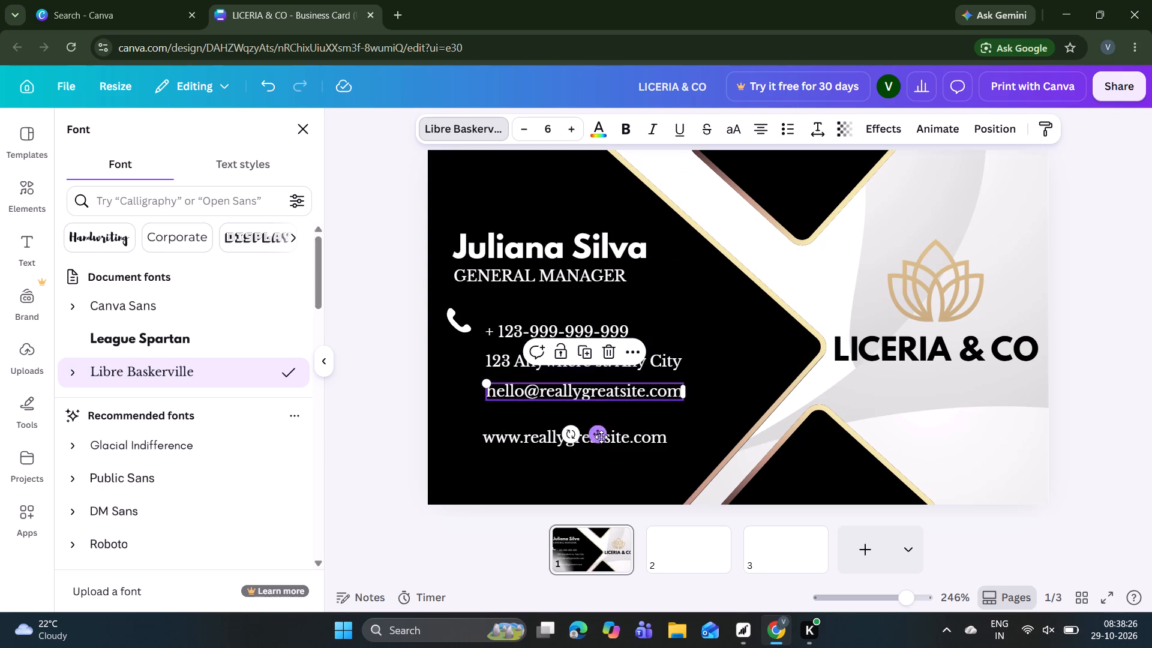
Move the website line up beneath the email, left-aligned with the other contact lines at the same 0.073 gap.
{"action": "left_click", "coordinate": [628, 442]}
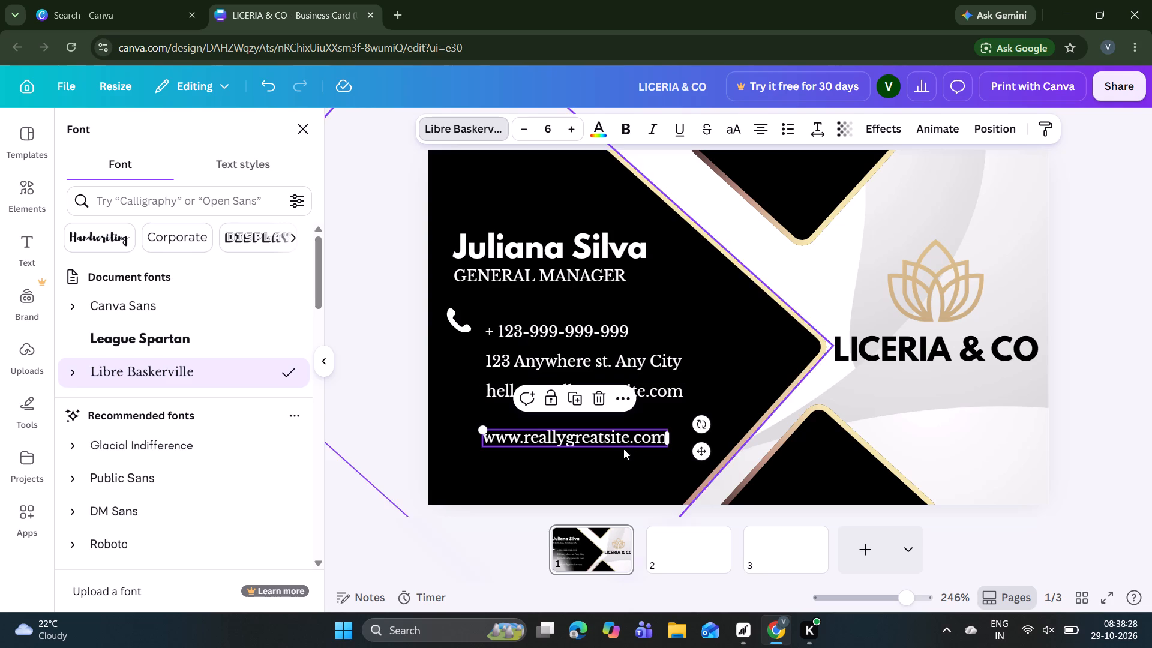
{"action": "left_click_drag", "start_coordinate": [703, 454], "coordinate": [708, 454]}
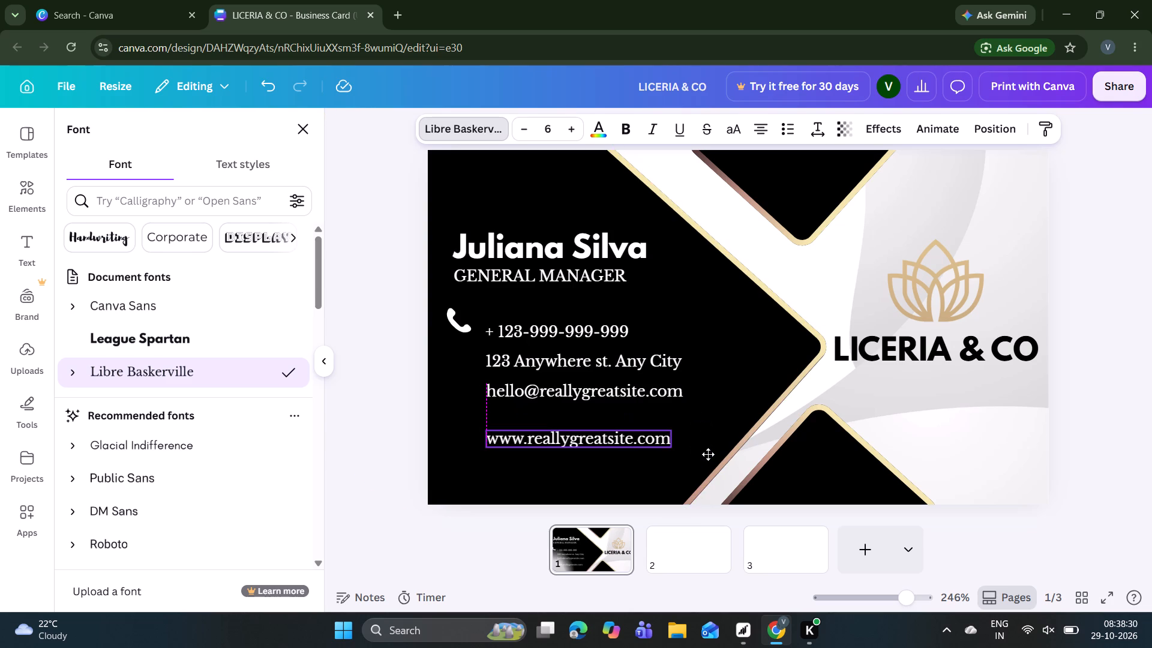
{"action": "left_click_drag", "start_coordinate": [708, 454], "coordinate": [706, 448]}
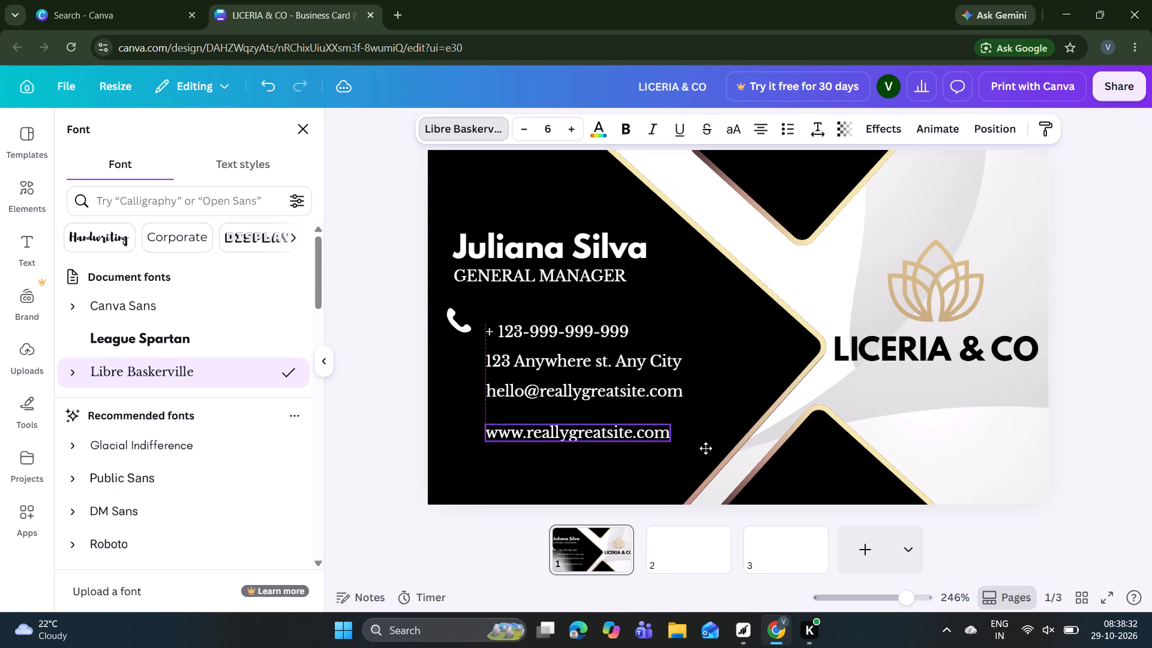
{"action": "left_click_drag", "start_coordinate": [706, 448], "coordinate": [704, 444]}
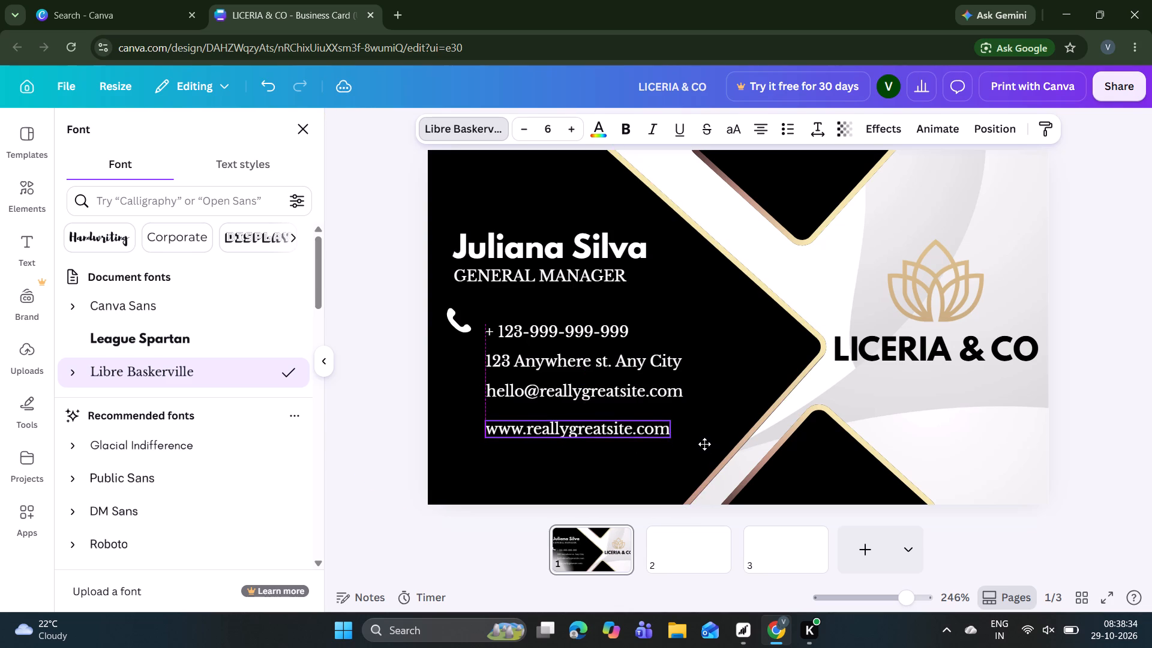
{"action": "left_click_drag", "start_coordinate": [704, 444], "coordinate": [702, 438]}
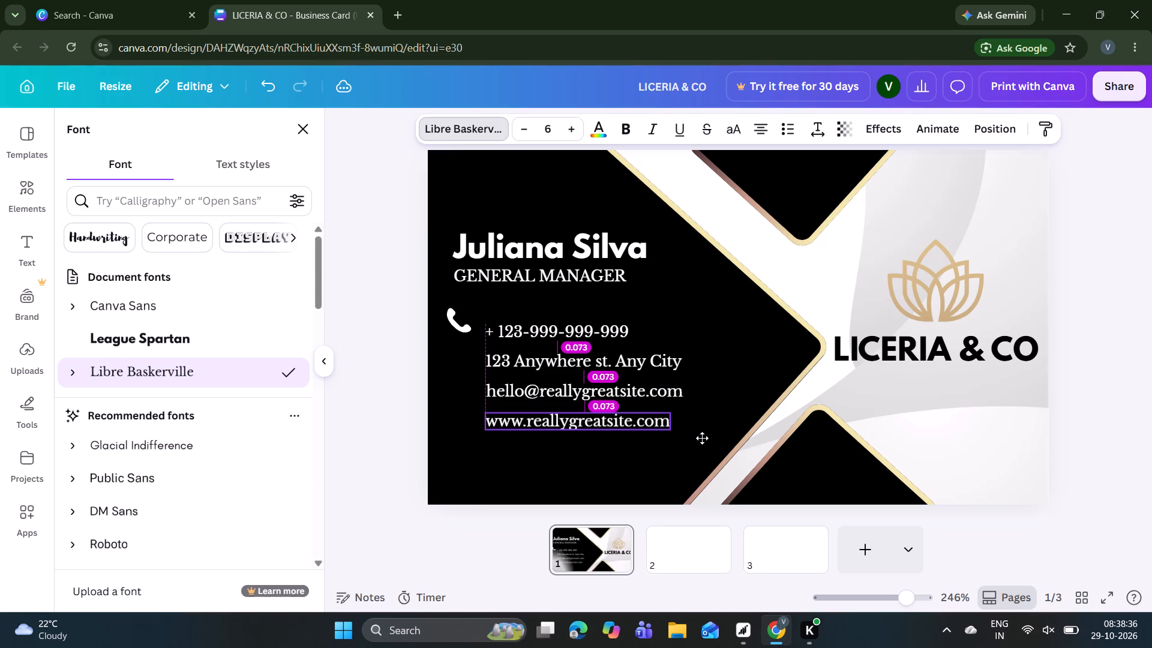
{"action": "left_click_drag", "start_coordinate": [702, 438], "coordinate": [702, 439]}
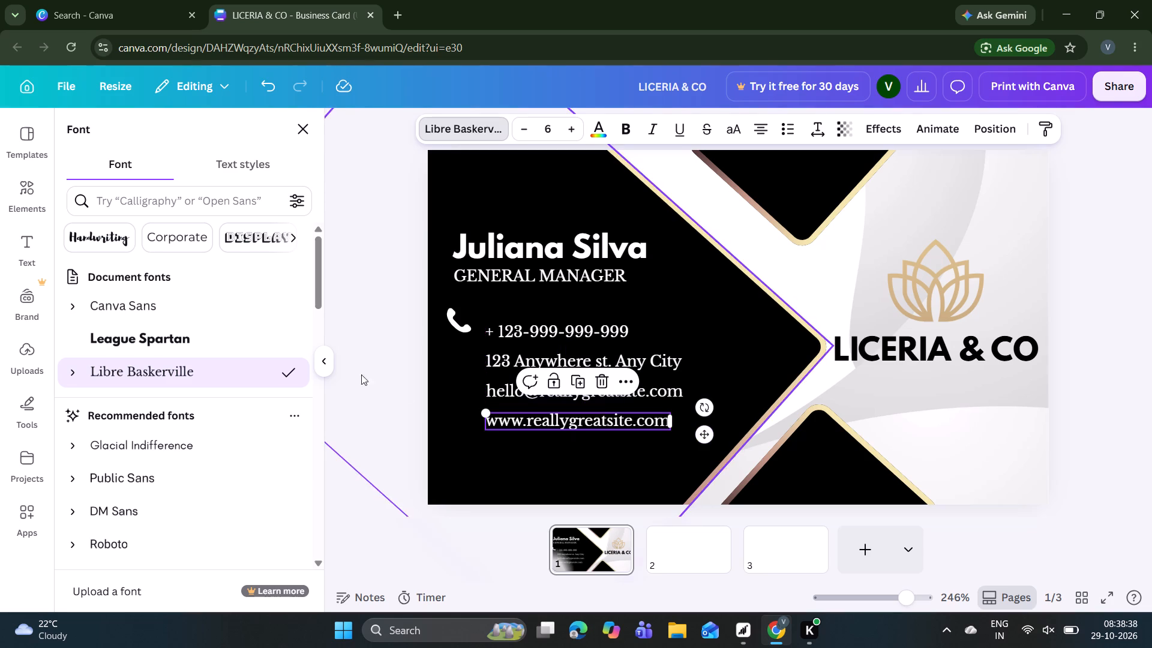
Add the solid location pin graphic from the phone icon search's recommendations to the card and colour it white.
{"action": "left_click", "coordinate": [352, 369]}
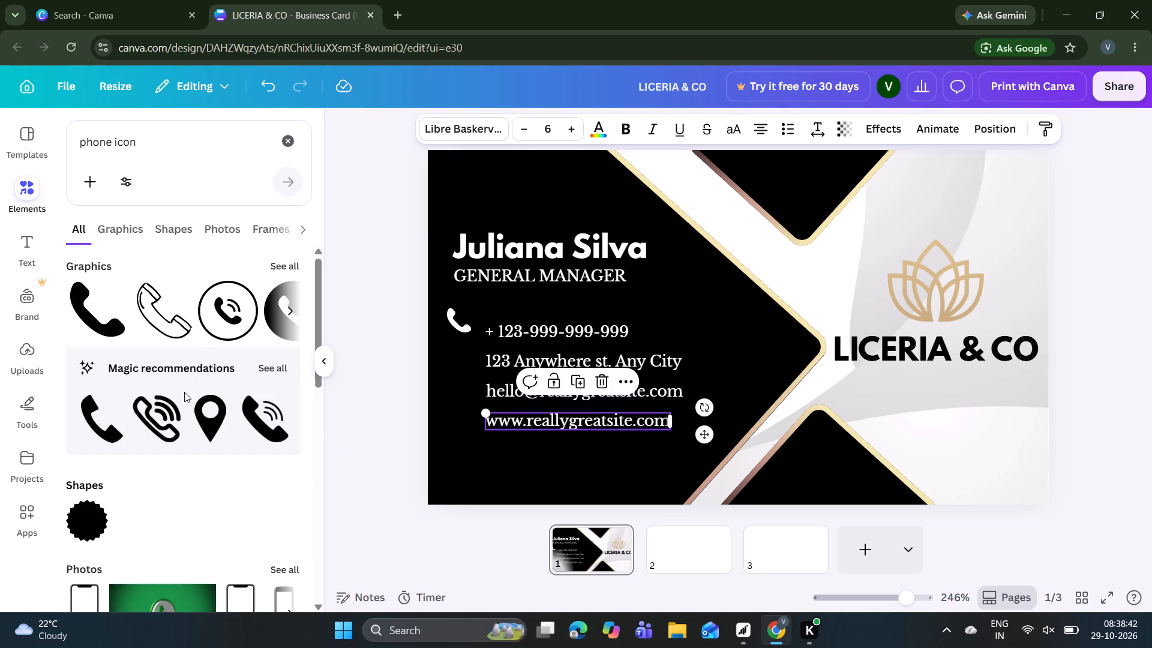
{"action": "left_click", "coordinate": [206, 418]}
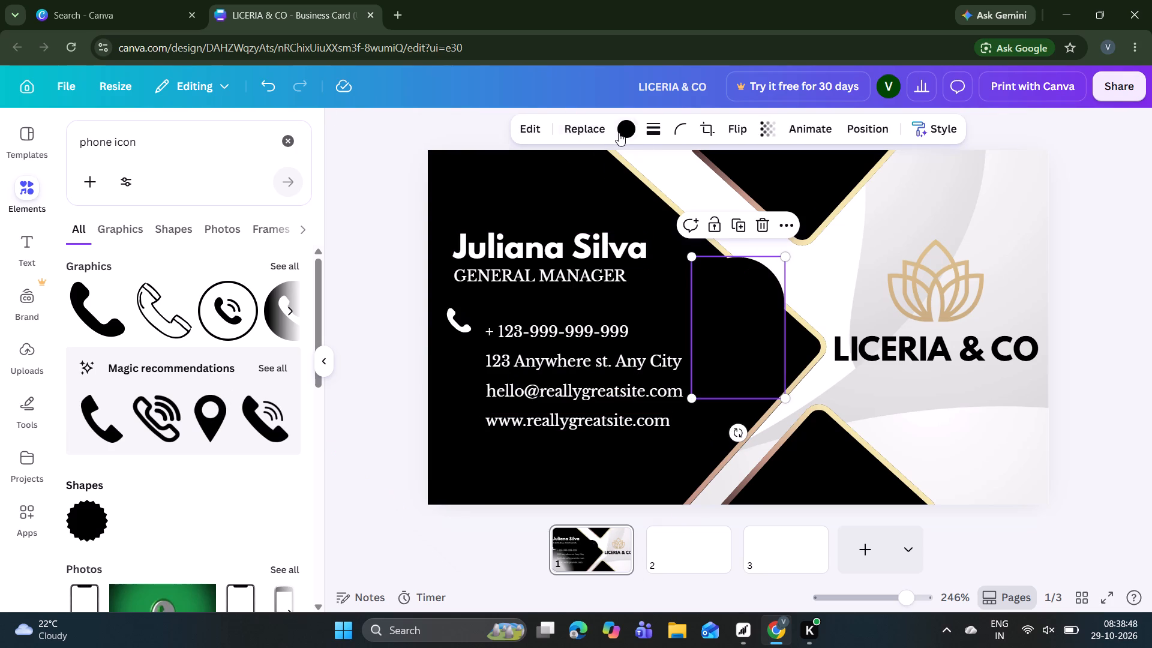
{"action": "left_click", "coordinate": [620, 133]}
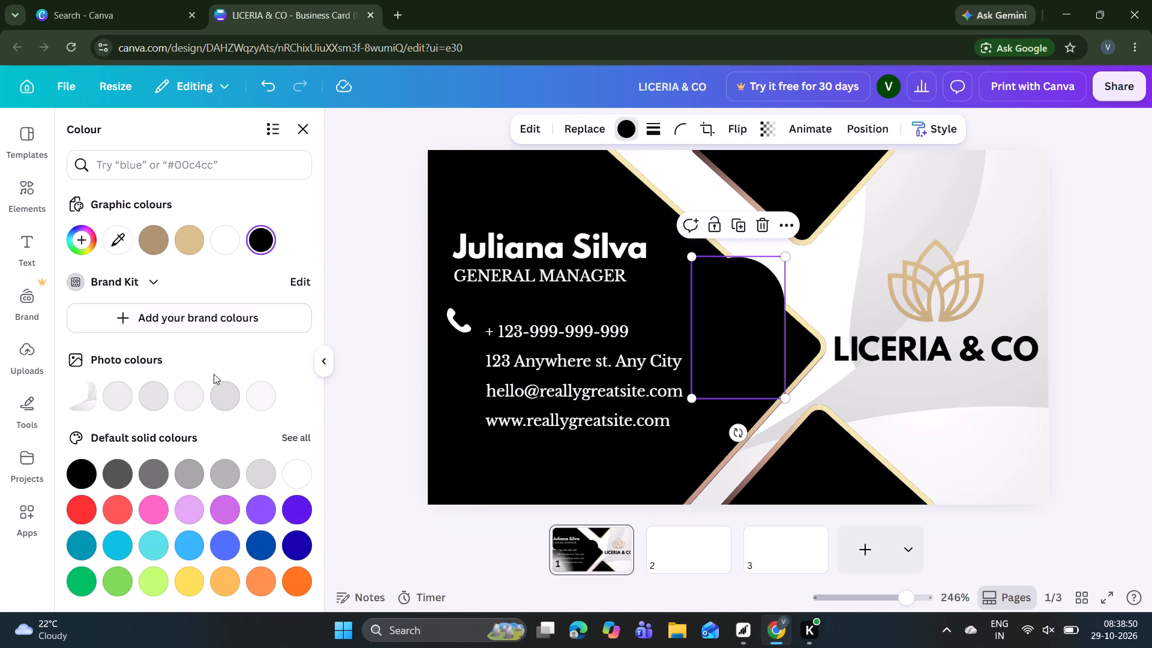
{"action": "left_click", "coordinate": [231, 238]}
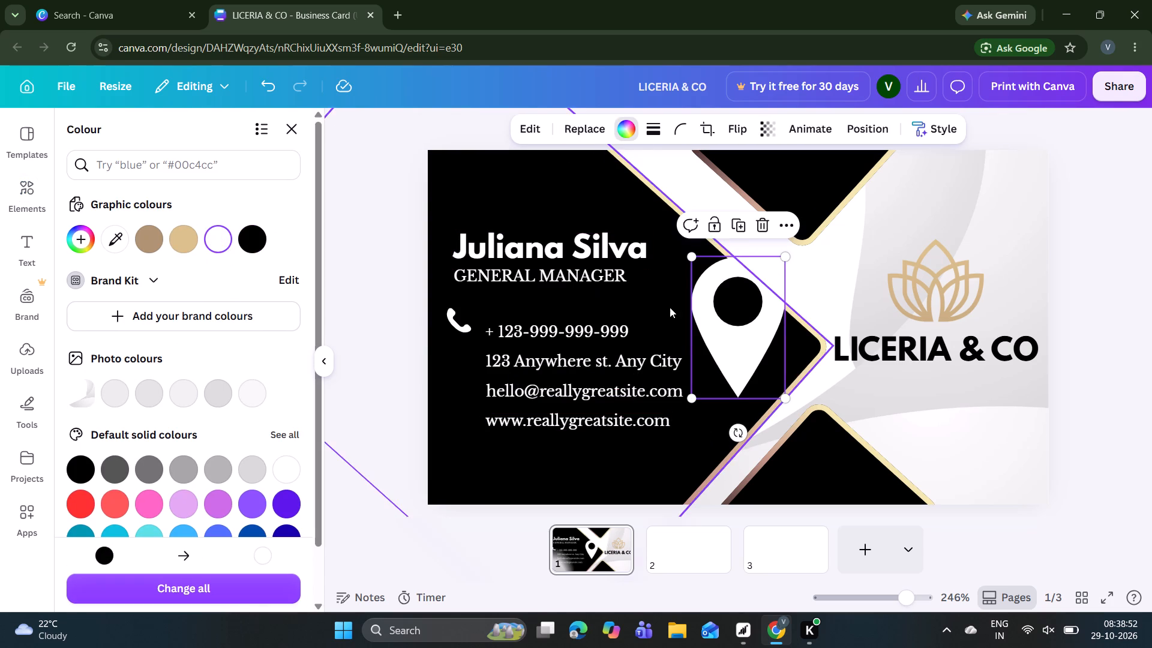
Shrink the white location pin to about 0.2 wide and place it beneath the handset icon, left of the contact lines.
{"action": "left_click_drag", "start_coordinate": [785, 398], "coordinate": [697, 301]}
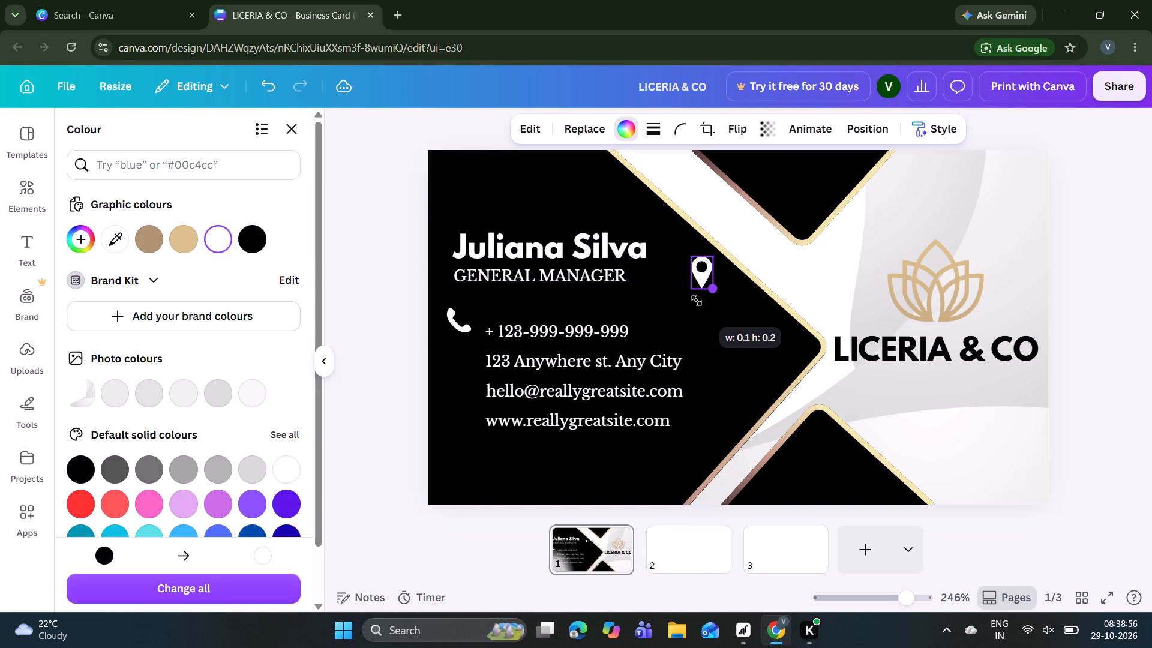
{"action": "left_click_drag", "start_coordinate": [697, 301], "coordinate": [703, 310]}
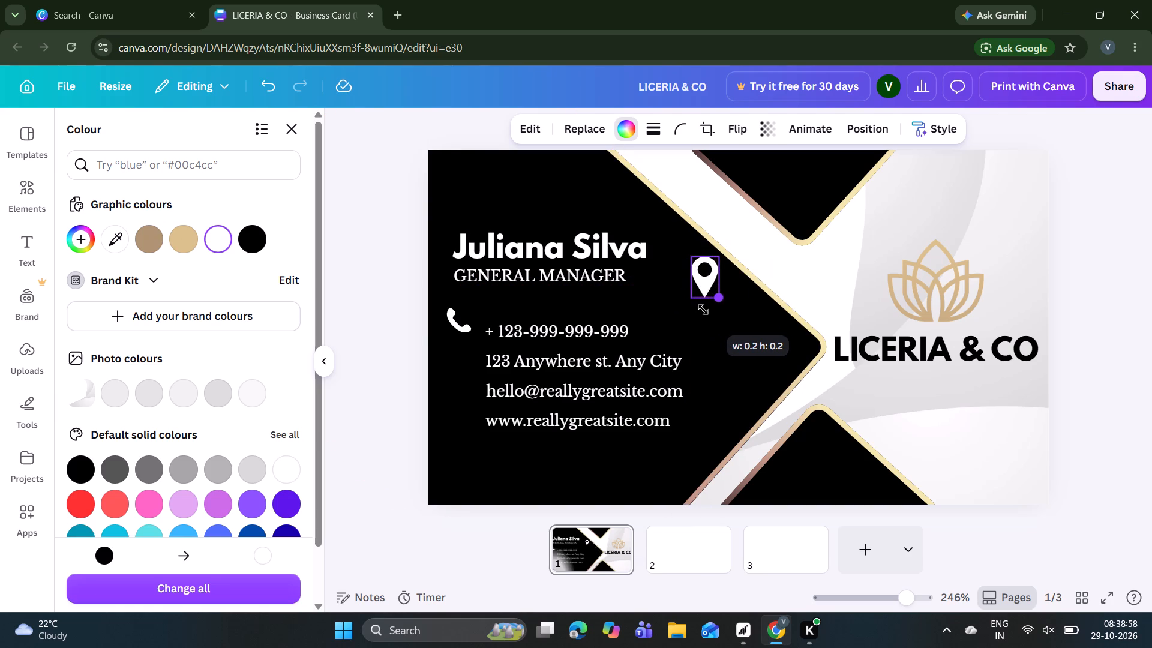
{"action": "left_click_drag", "start_coordinate": [703, 310], "coordinate": [704, 310]}
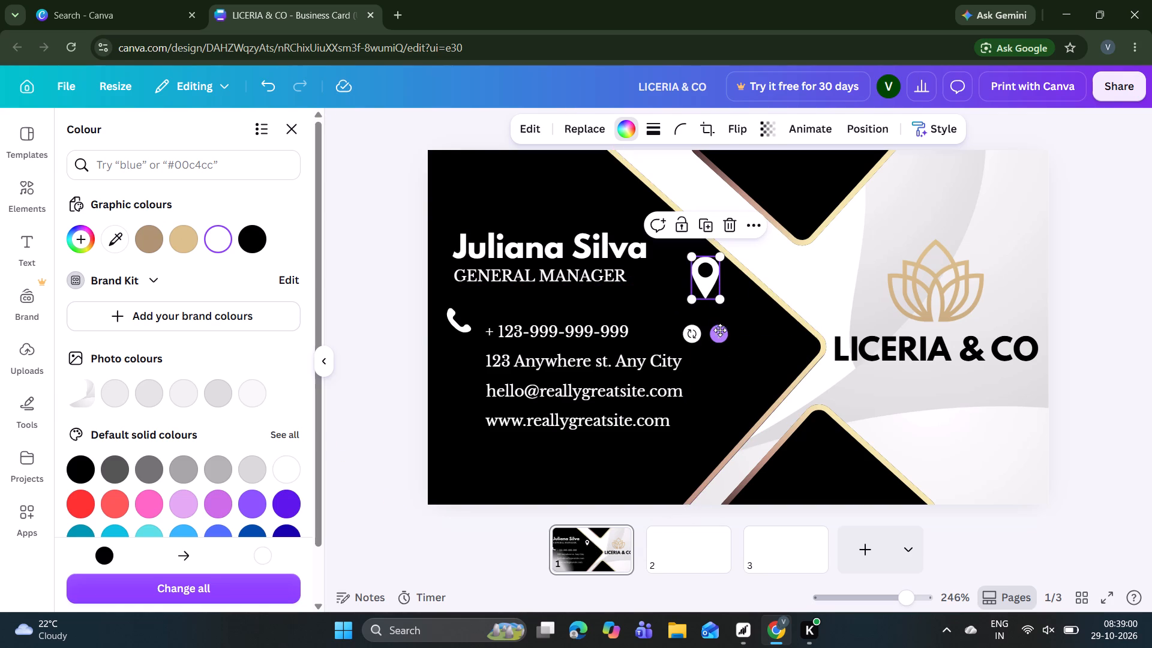
{"action": "left_click_drag", "start_coordinate": [719, 334], "coordinate": [478, 415]}
{"action": "left_click_drag", "start_coordinate": [478, 412], "coordinate": [476, 439]}
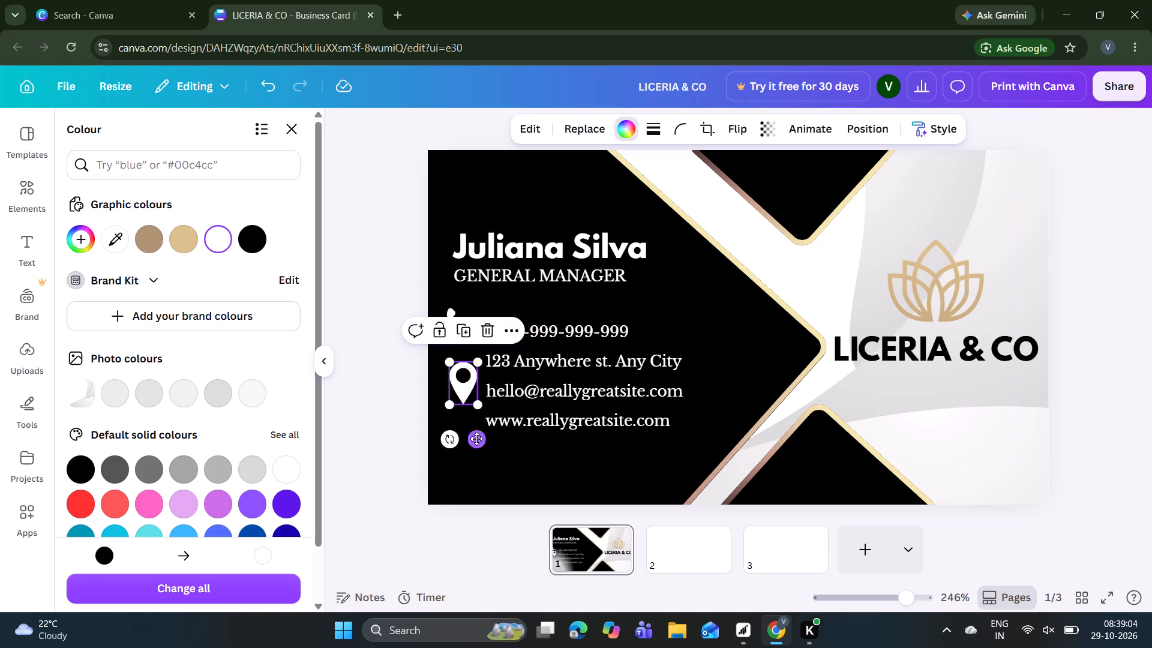
Move the handset icon slightly down and right so it sits level with the phone number line.
{"action": "left_click", "coordinate": [455, 311]}
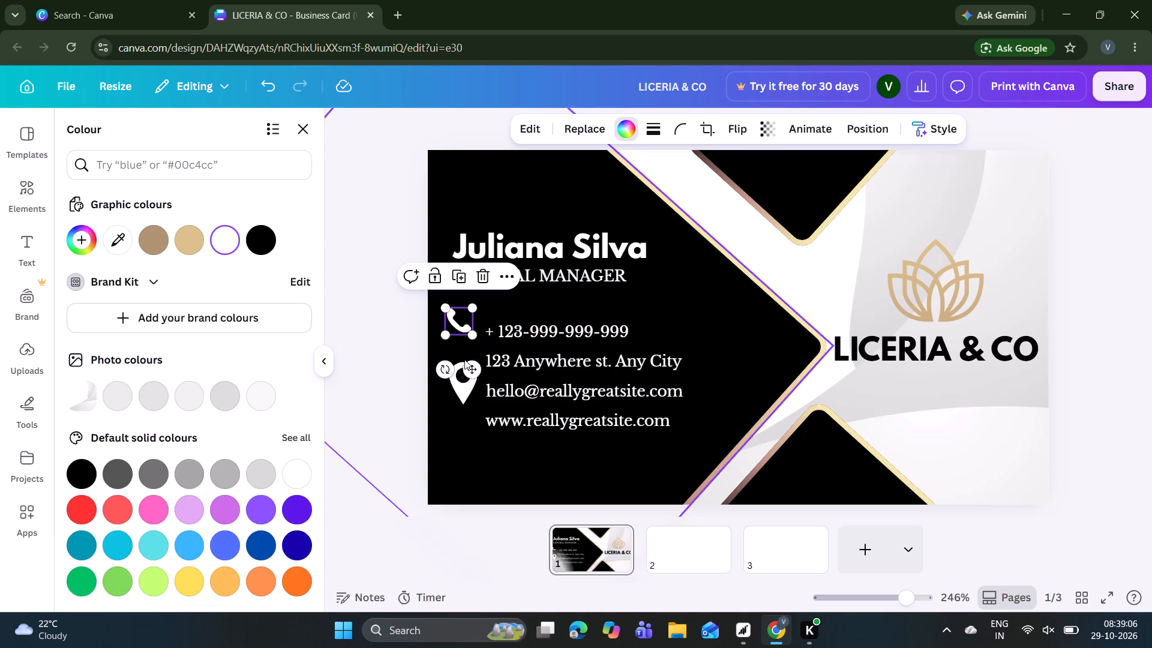
{"action": "left_click_drag", "start_coordinate": [473, 365], "coordinate": [473, 374]}
Shrink the location pin further to nearly the handset icon's size and place it directly below that icon, beside the address line.
{"action": "left_click", "coordinate": [462, 390]}
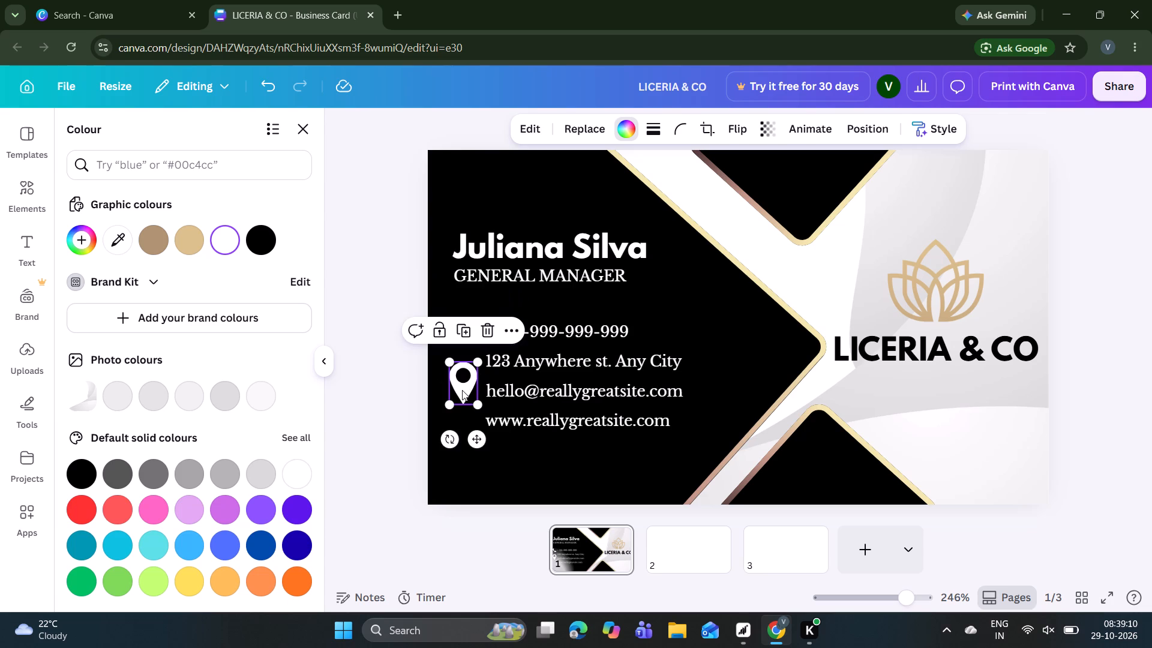
{"action": "left_click_drag", "start_coordinate": [477, 405], "coordinate": [473, 398]}
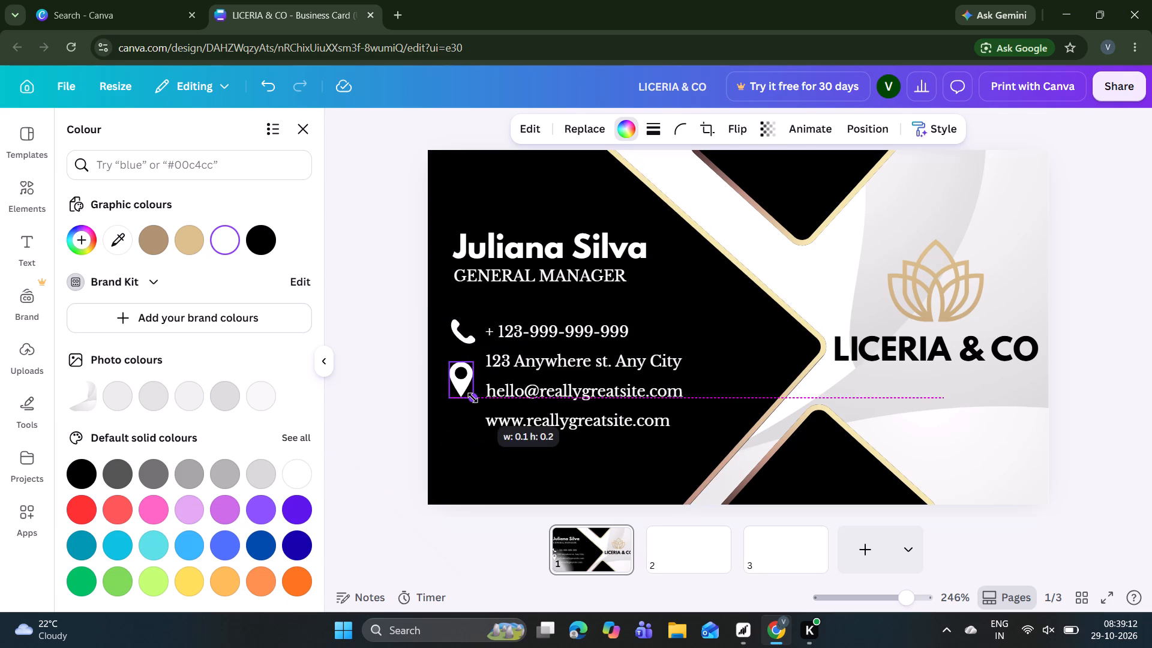
{"action": "left_click_drag", "start_coordinate": [473, 398], "coordinate": [470, 394]}
{"action": "left_click_drag", "start_coordinate": [470, 432], "coordinate": [476, 418]}
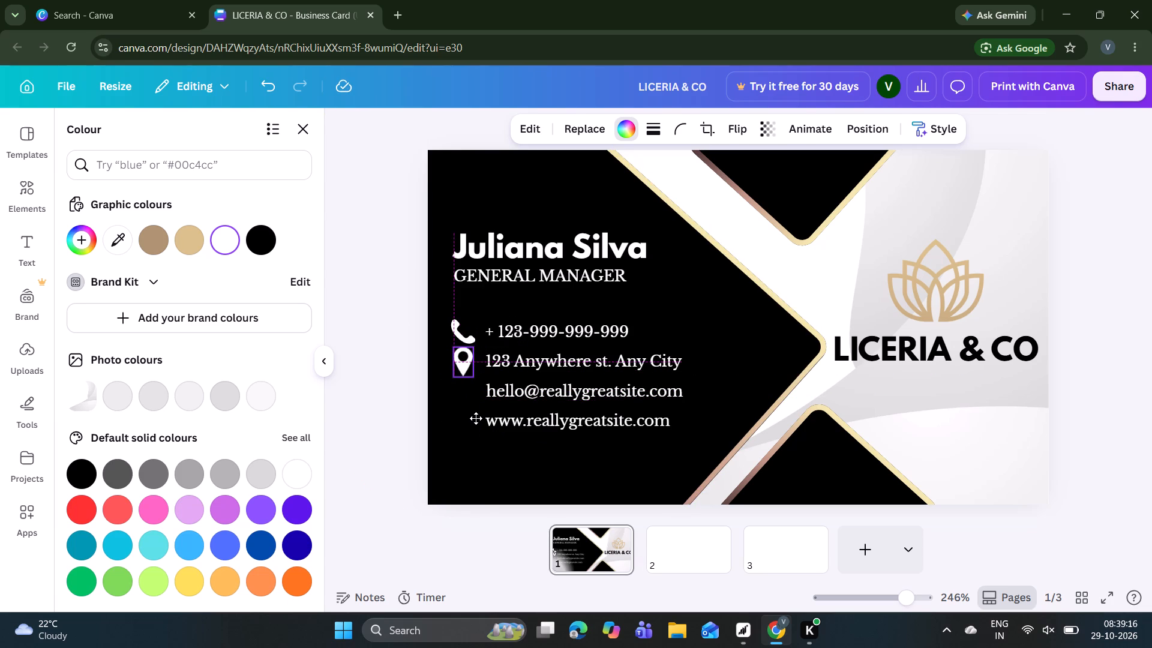
{"action": "left_click_drag", "start_coordinate": [476, 418], "coordinate": [476, 422]}
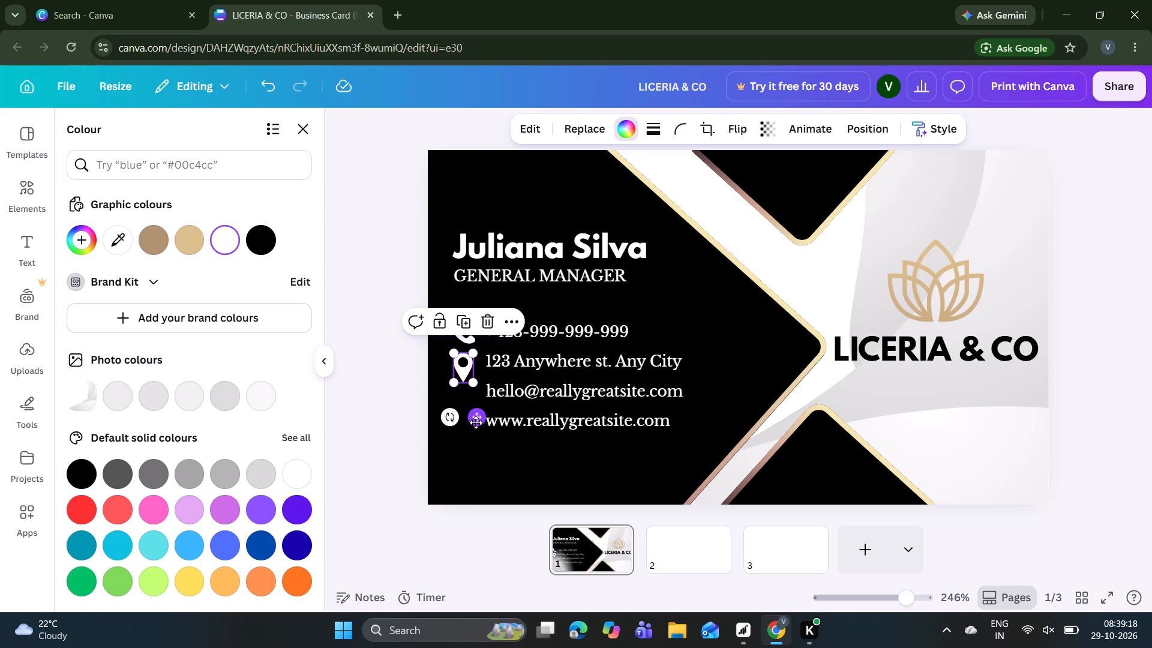
{"action": "left_click", "coordinate": [1082, 305]}
{"action": "left_click", "coordinate": [1082, 305]}
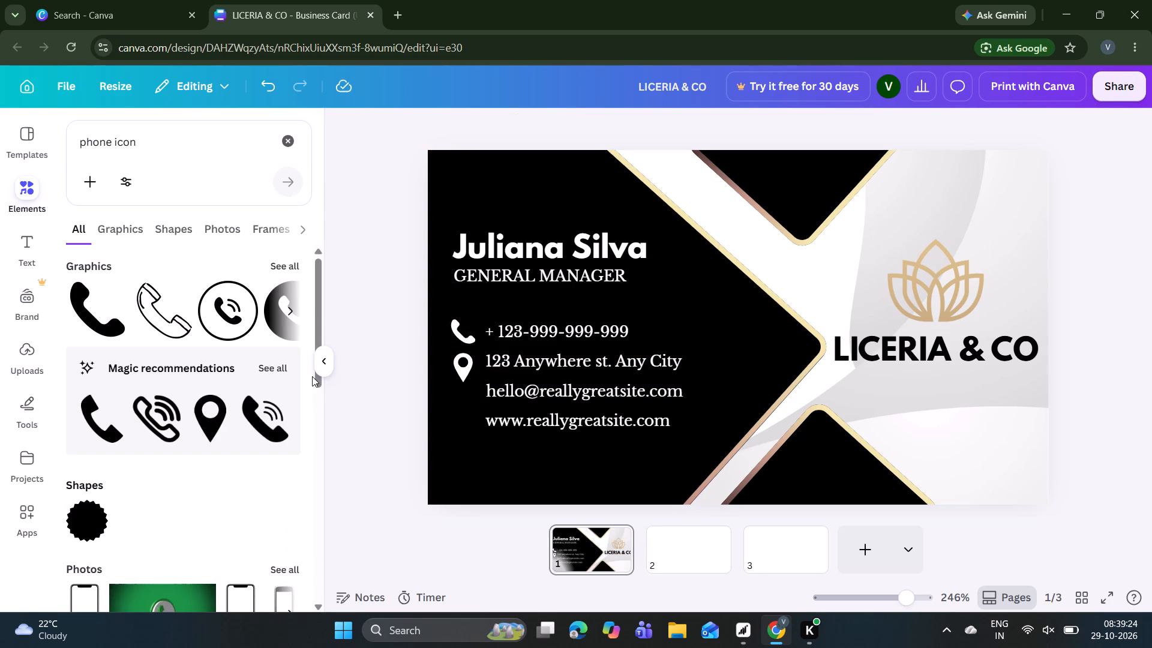
Search the elements for "email icon", add the outlined envelope graphic to the card and colour it white.
{"action": "scroll", "coordinate": [312, 376], "scroll_direction": "down", "scroll_amount": 5}
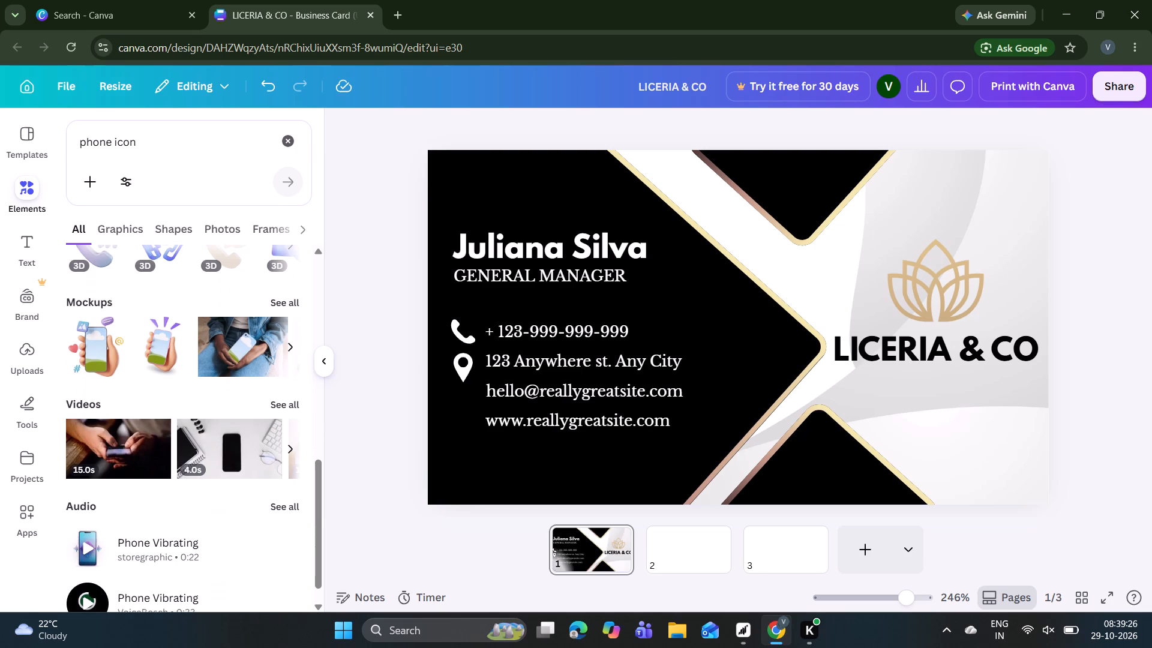
{"action": "left_click", "coordinate": [284, 155]}
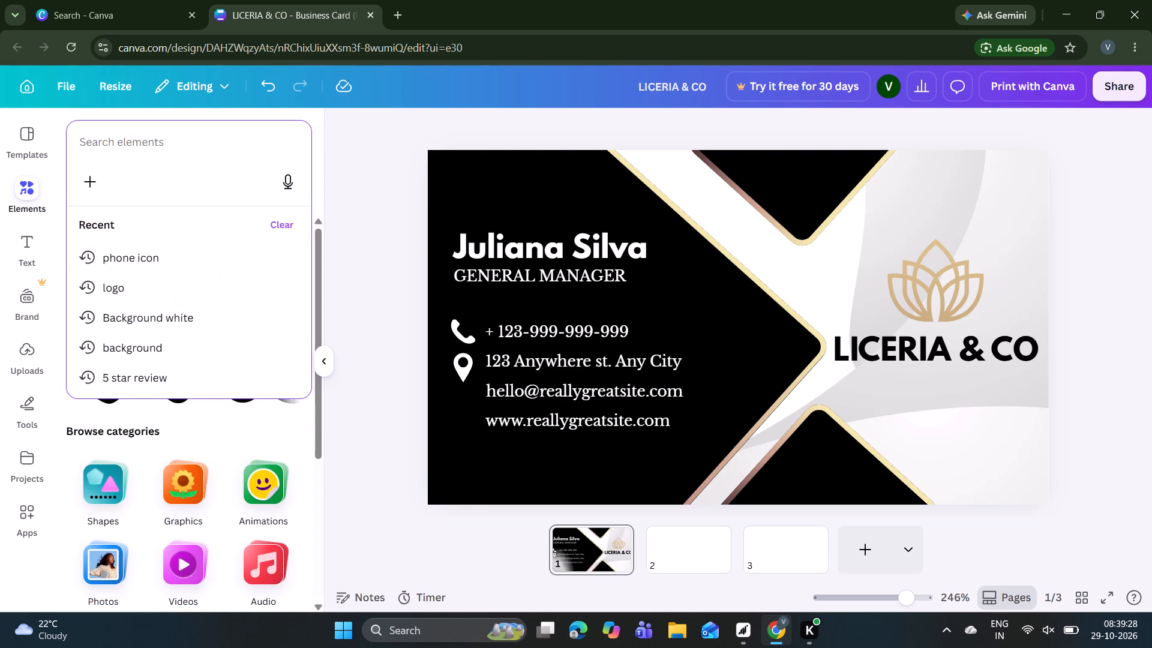
{"action": "key", "text": "e"}
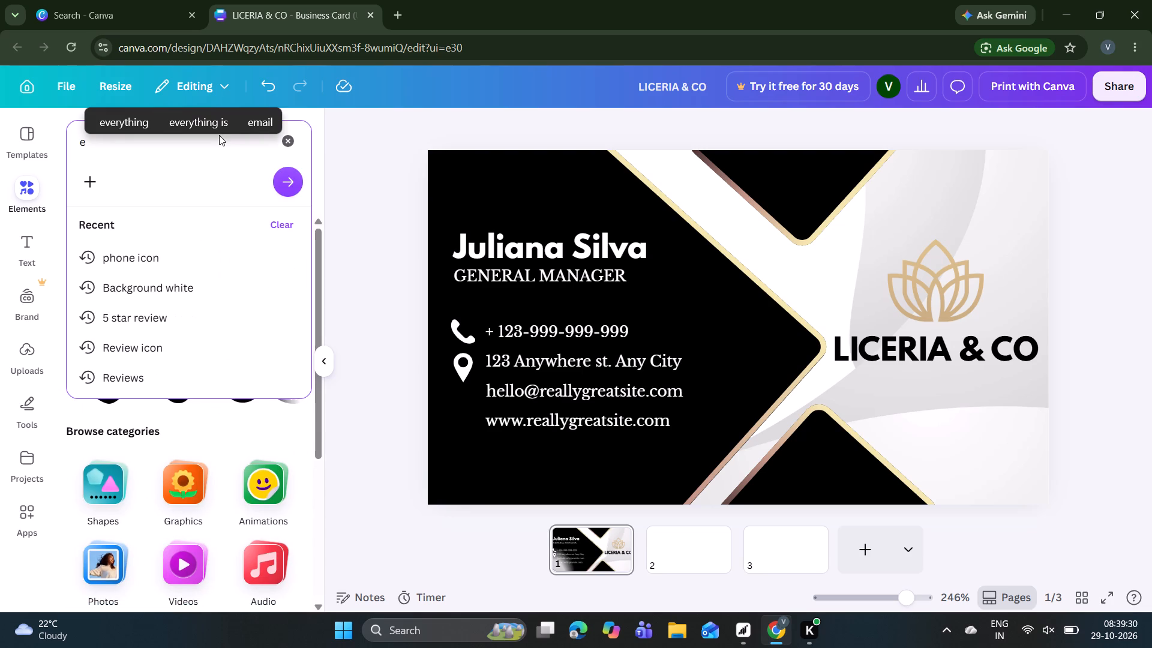
{"action": "type", "text": "mai"}
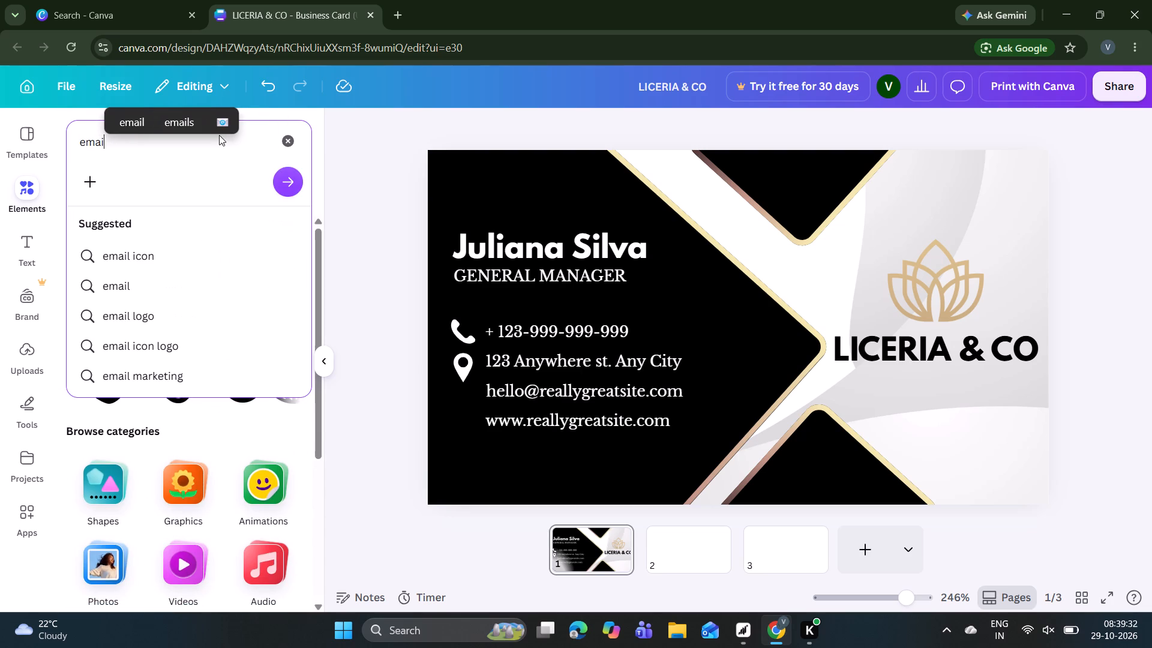
{"action": "left_click", "coordinate": [163, 253]}
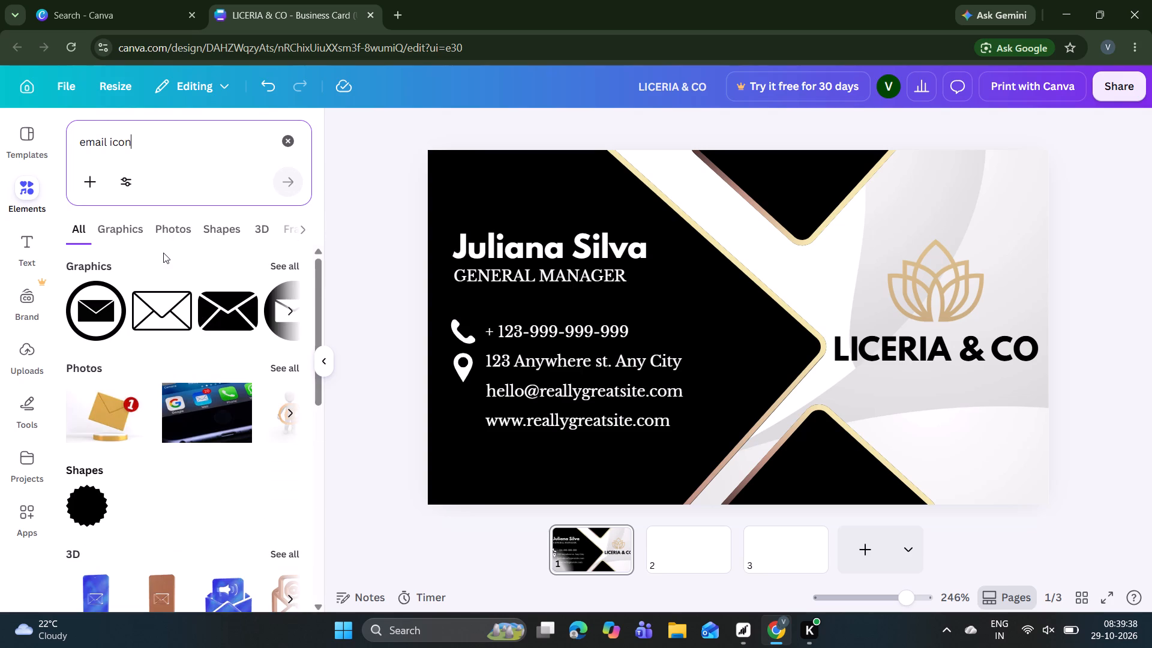
{"action": "left_click", "coordinate": [160, 301]}
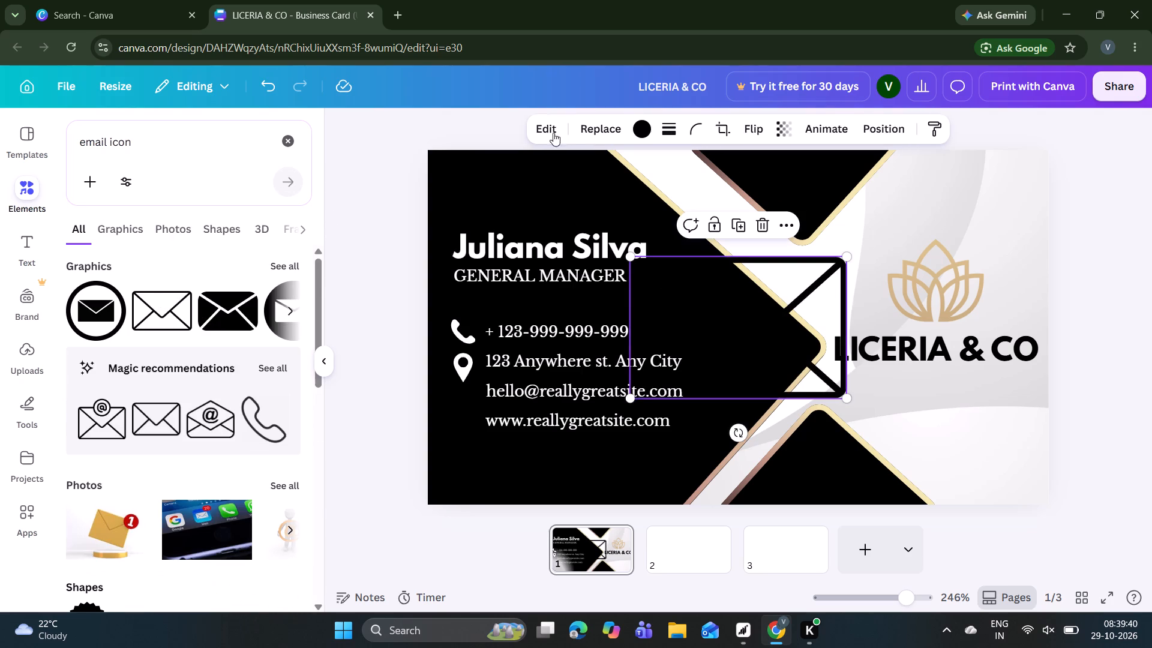
{"action": "left_click", "coordinate": [629, 126]}
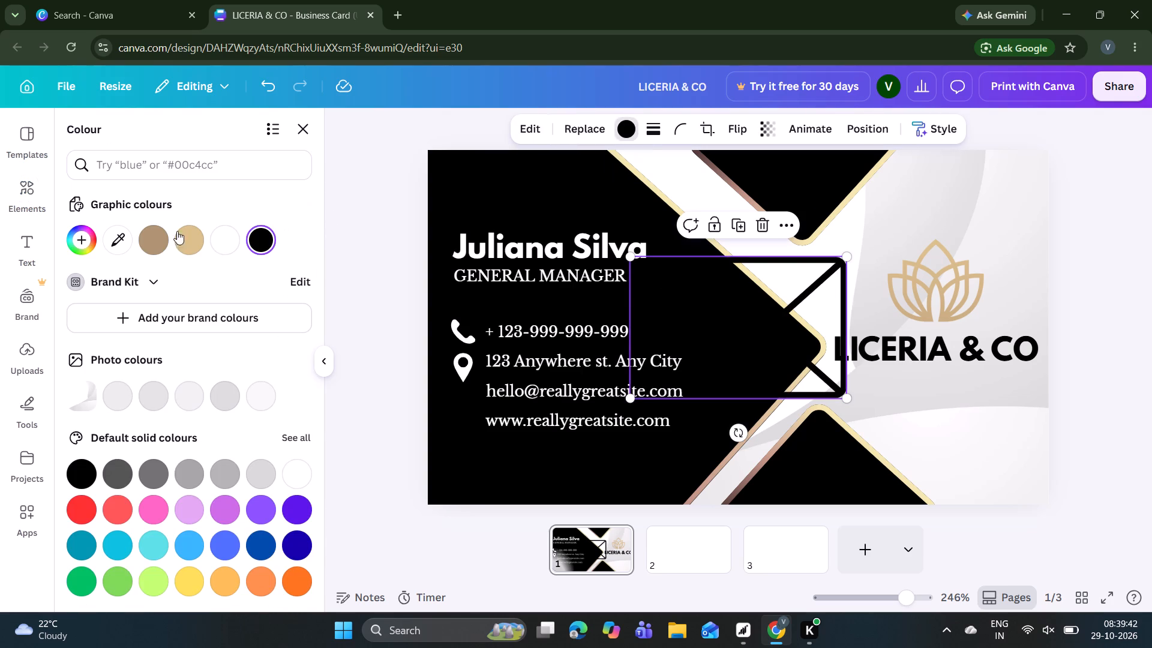
{"action": "left_click", "coordinate": [224, 239]}
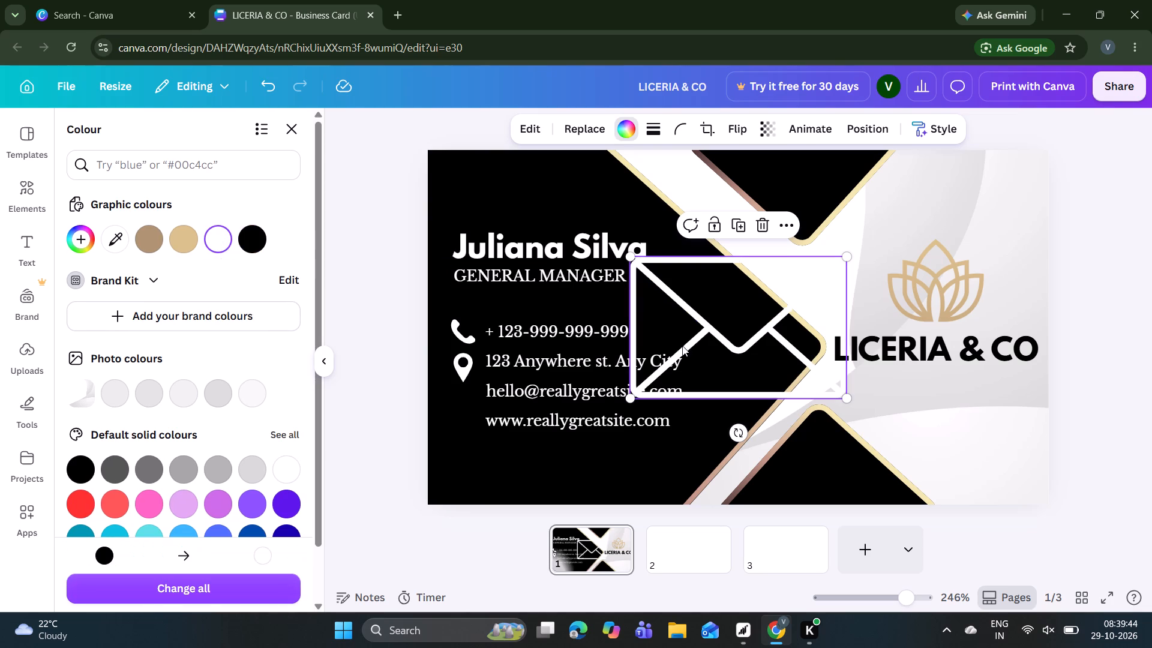
Shrink the white envelope to about 0.2 wide and place it directly beneath the location pin, beside the email line.
{"action": "left_click_drag", "start_coordinate": [849, 397], "coordinate": [668, 296]}
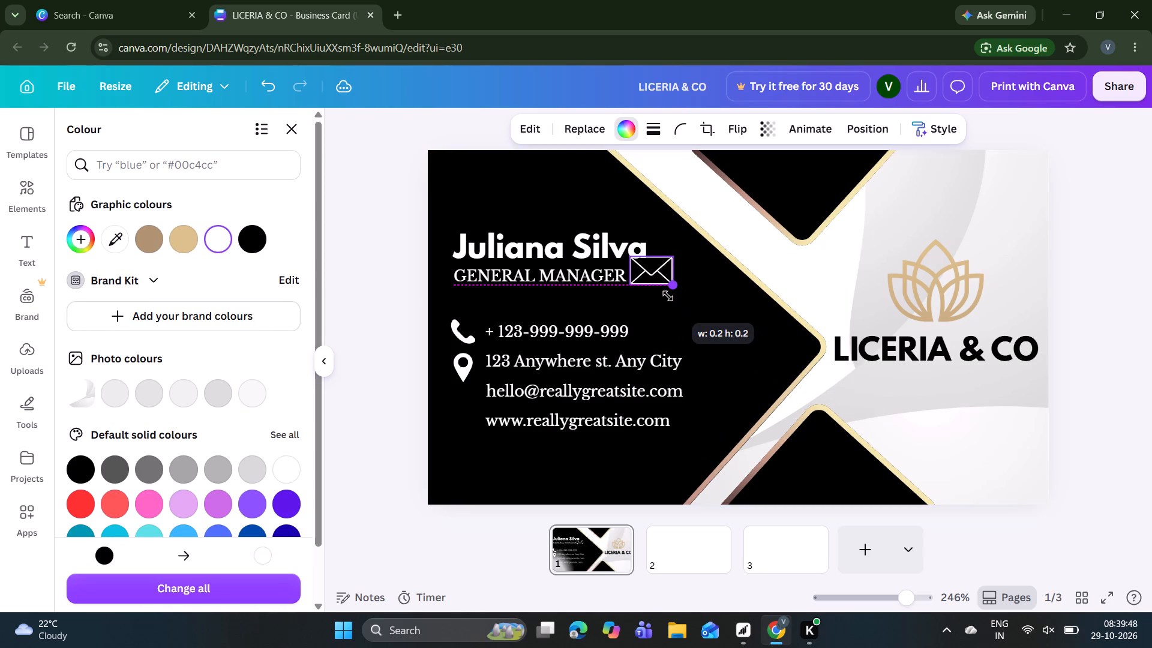
{"action": "left_click_drag", "start_coordinate": [668, 296], "coordinate": [656, 293]}
{"action": "left_click_drag", "start_coordinate": [662, 317], "coordinate": [478, 445]}
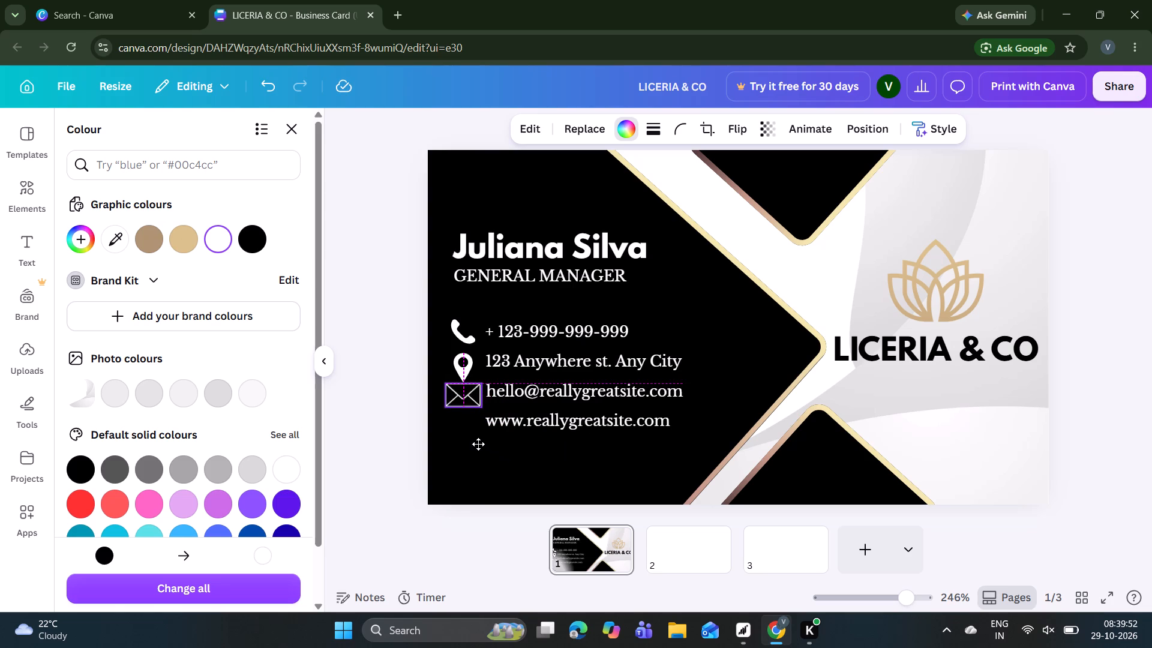
{"action": "left_click_drag", "start_coordinate": [478, 445], "coordinate": [478, 451]}
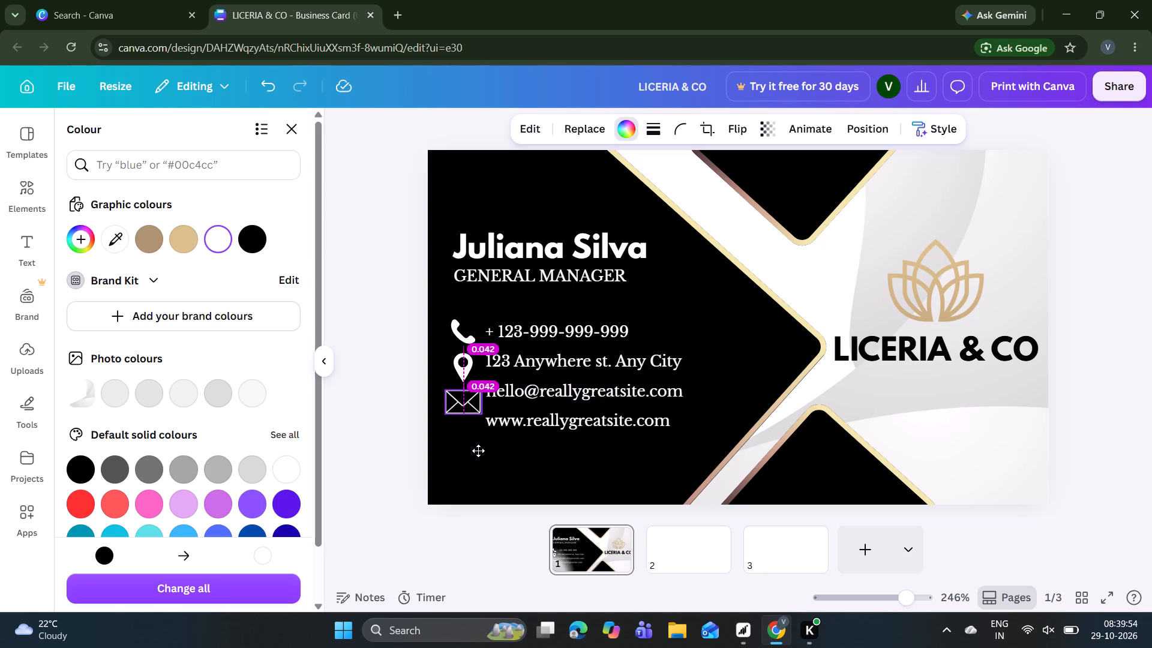
{"action": "left_click_drag", "start_coordinate": [478, 451], "coordinate": [478, 450]}
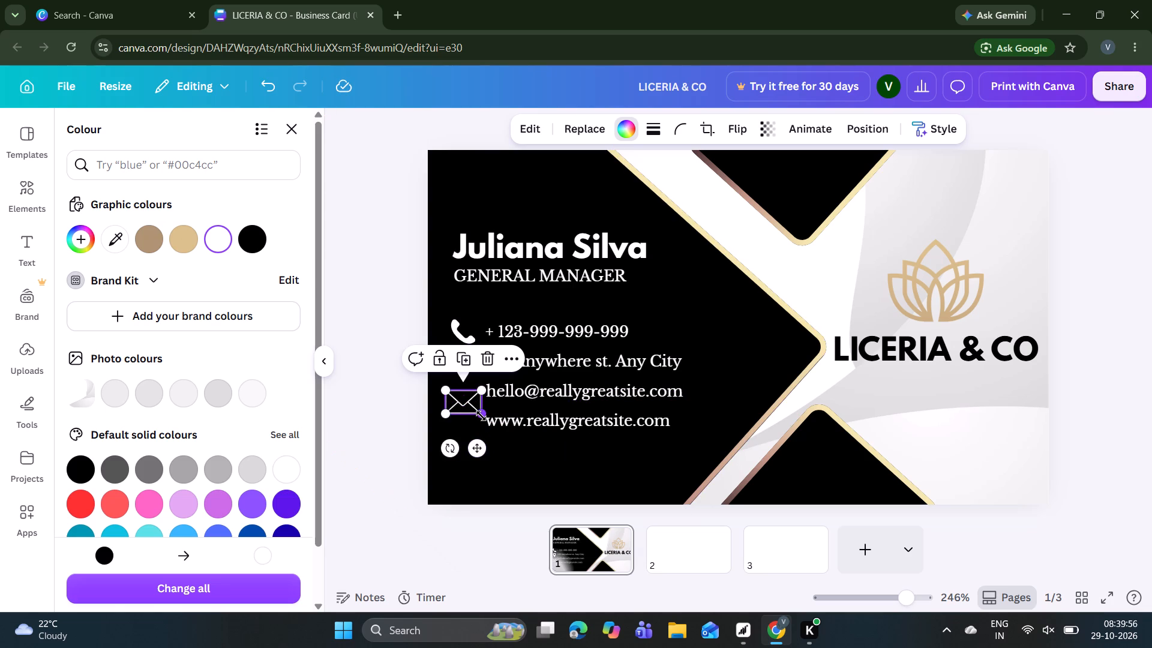
{"action": "left_click", "coordinate": [481, 415]}
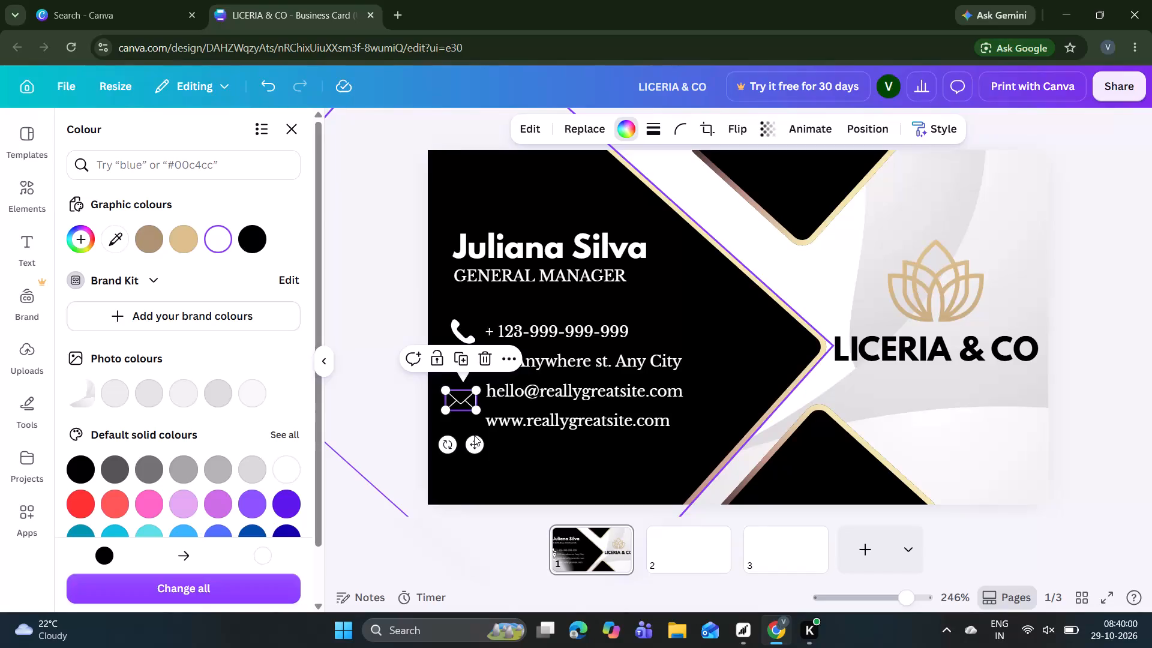
{"action": "left_click", "coordinate": [474, 448]}
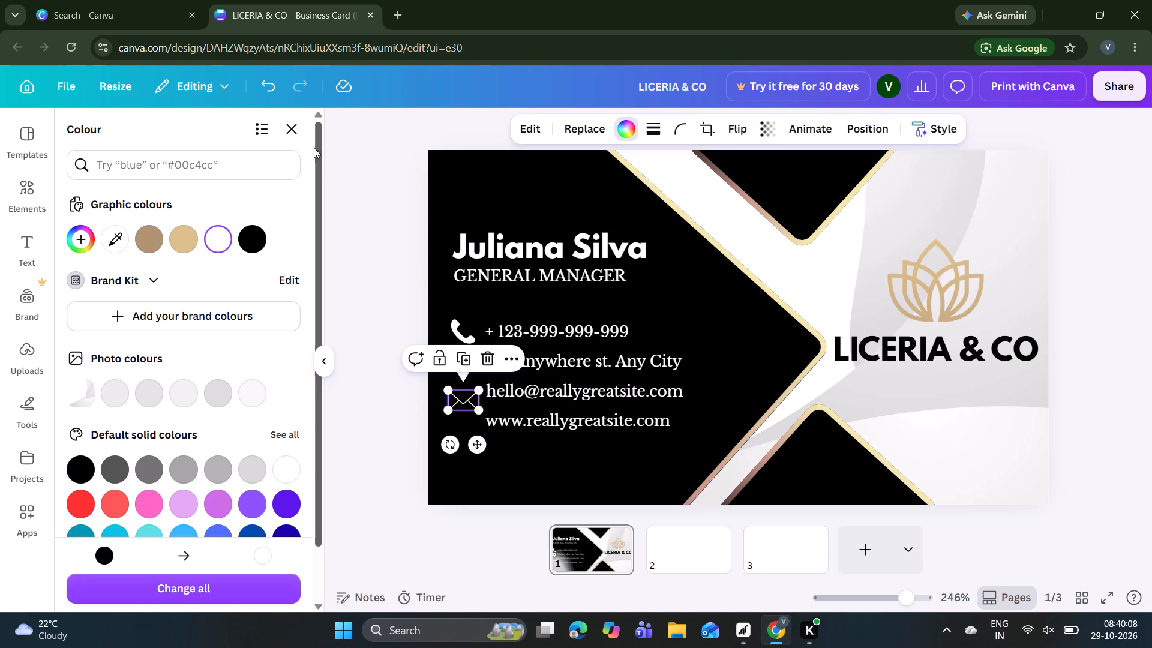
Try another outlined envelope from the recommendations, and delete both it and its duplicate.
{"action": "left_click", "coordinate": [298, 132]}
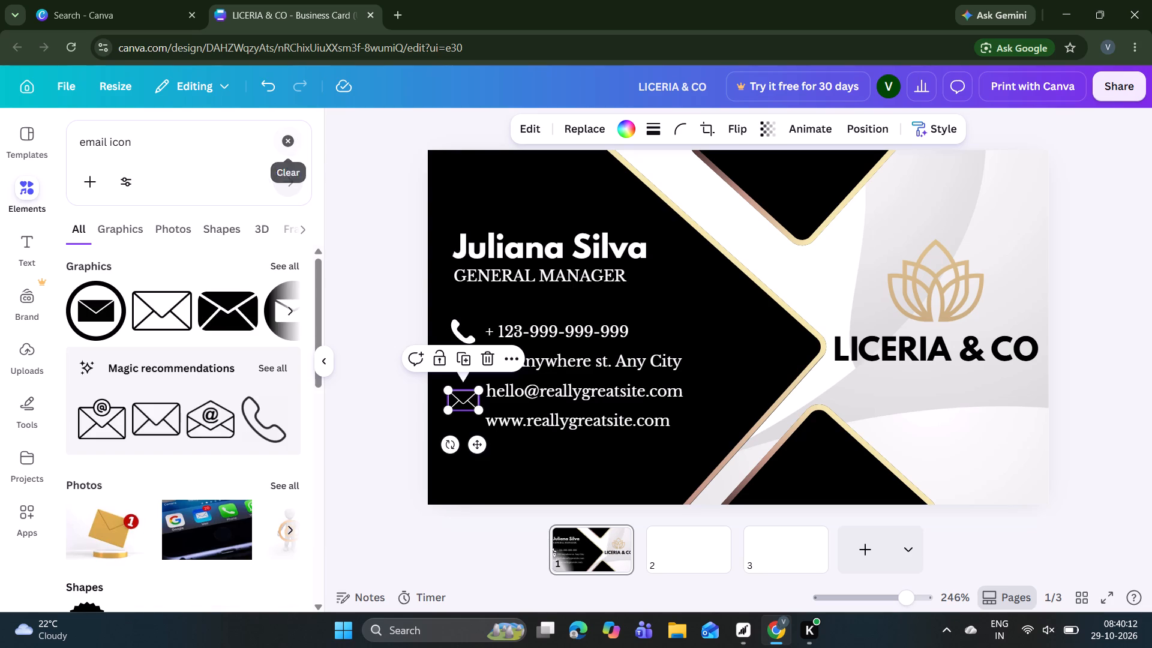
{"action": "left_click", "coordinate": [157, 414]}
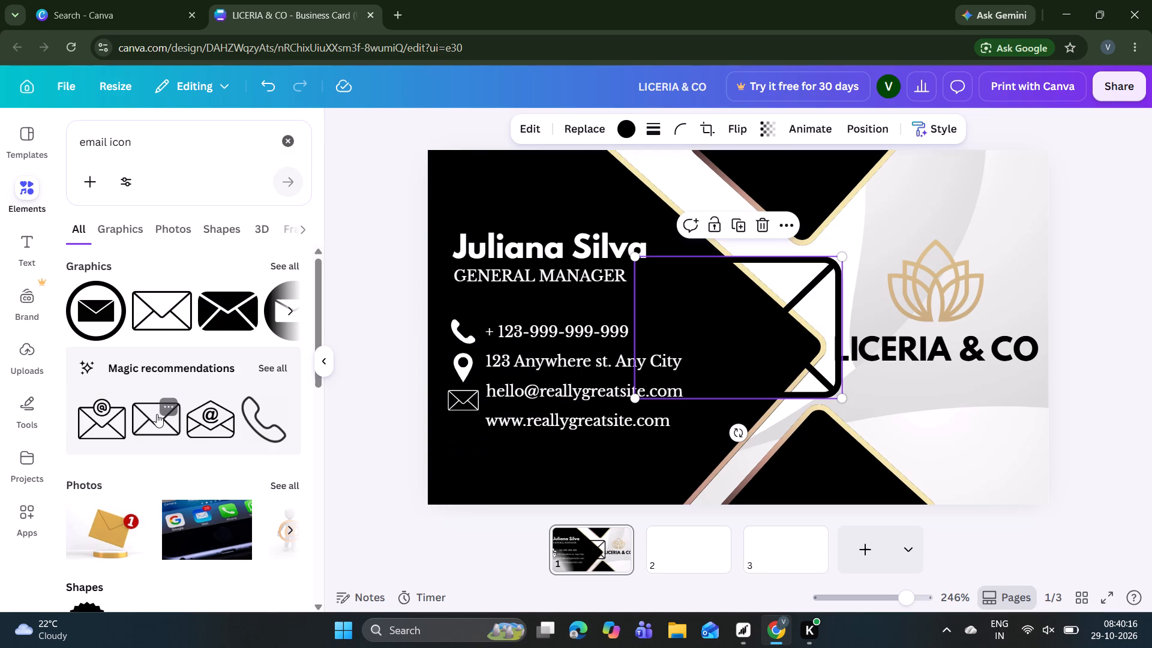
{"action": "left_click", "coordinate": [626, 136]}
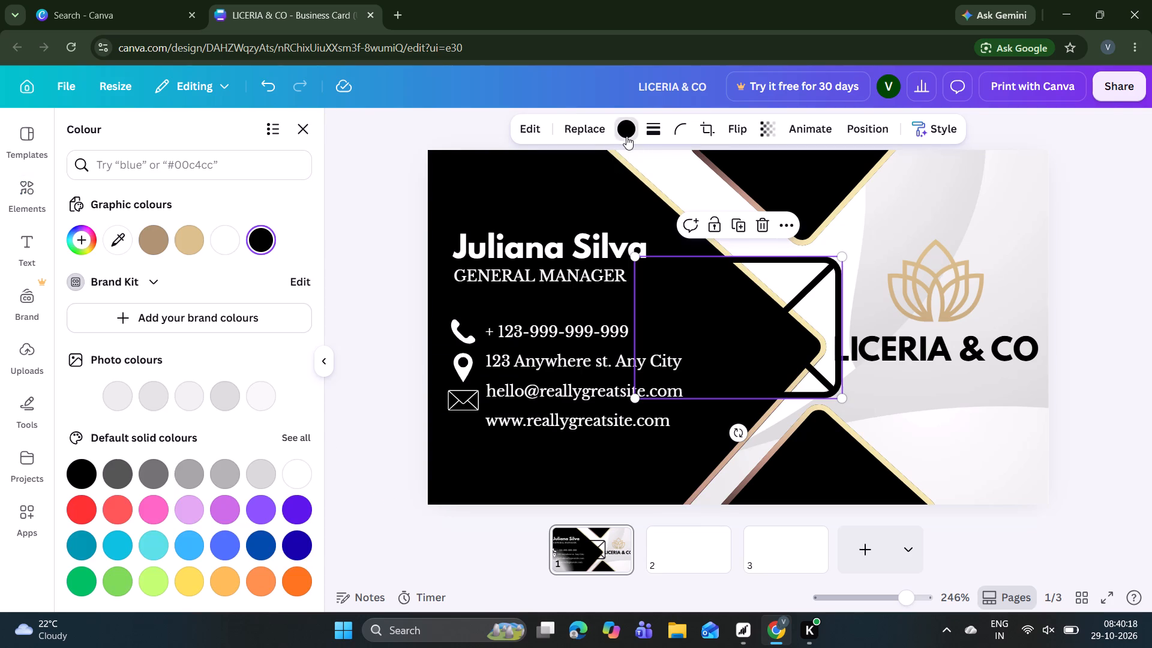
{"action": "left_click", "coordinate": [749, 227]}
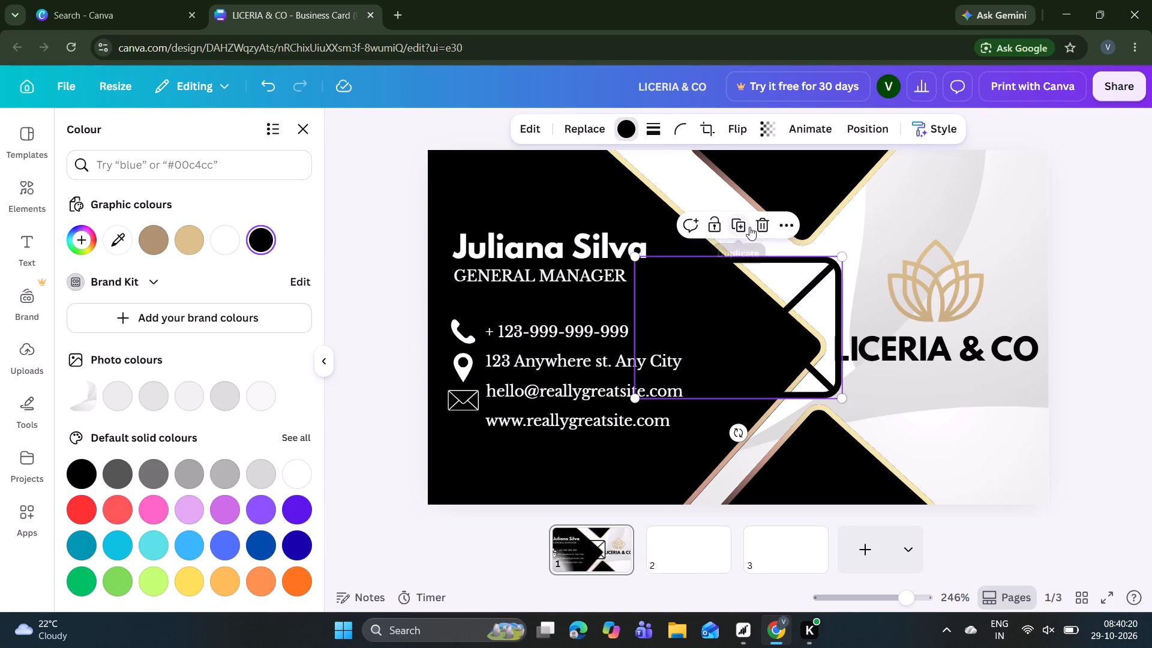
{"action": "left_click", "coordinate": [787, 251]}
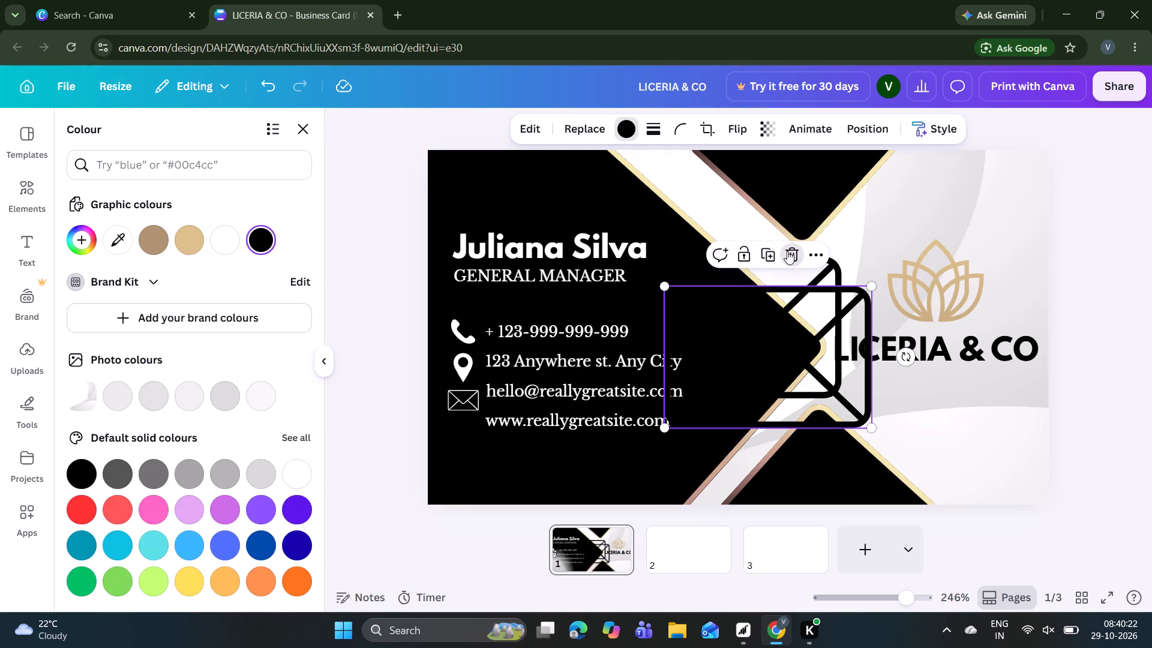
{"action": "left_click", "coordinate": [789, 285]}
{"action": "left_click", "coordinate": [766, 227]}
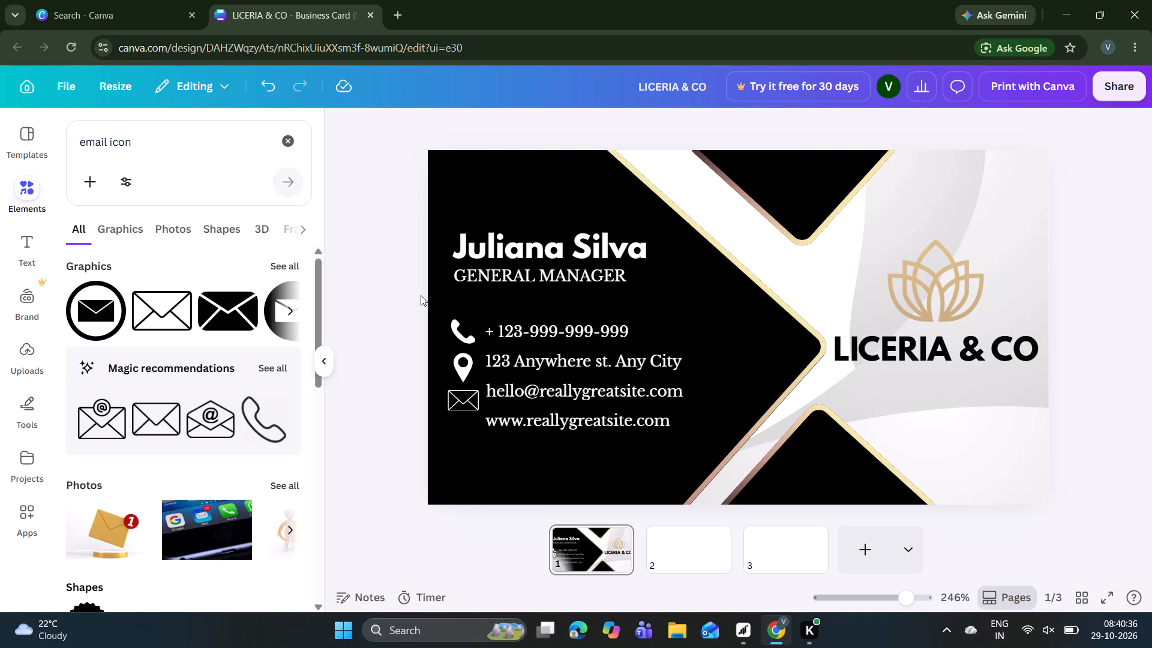
Browse the email icon results and the full set of recommended graphics for a website icon.
{"action": "scroll", "coordinate": [215, 361], "scroll_direction": "down", "scroll_amount": 2}
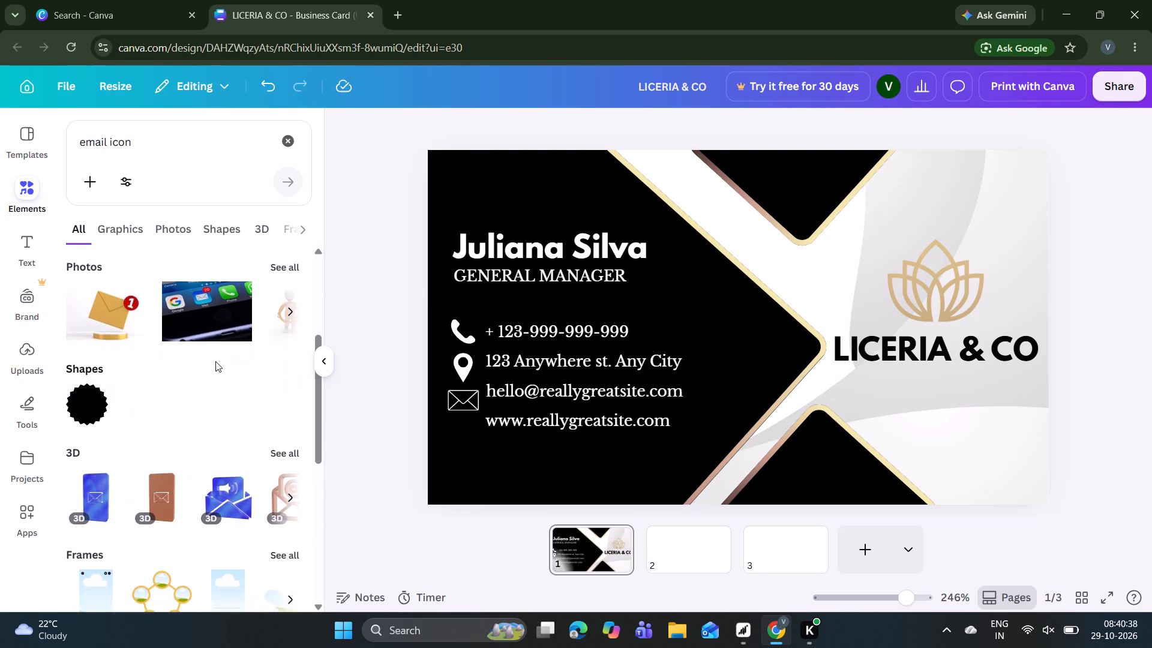
{"action": "scroll", "coordinate": [215, 361], "scroll_direction": "up", "scroll_amount": 5}
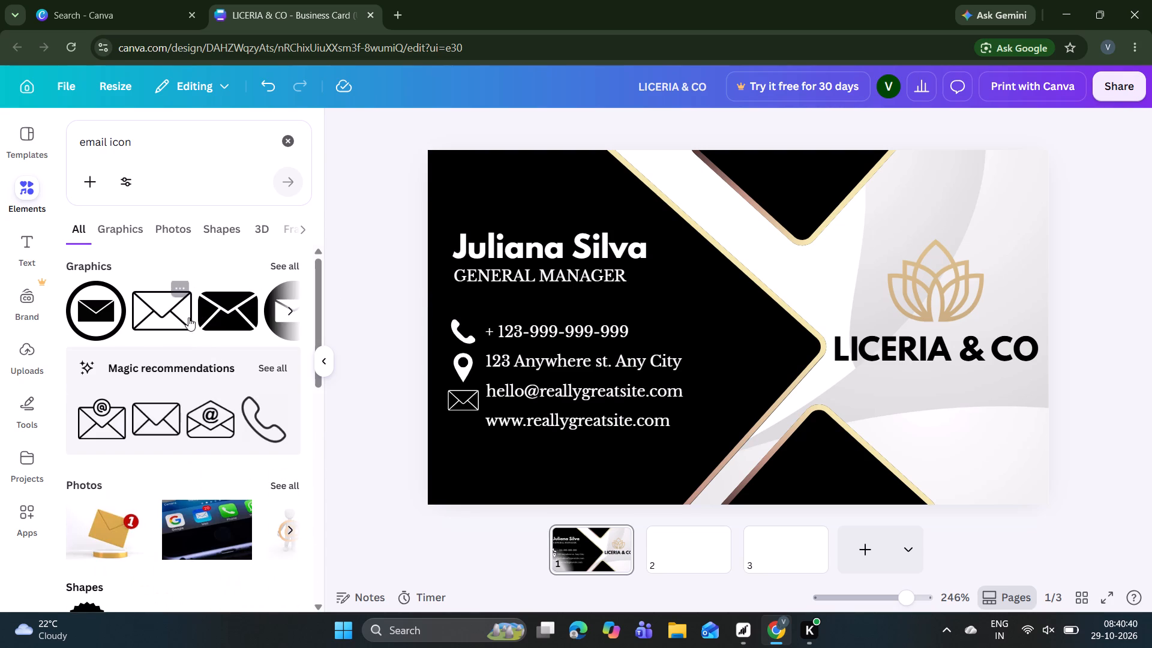
{"action": "scroll", "coordinate": [191, 325], "scroll_direction": "left", "scroll_amount": 5}
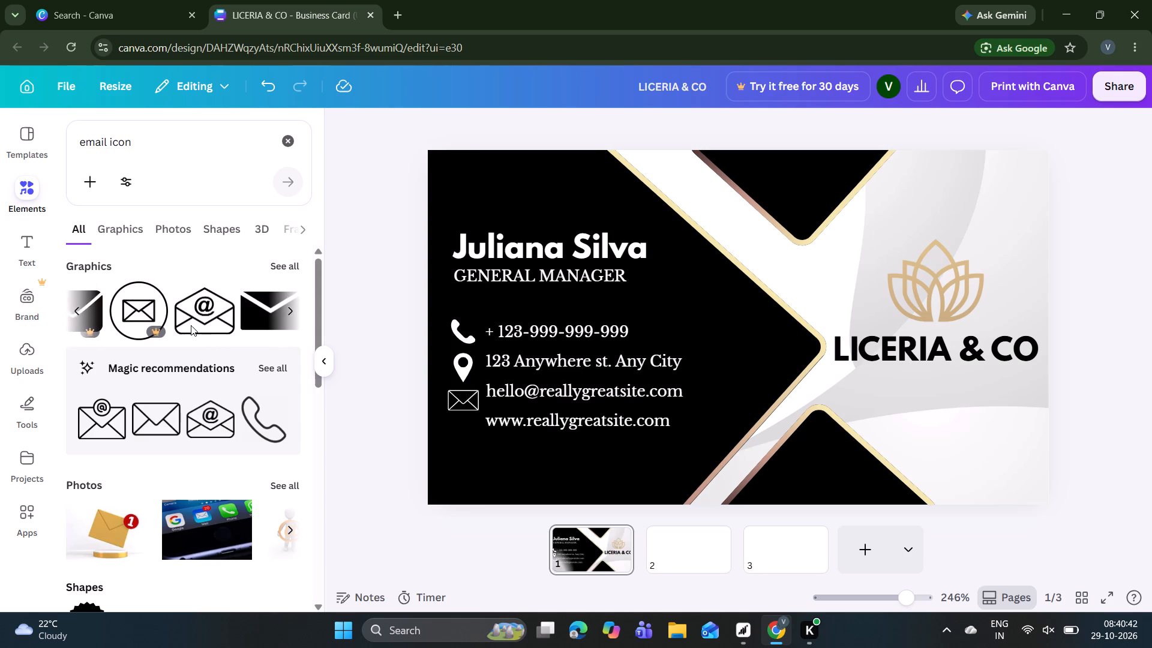
{"action": "left_click", "coordinate": [268, 365]}
{"action": "scroll", "coordinate": [268, 365], "scroll_direction": "down", "scroll_amount": 1}
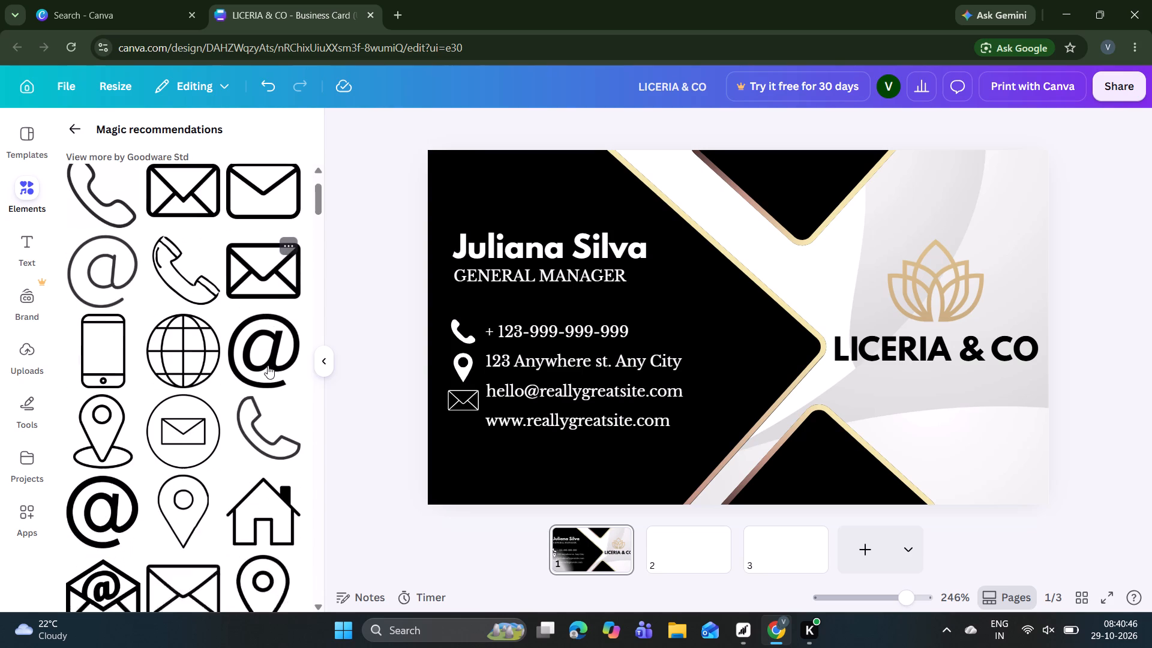
{"action": "scroll", "coordinate": [268, 365], "scroll_direction": "down", "scroll_amount": 1}
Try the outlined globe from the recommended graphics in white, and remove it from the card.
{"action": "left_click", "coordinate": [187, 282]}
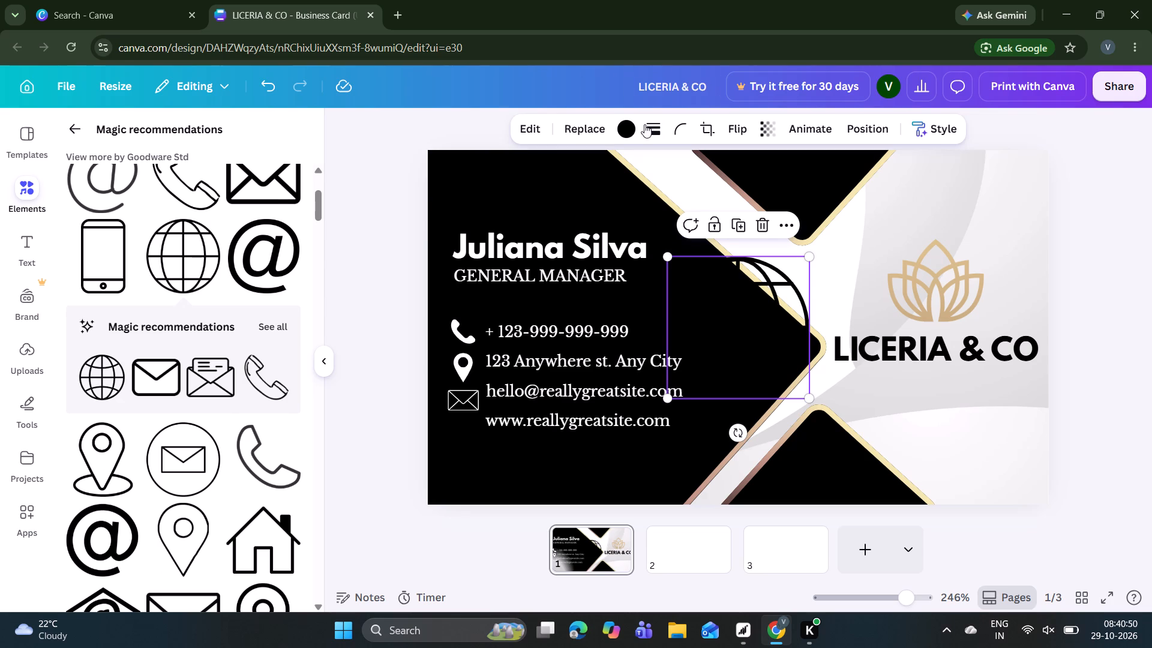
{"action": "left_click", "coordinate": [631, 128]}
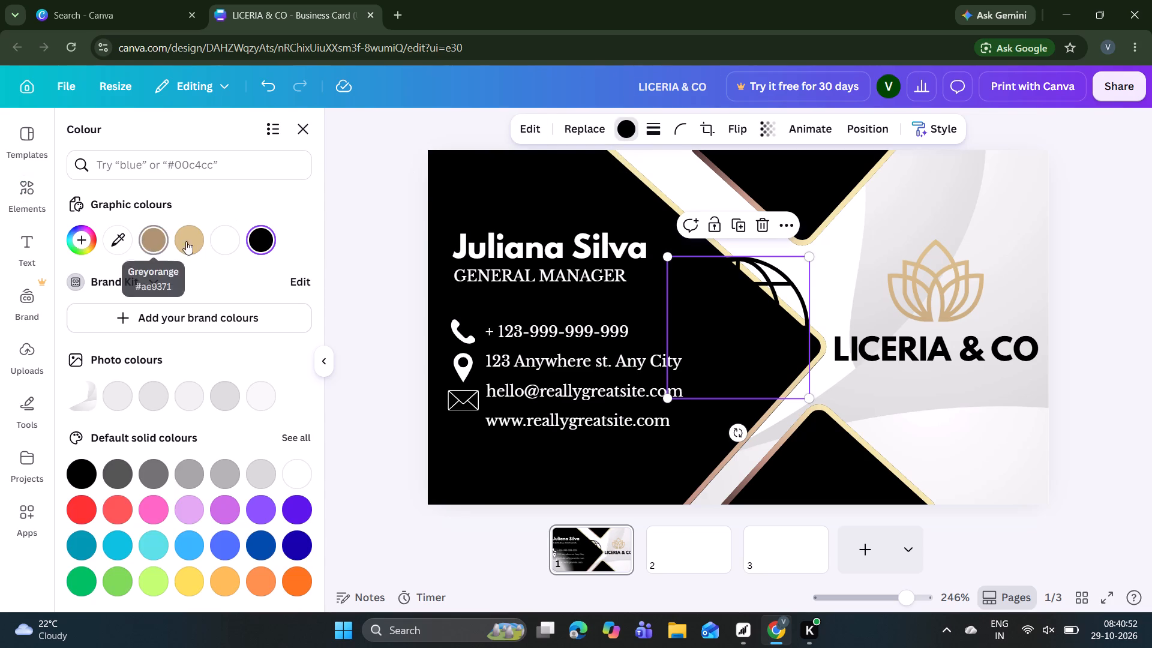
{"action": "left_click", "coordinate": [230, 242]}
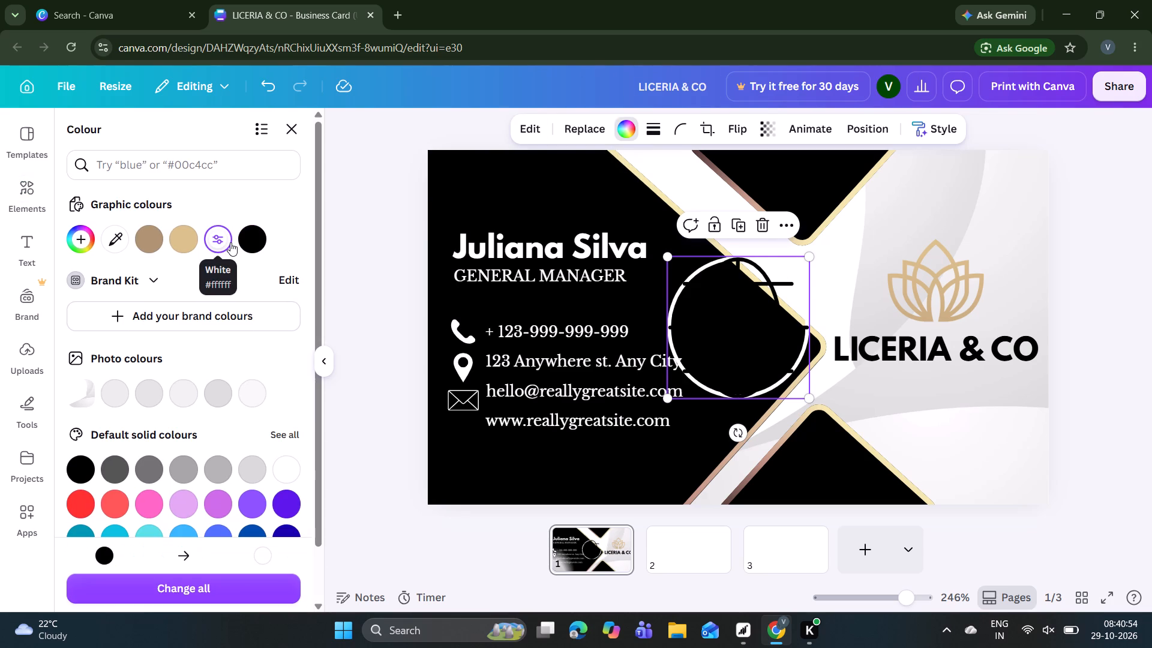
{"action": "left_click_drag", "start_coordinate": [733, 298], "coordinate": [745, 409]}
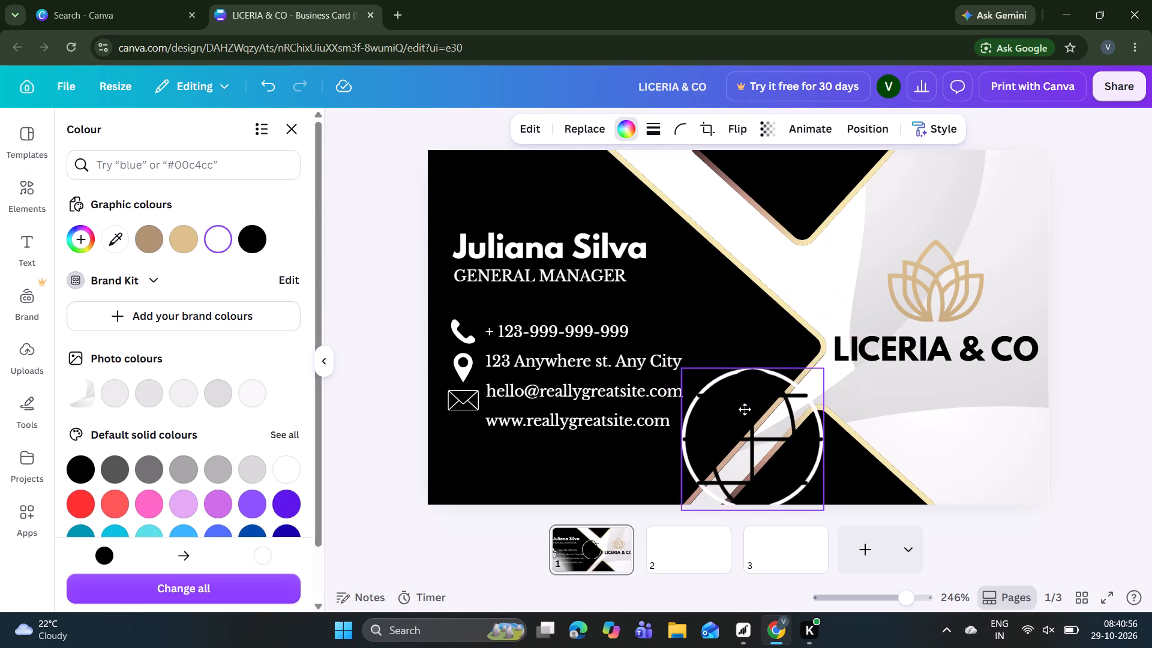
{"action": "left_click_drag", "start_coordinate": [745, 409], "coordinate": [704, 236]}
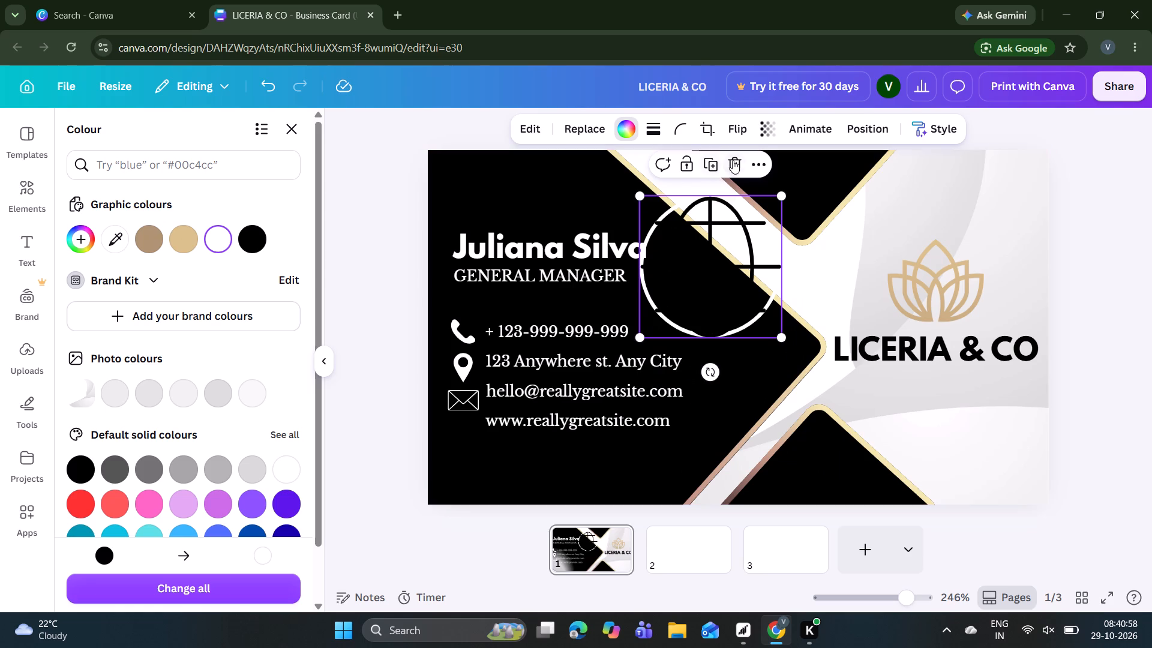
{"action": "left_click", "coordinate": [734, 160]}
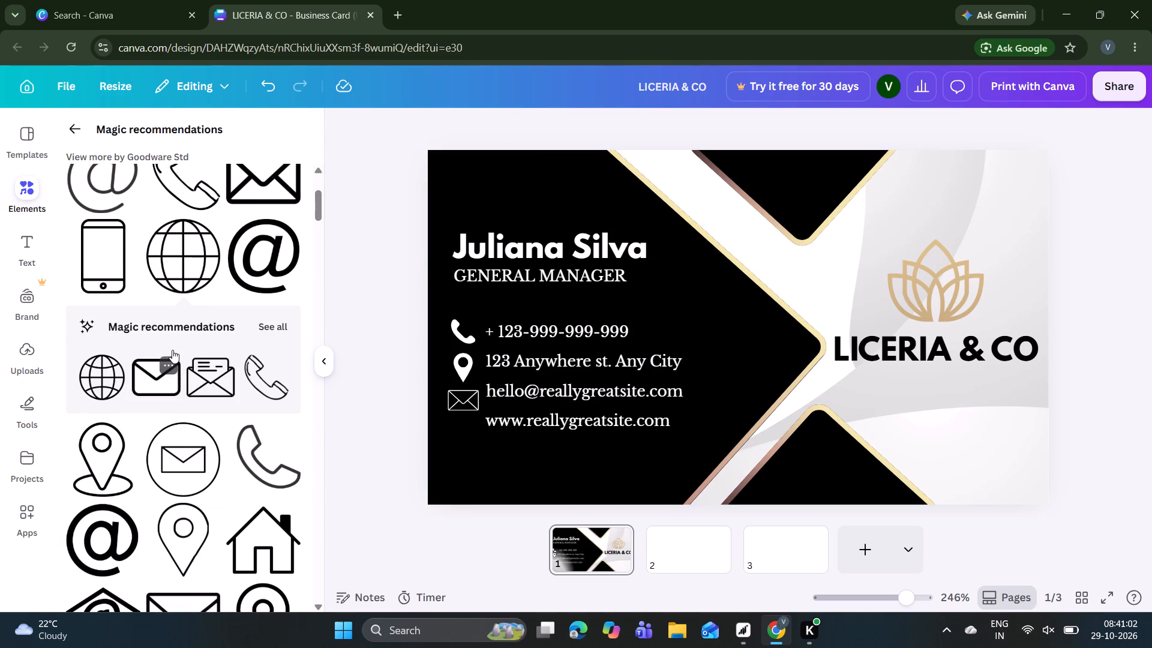
Add the globe suggested first in the nested recommendations to the card and colour it white.
{"action": "scroll", "coordinate": [172, 350], "scroll_direction": "down", "scroll_amount": 2}
{"action": "left_click", "coordinate": [112, 233]}
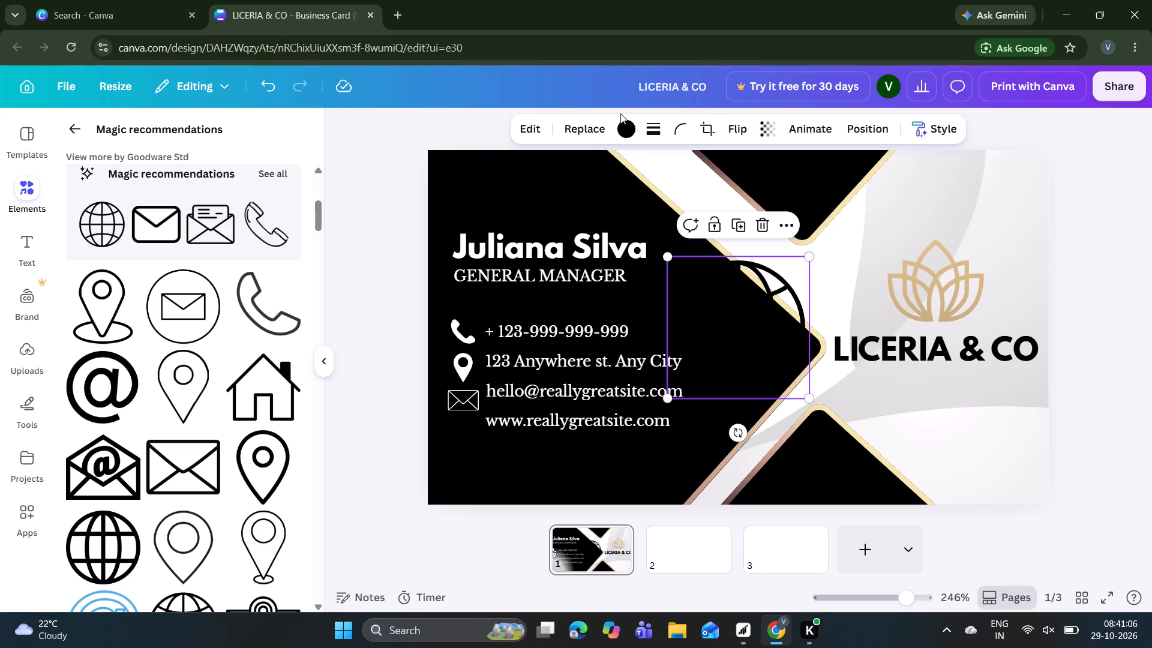
{"action": "left_click", "coordinate": [626, 122]}
{"action": "left_click", "coordinate": [220, 249]}
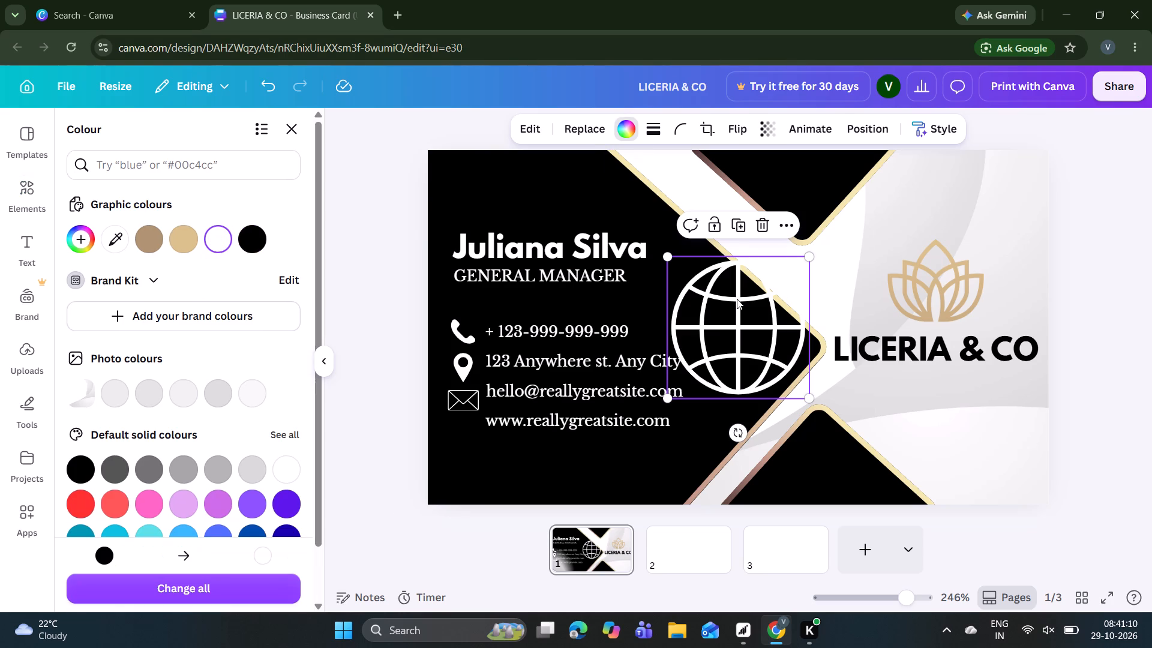
Shrink the white globe to about 0.2 by 0.2 and place it directly below the envelope icon.
{"action": "left_click_drag", "start_coordinate": [808, 397], "coordinate": [793, 381]}
{"action": "left_click_drag", "start_coordinate": [793, 381], "coordinate": [722, 296]}
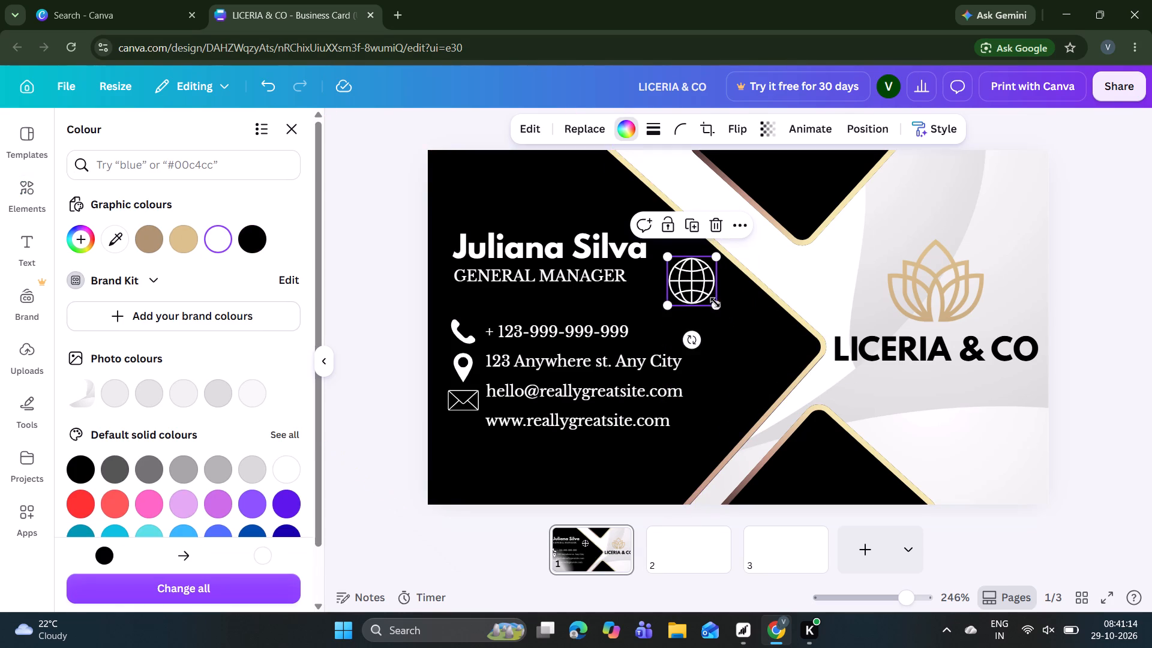
{"action": "left_click_drag", "start_coordinate": [713, 306], "coordinate": [695, 288]}
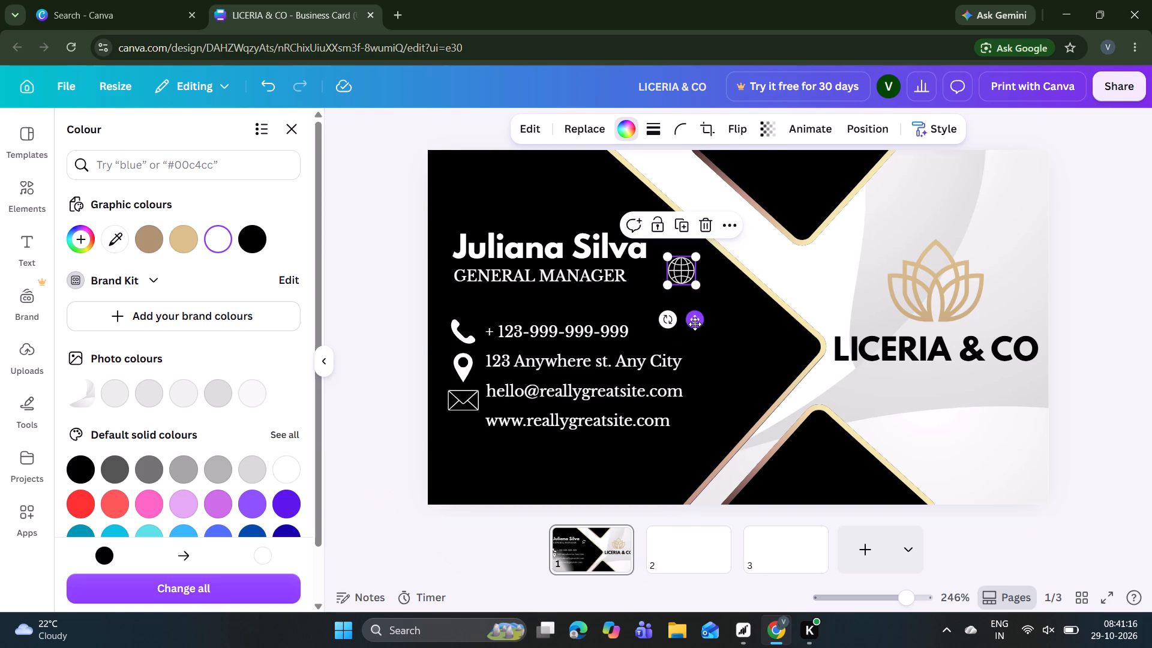
{"action": "left_click_drag", "start_coordinate": [695, 324], "coordinate": [477, 490]}
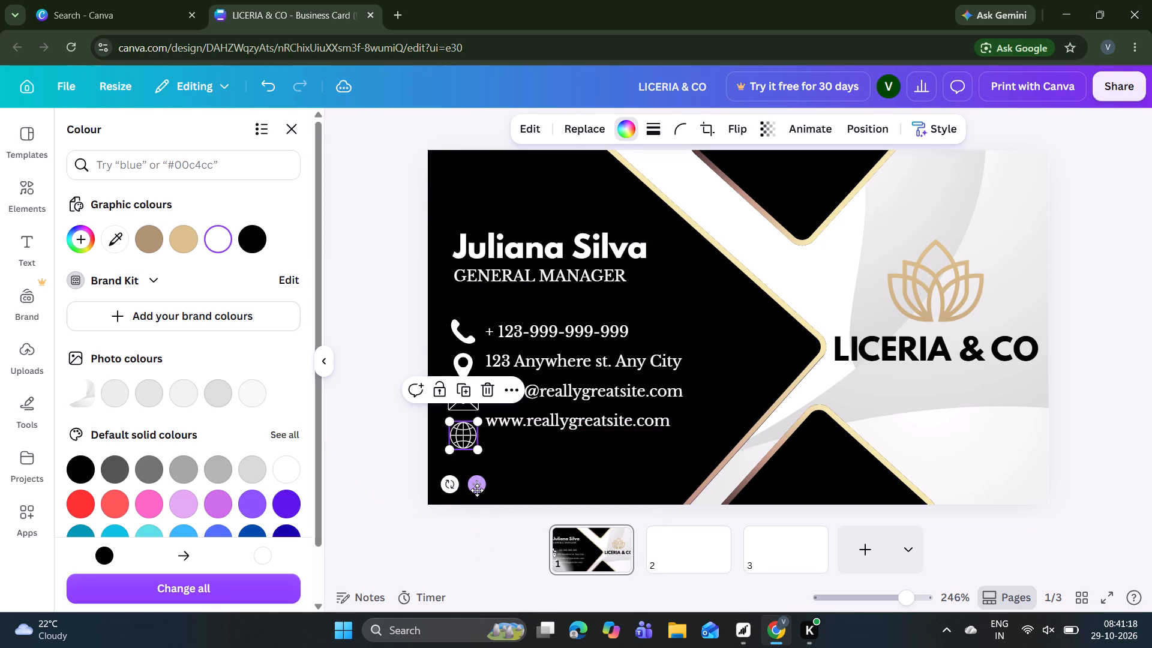
{"action": "left_click", "coordinate": [476, 454]}
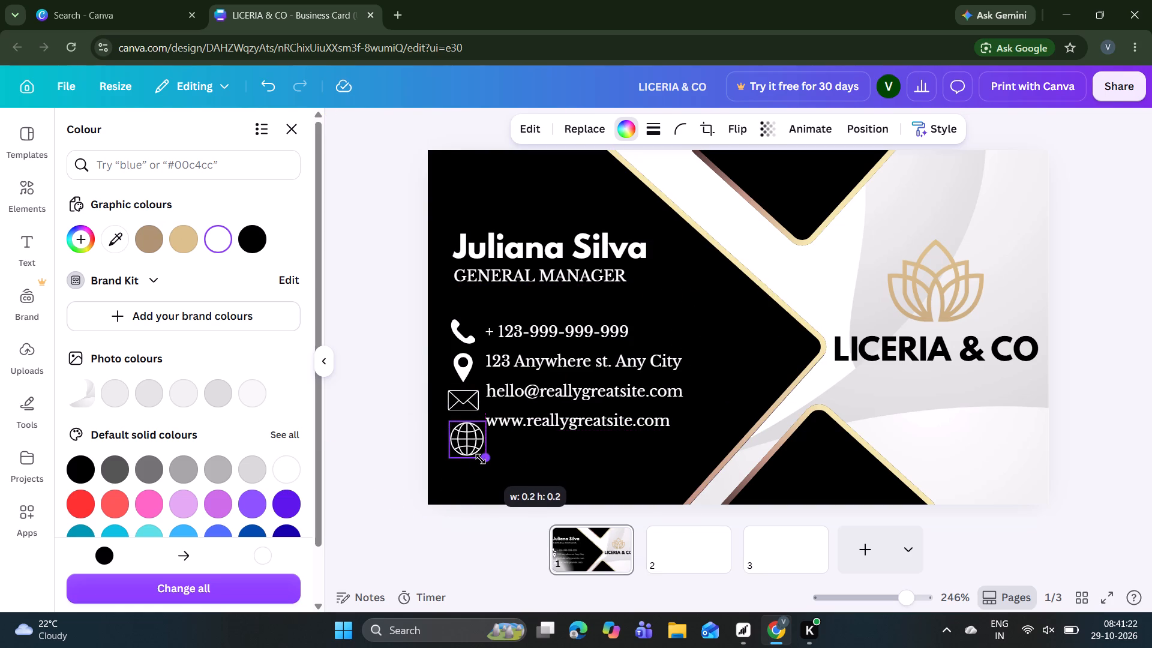
Fine-tune the envelope and globe icons to matching widths and align them in one column under the location pin.
{"action": "left_click", "coordinate": [461, 410]}
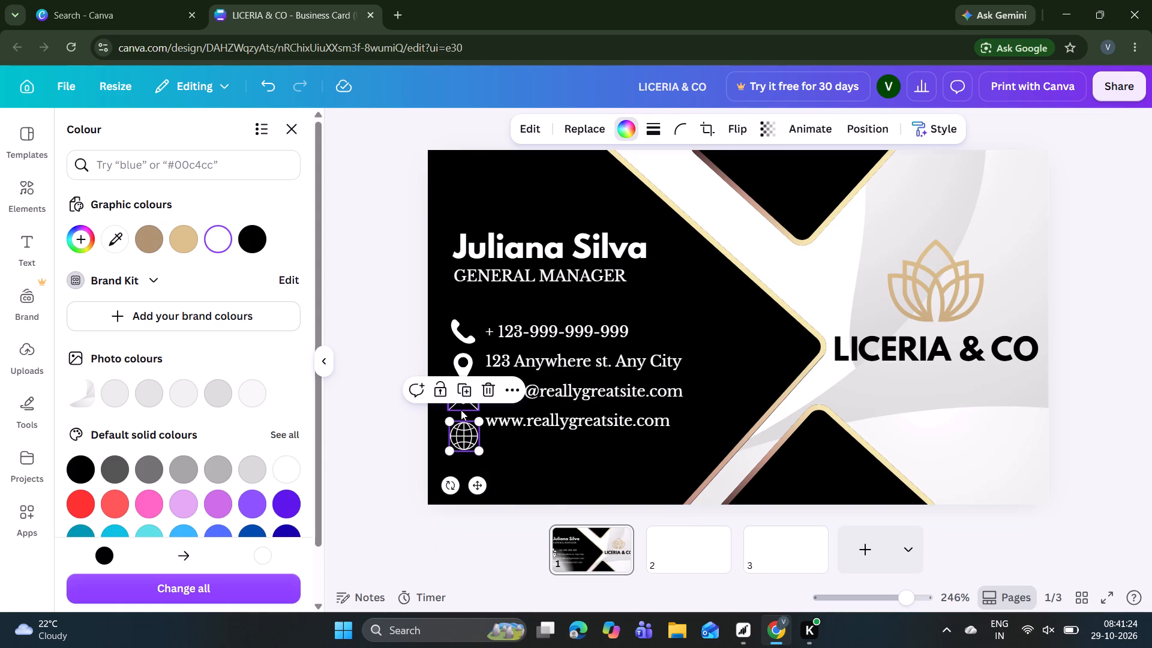
{"action": "left_click", "coordinate": [476, 407]}
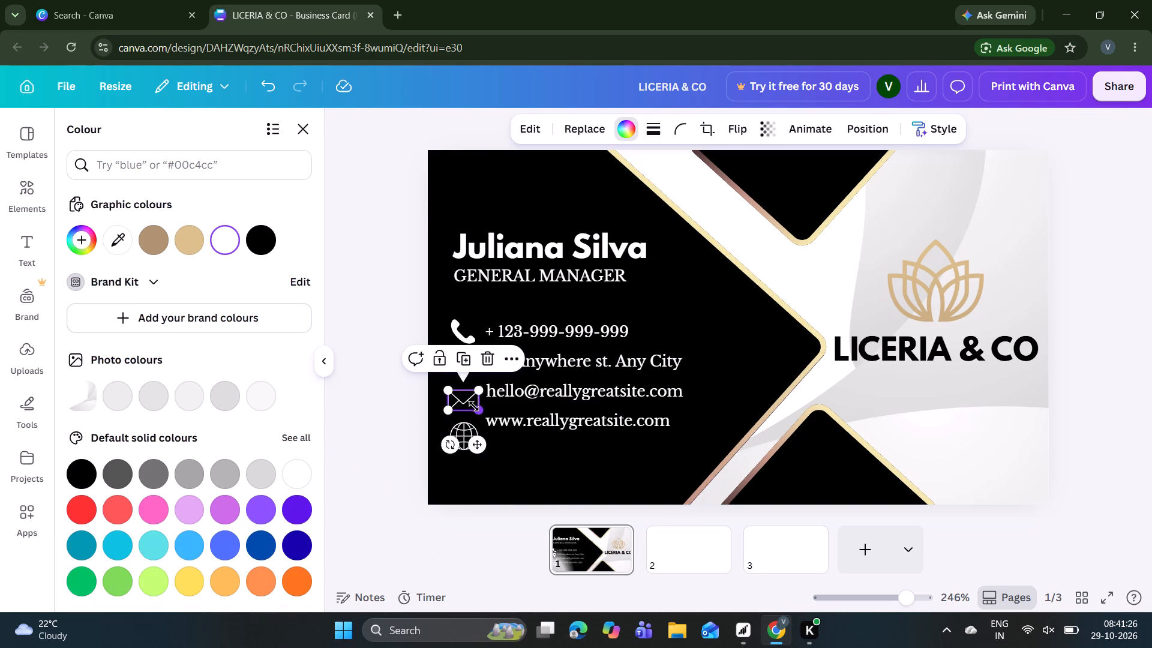
{"action": "left_click", "coordinate": [465, 435]}
{"action": "left_click", "coordinate": [477, 449]}
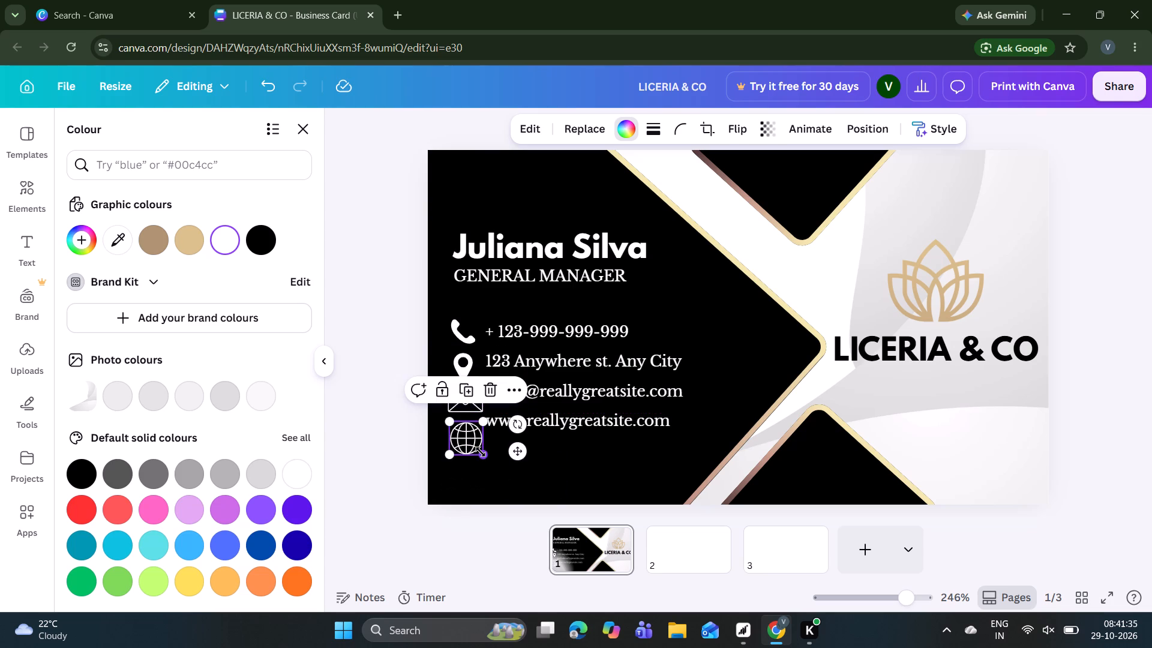
{"action": "left_click", "coordinate": [335, 283]}
{"action": "left_click", "coordinate": [389, 283]}
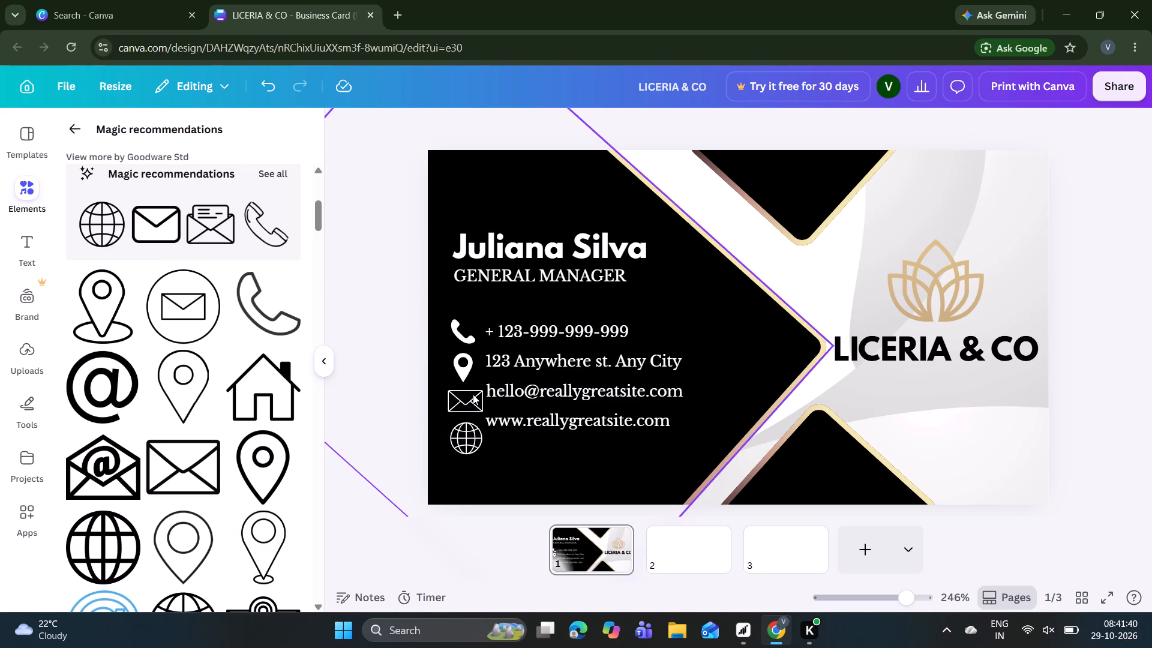
{"action": "left_click", "coordinate": [473, 394]}
{"action": "left_click", "coordinate": [476, 449]}
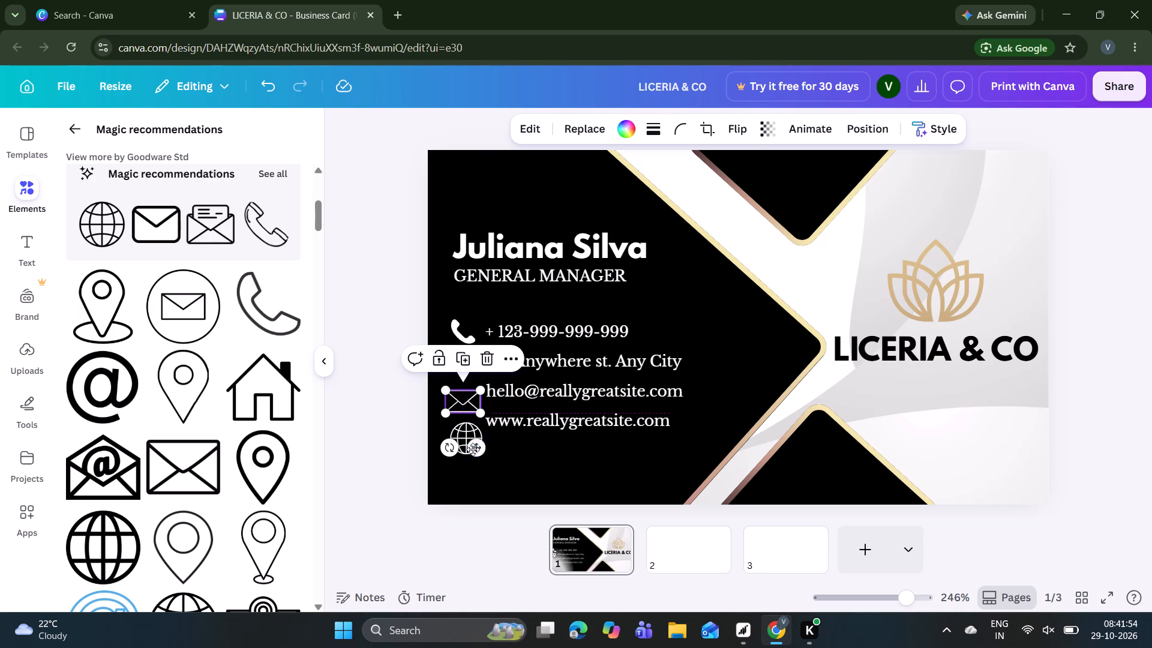
{"action": "left_click", "coordinate": [460, 437]}
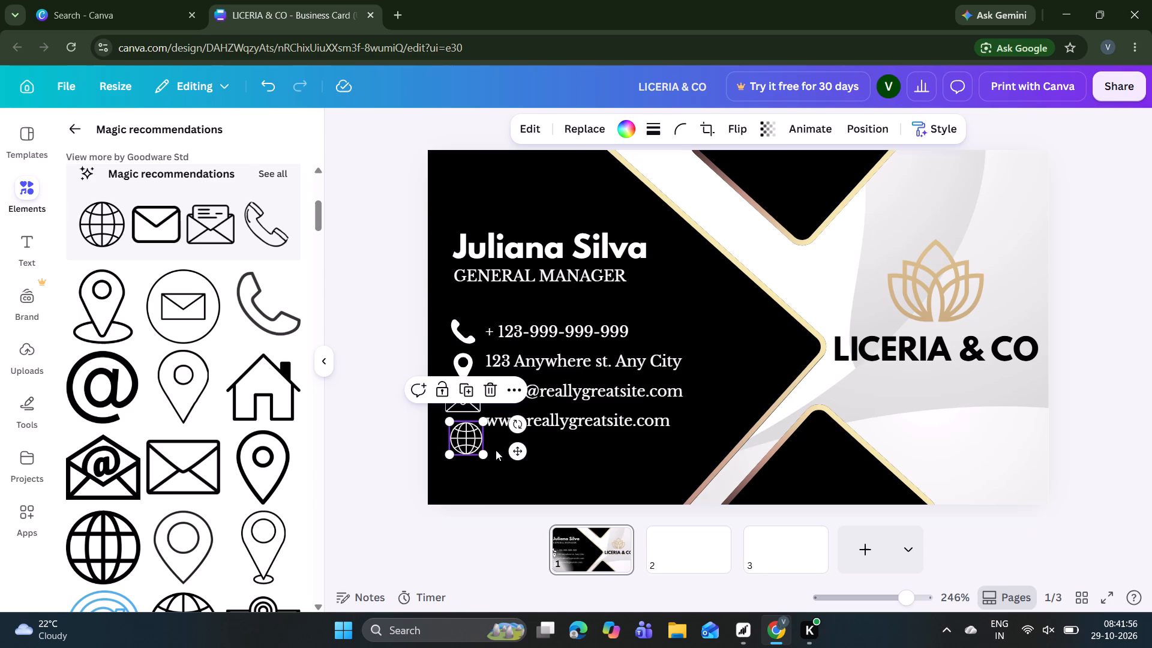
{"action": "left_click", "coordinate": [515, 452]}
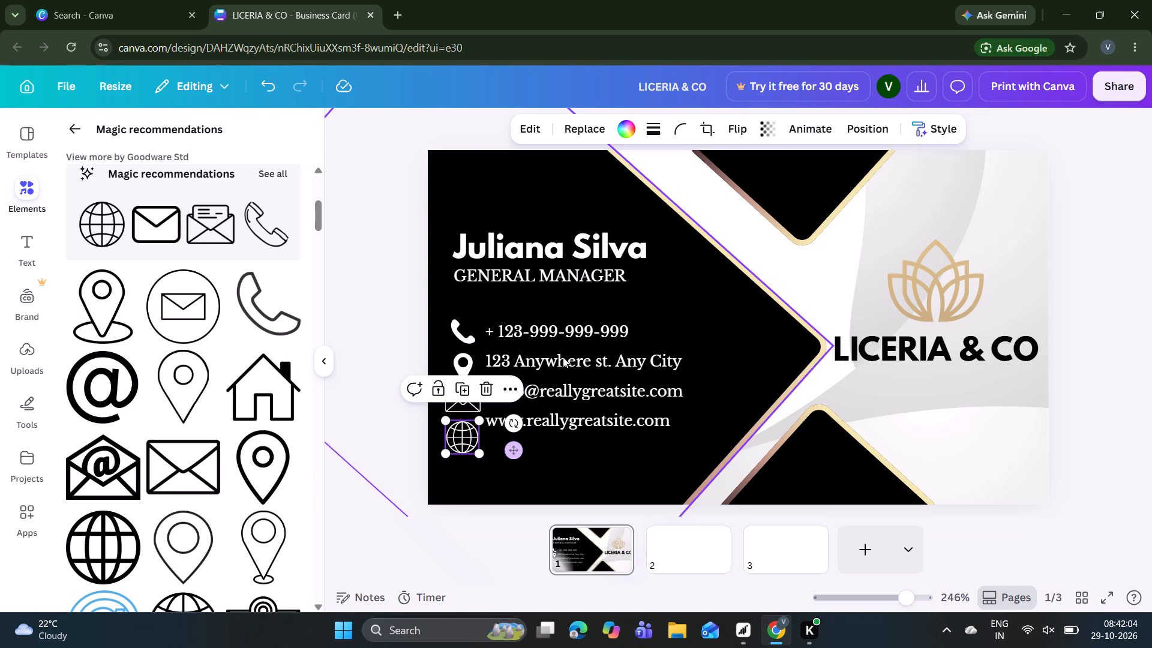
Lower the address, email and website lines so each sits level with its own icon.
{"action": "left_click", "coordinate": [580, 356]}
{"action": "left_click_drag", "start_coordinate": [595, 405], "coordinate": [595, 410]}
{"action": "left_click", "coordinate": [652, 395]}
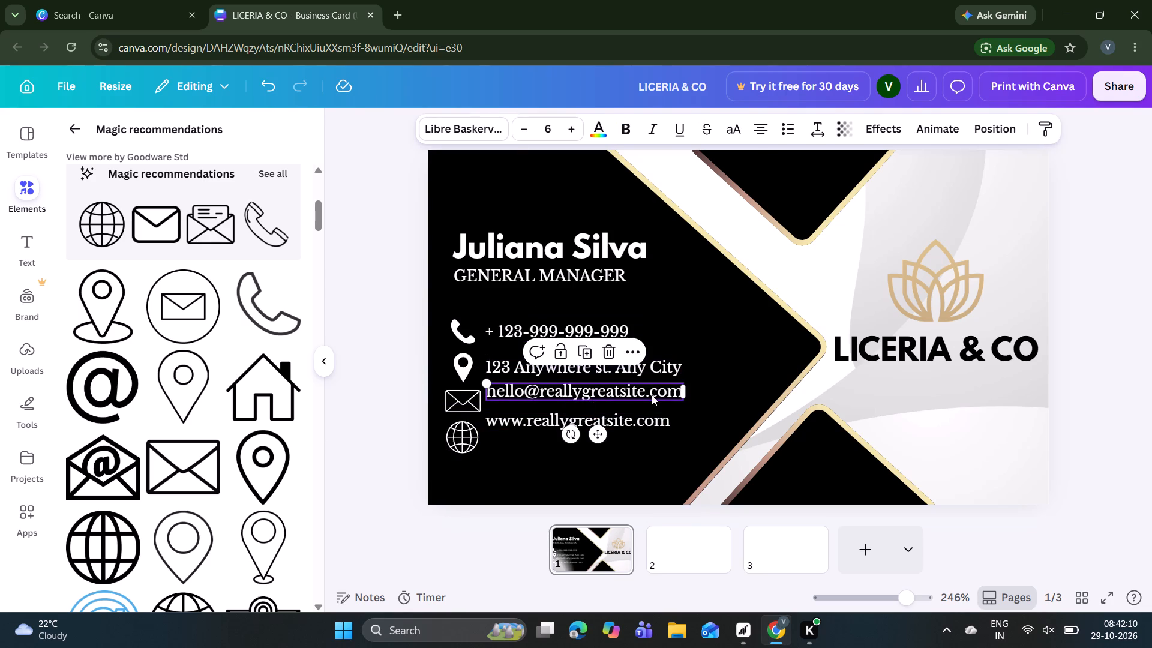
{"action": "left_click", "coordinate": [649, 412]}
{"action": "left_click_drag", "start_coordinate": [707, 429], "coordinate": [707, 442]}
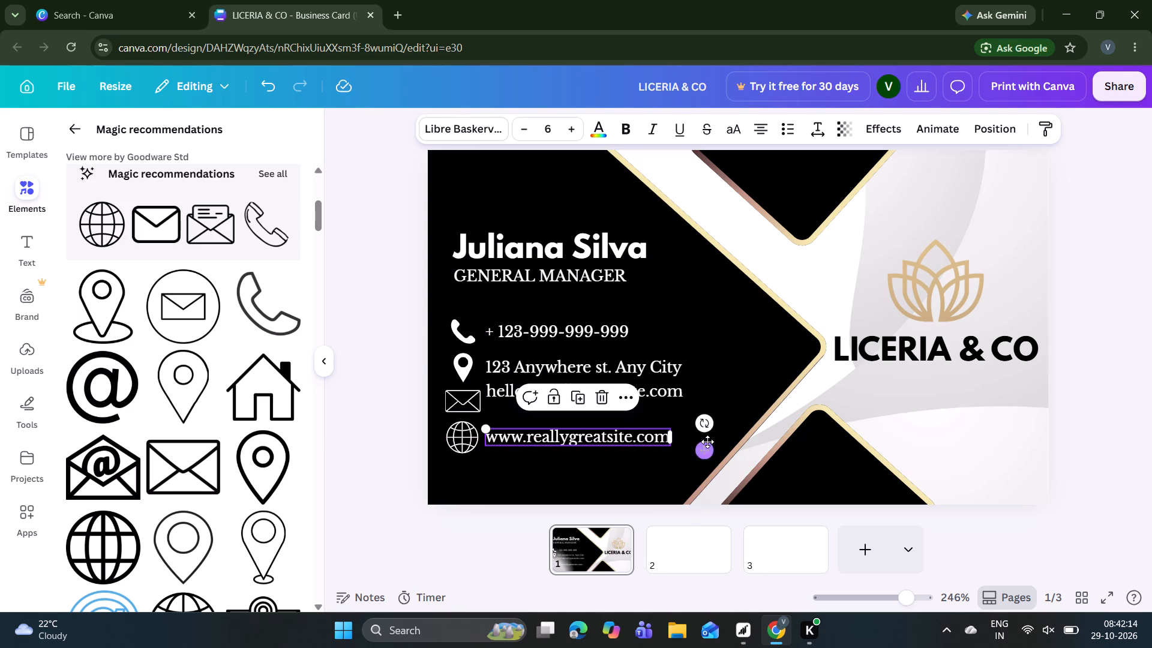
{"action": "left_click", "coordinate": [661, 393]}
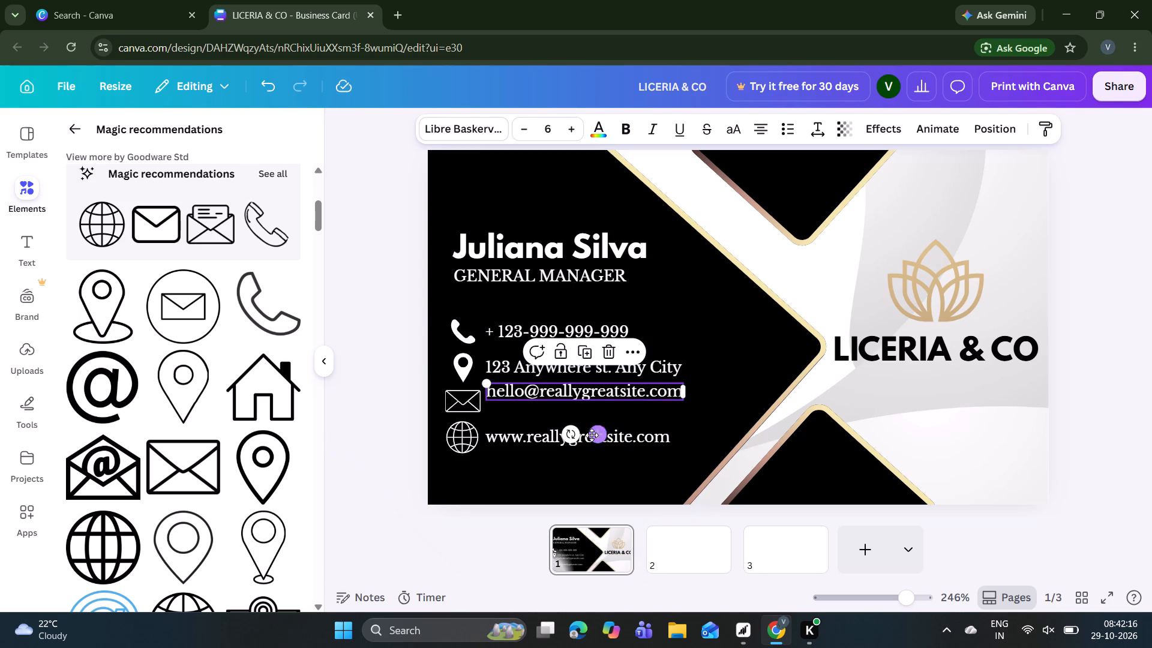
{"action": "left_click_drag", "start_coordinate": [592, 435], "coordinate": [593, 445]}
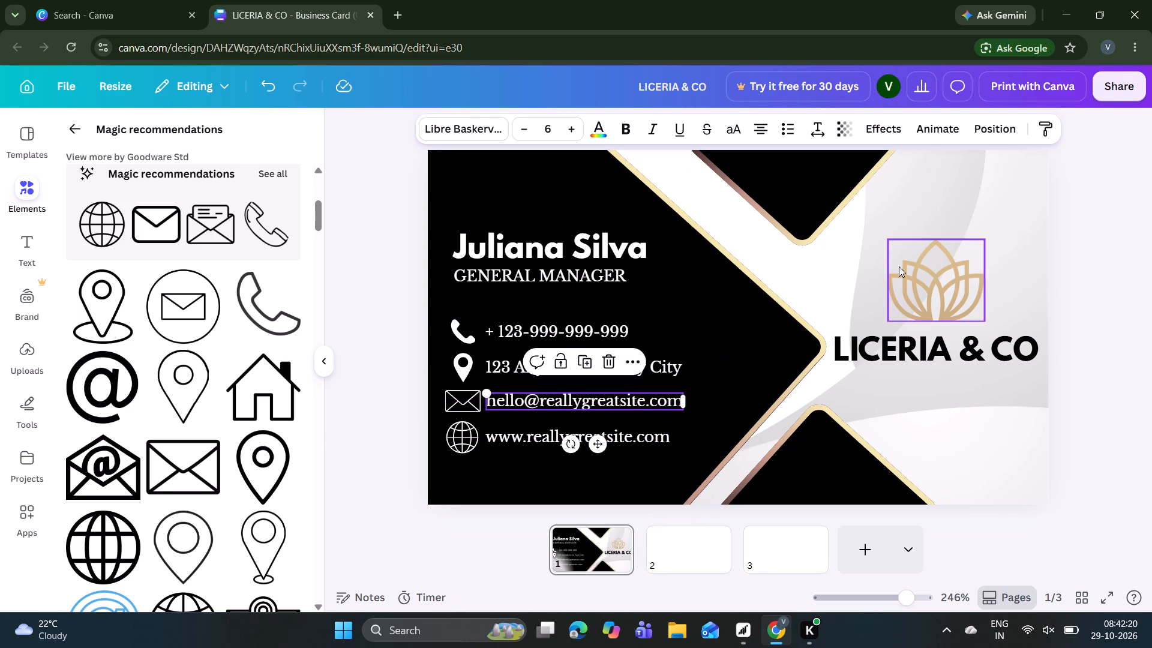
{"action": "left_click", "coordinate": [1097, 282]}
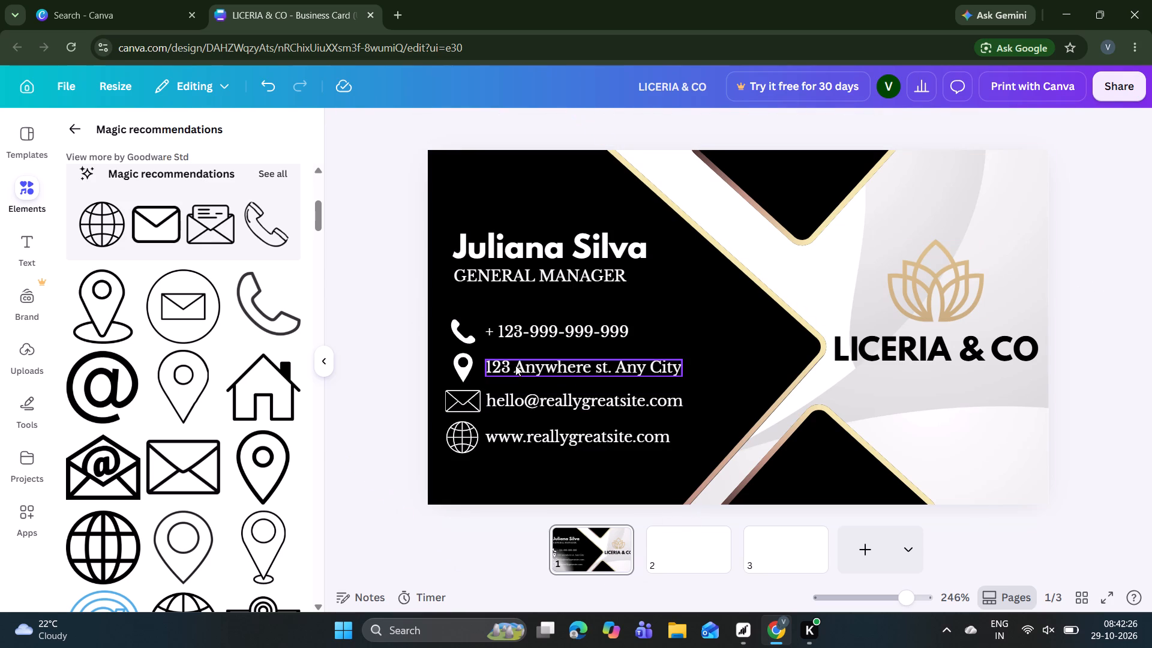
Shift the email and website lines slightly to the right, away from the envelope and globe icons.
{"action": "left_click", "coordinate": [533, 362]}
{"action": "left_click", "coordinate": [634, 400]}
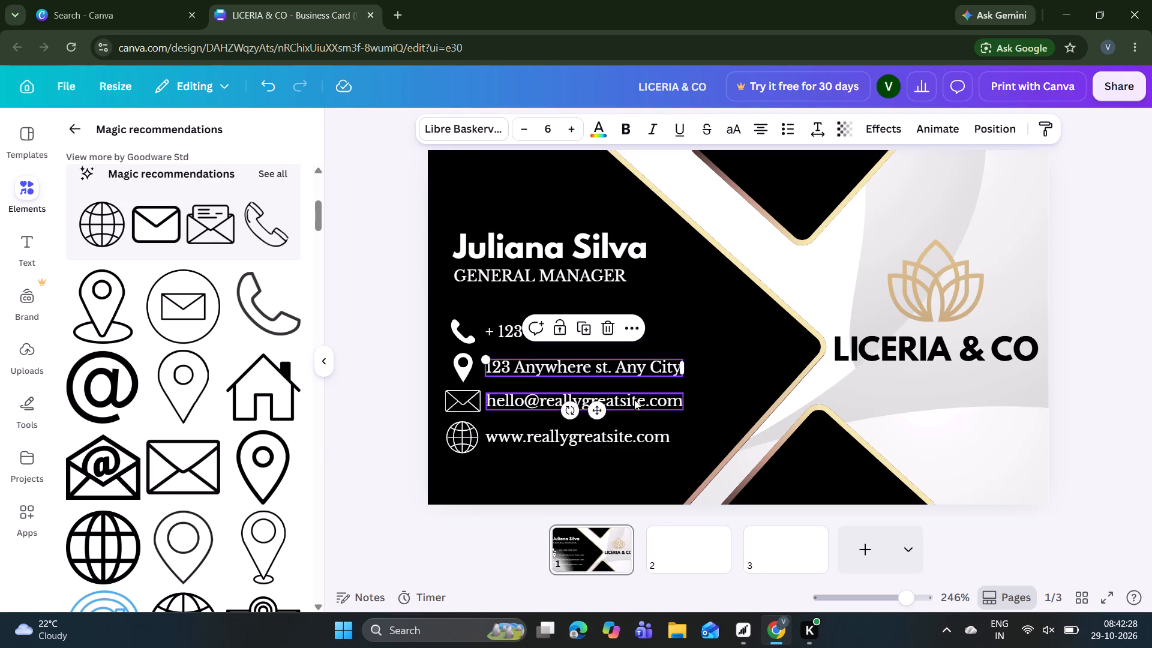
{"action": "left_click_drag", "start_coordinate": [599, 448], "coordinate": [604, 448]}
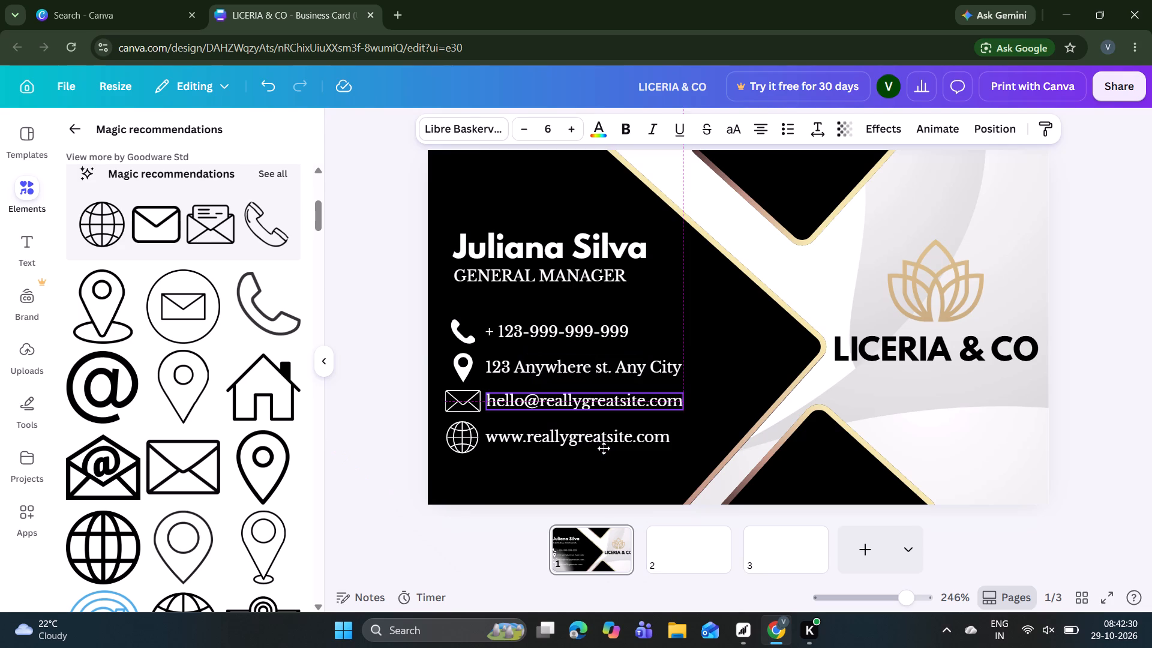
{"action": "left_click_drag", "start_coordinate": [604, 448], "coordinate": [603, 449]}
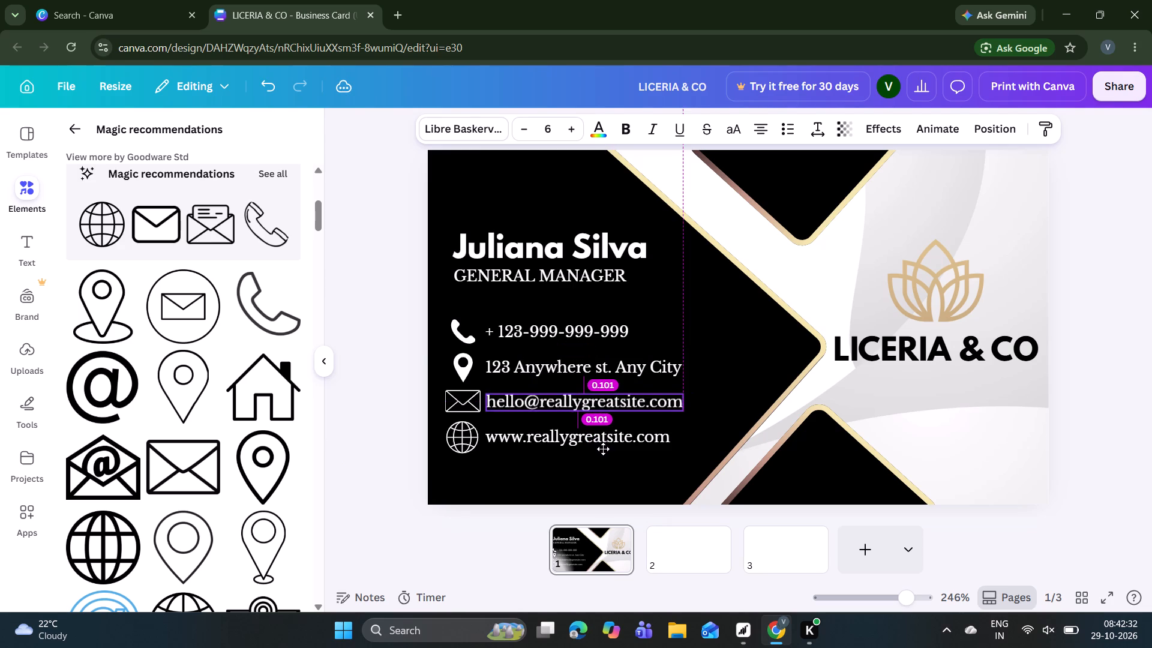
{"action": "left_click_drag", "start_coordinate": [603, 449], "coordinate": [607, 449]}
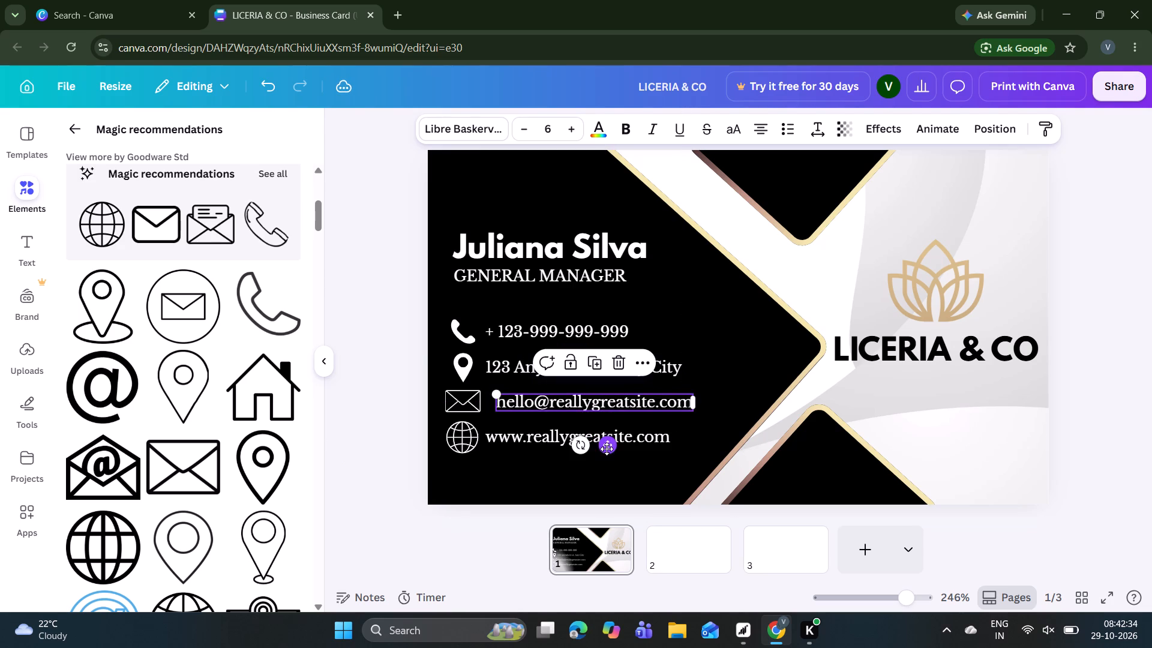
{"action": "left_click", "coordinate": [652, 446]}
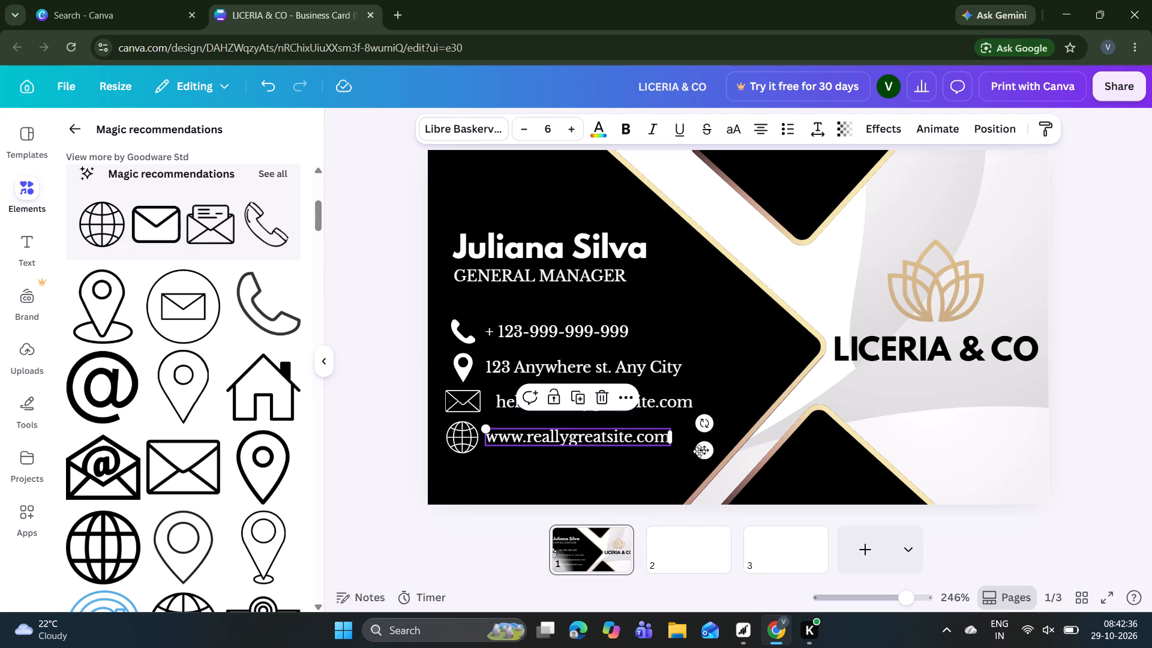
{"action": "left_click_drag", "start_coordinate": [704, 454], "coordinate": [713, 454]}
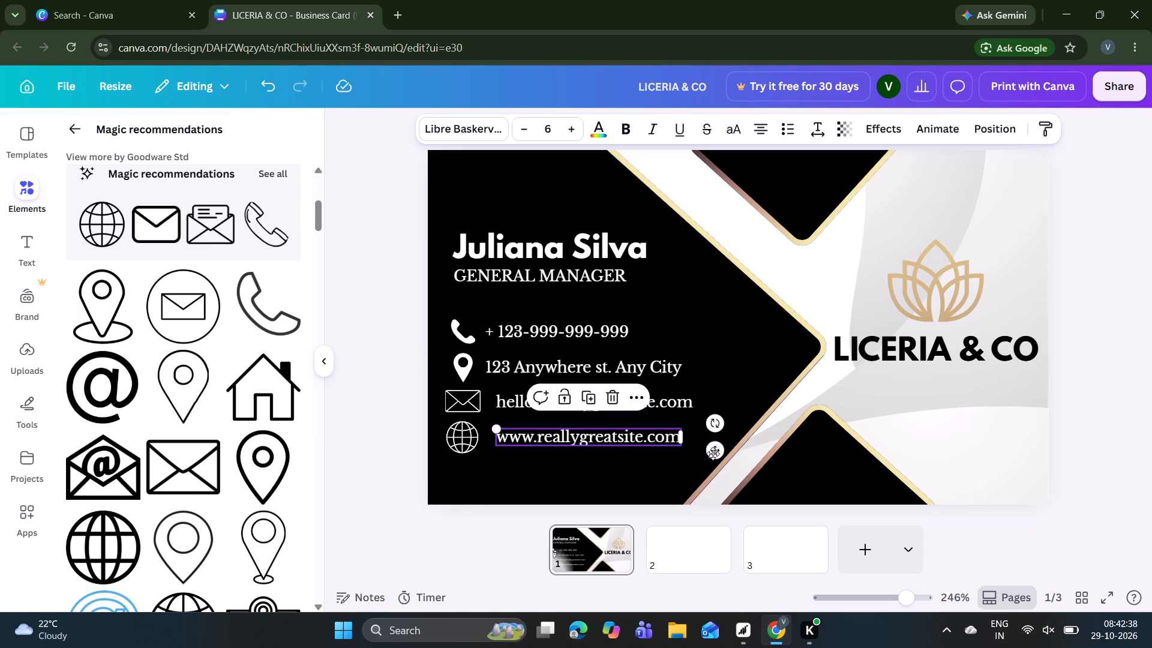
Shift the address and phone lines right so they start in line with the email and website lines.
{"action": "left_click", "coordinate": [674, 370]}
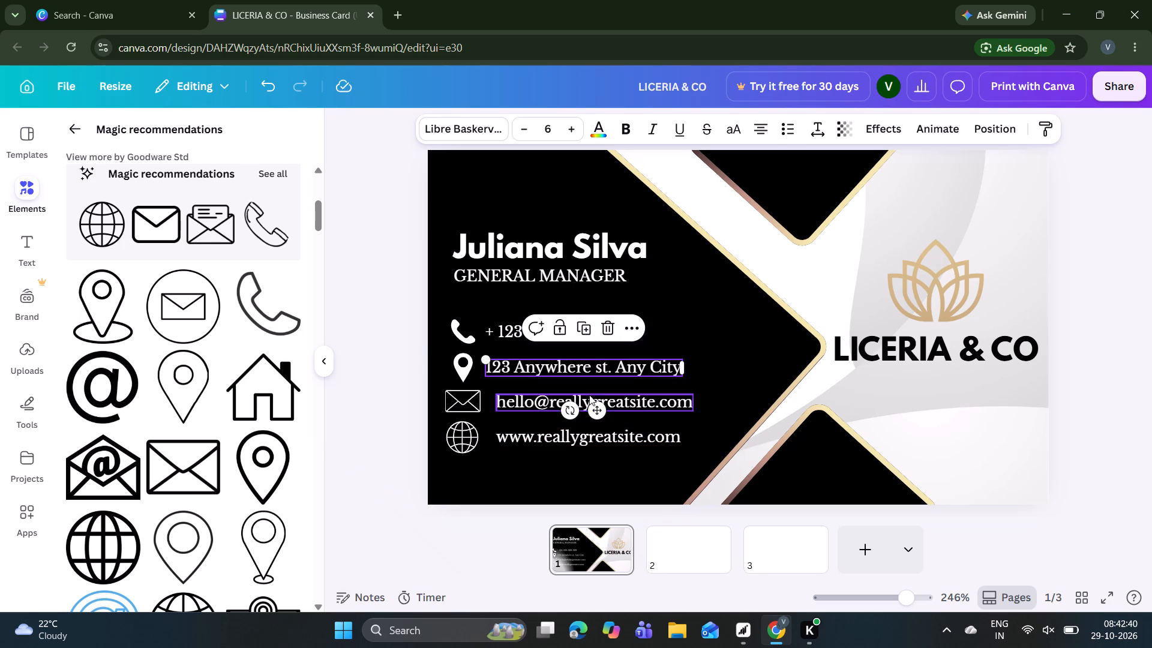
{"action": "left_click_drag", "start_coordinate": [596, 408], "coordinate": [609, 408]}
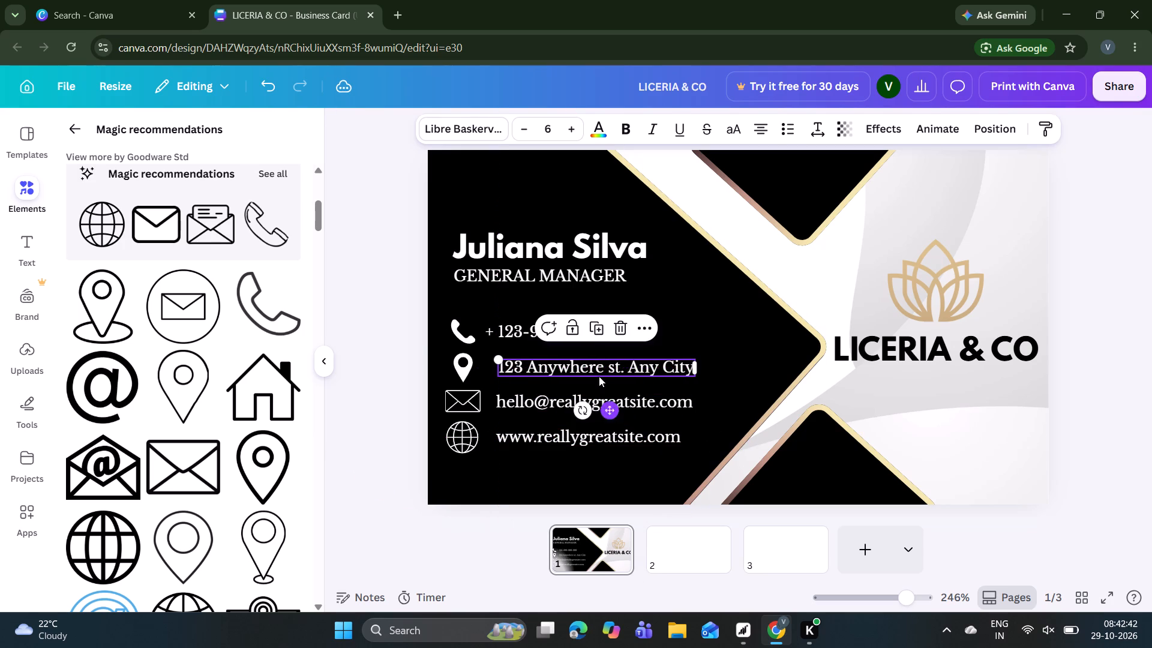
{"action": "left_click", "coordinate": [591, 300]}
{"action": "left_click", "coordinate": [582, 326]}
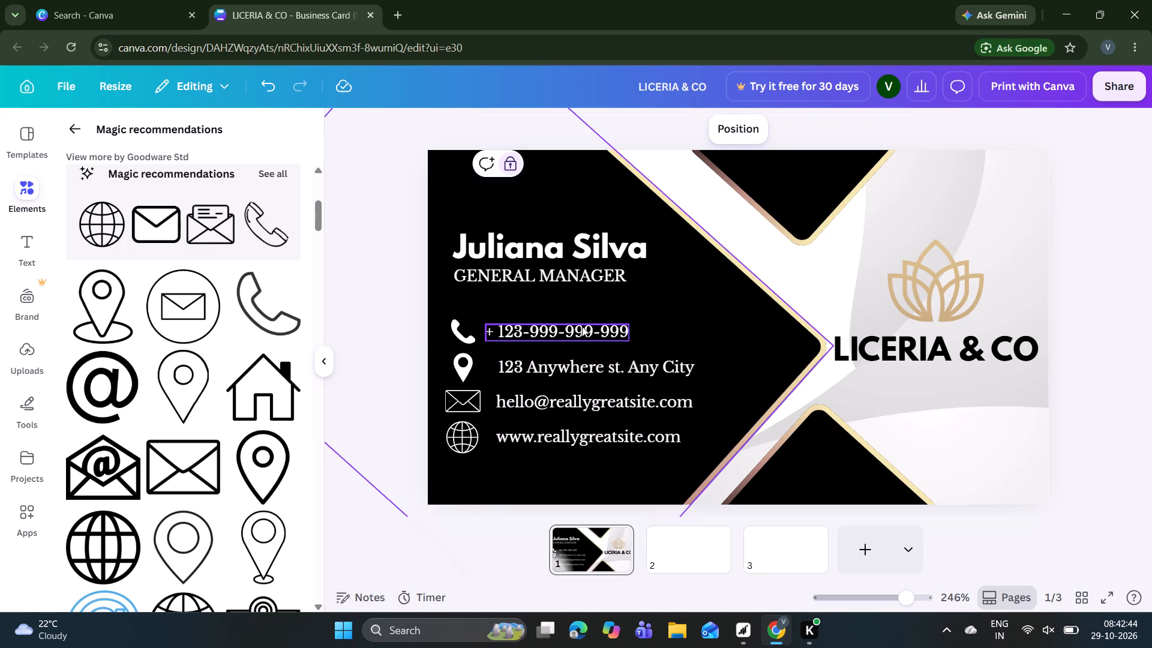
{"action": "left_click_drag", "start_coordinate": [572, 370], "coordinate": [580, 370]}
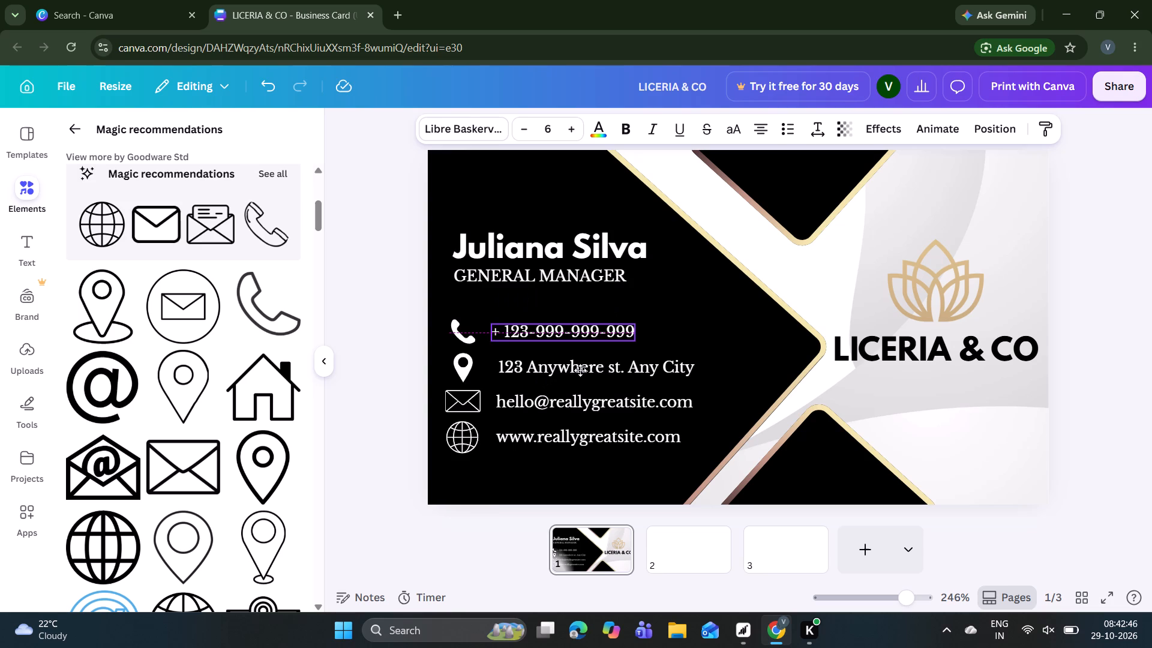
{"action": "left_click_drag", "start_coordinate": [580, 370], "coordinate": [587, 371]}
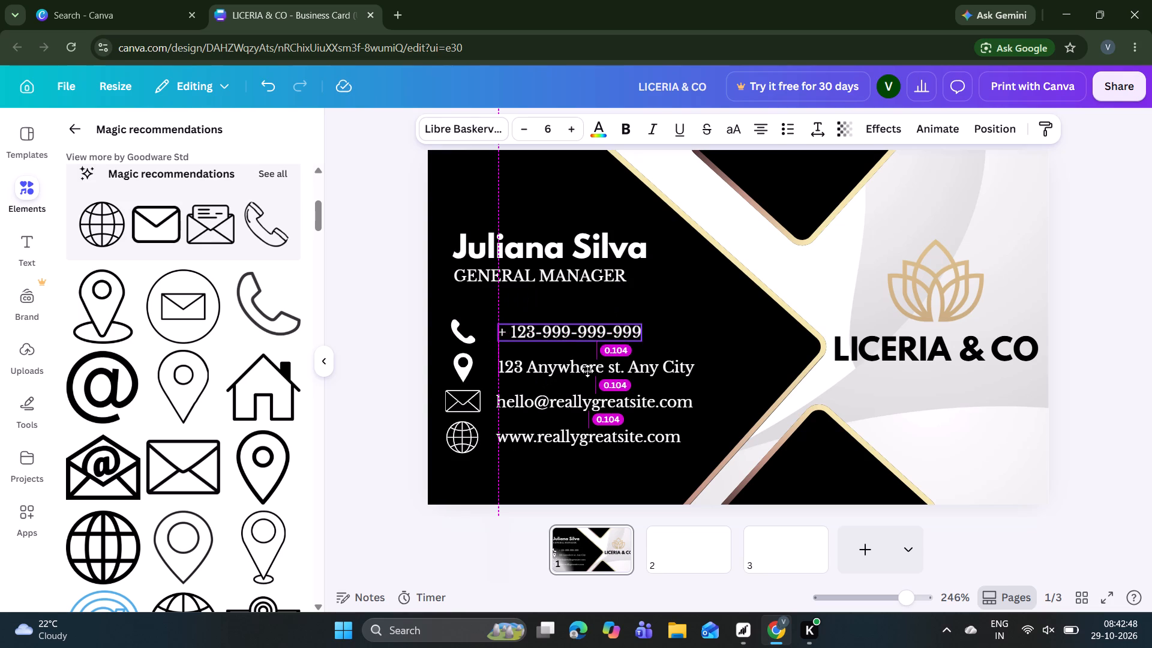
{"action": "left_click_drag", "start_coordinate": [587, 371], "coordinate": [586, 371]}
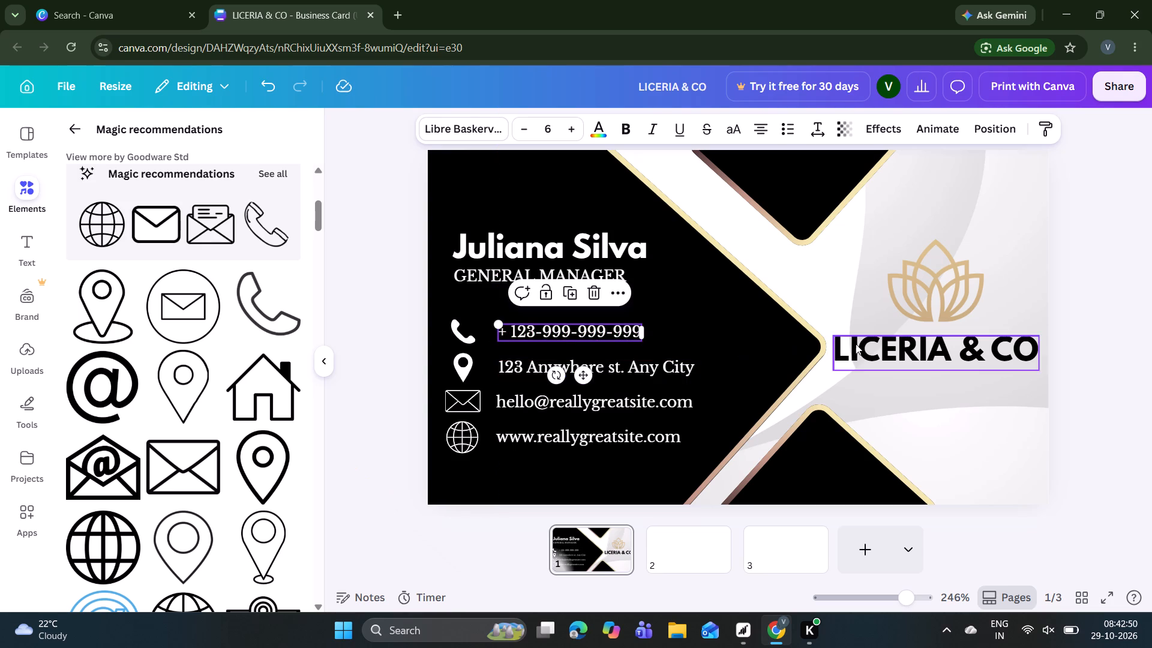
{"action": "left_click", "coordinate": [1070, 290]}
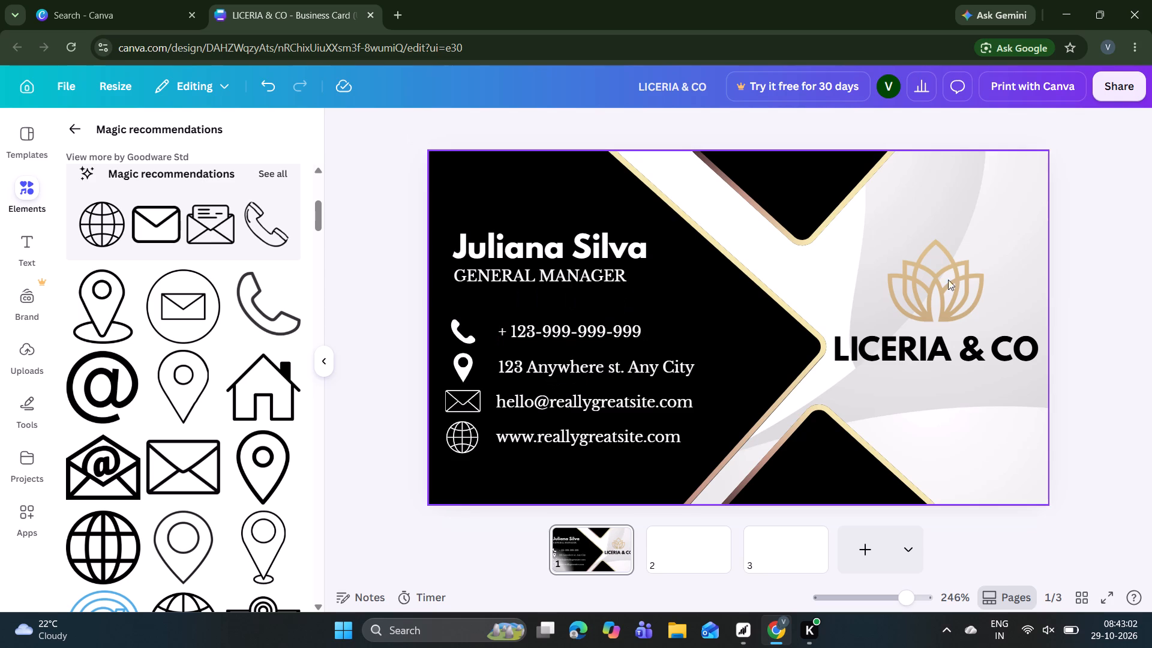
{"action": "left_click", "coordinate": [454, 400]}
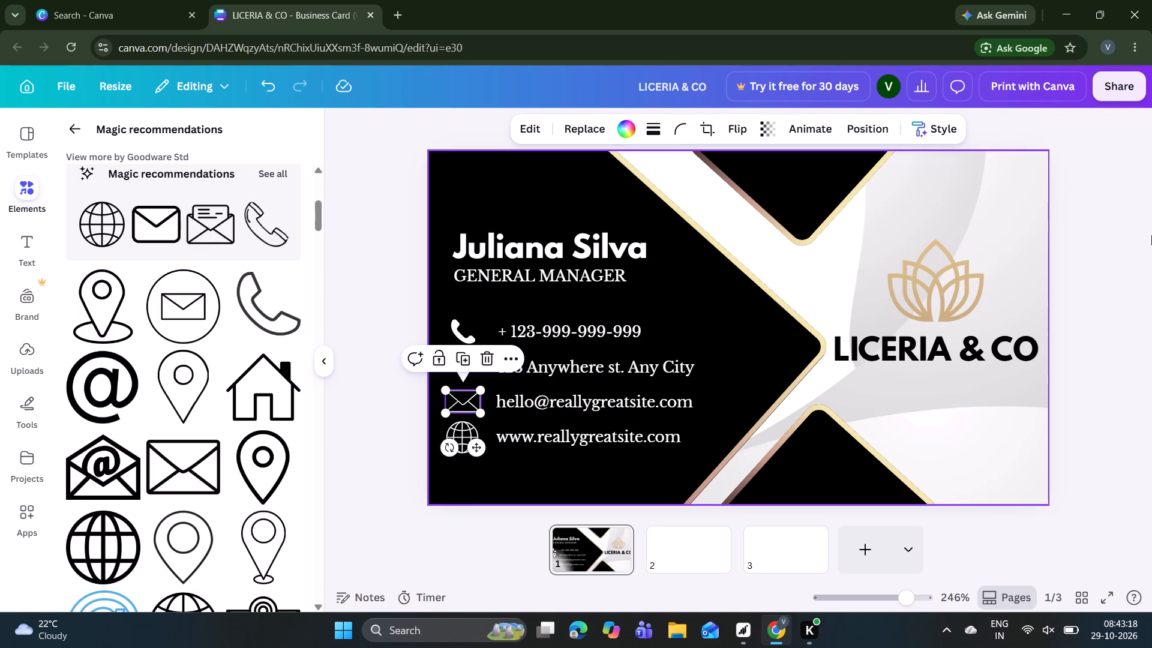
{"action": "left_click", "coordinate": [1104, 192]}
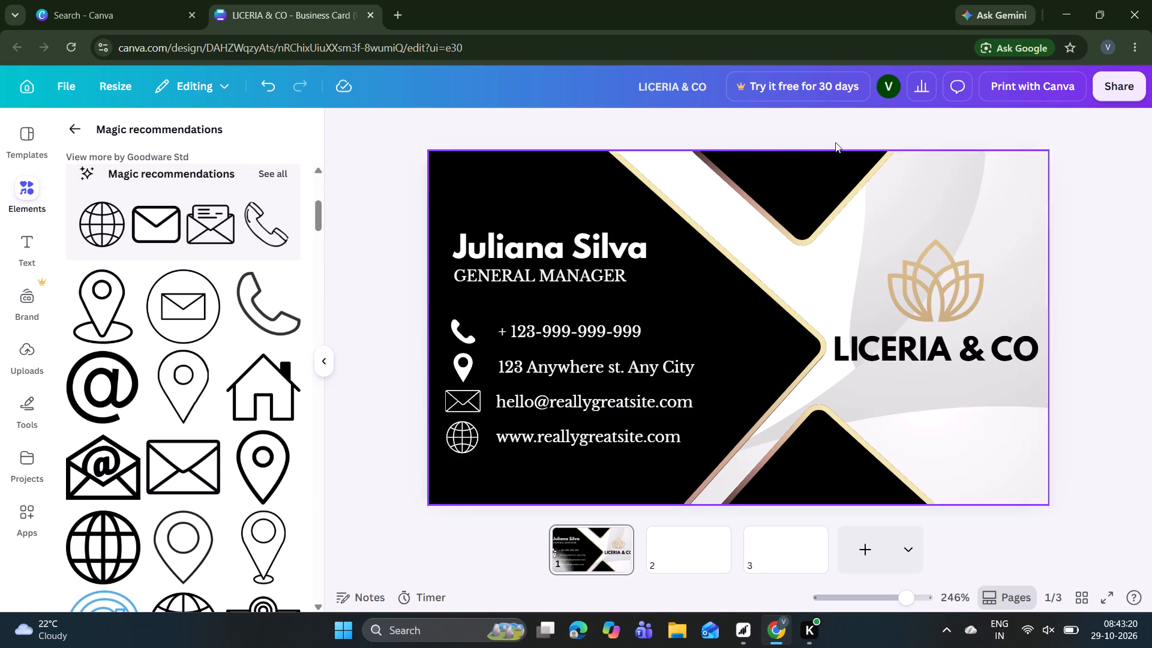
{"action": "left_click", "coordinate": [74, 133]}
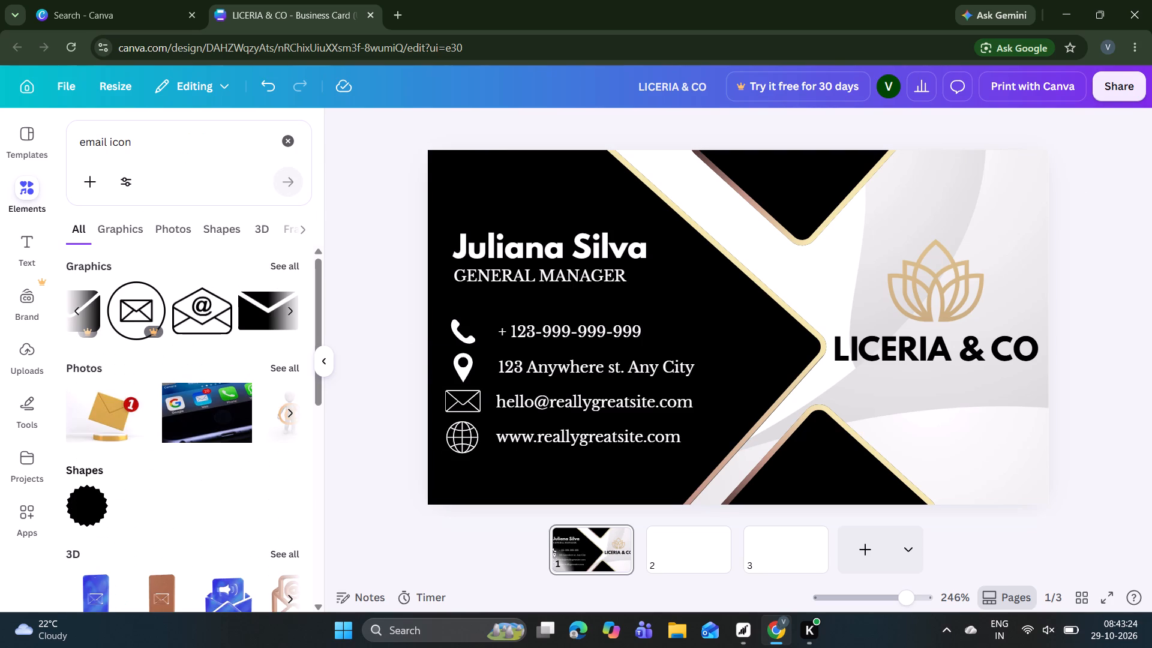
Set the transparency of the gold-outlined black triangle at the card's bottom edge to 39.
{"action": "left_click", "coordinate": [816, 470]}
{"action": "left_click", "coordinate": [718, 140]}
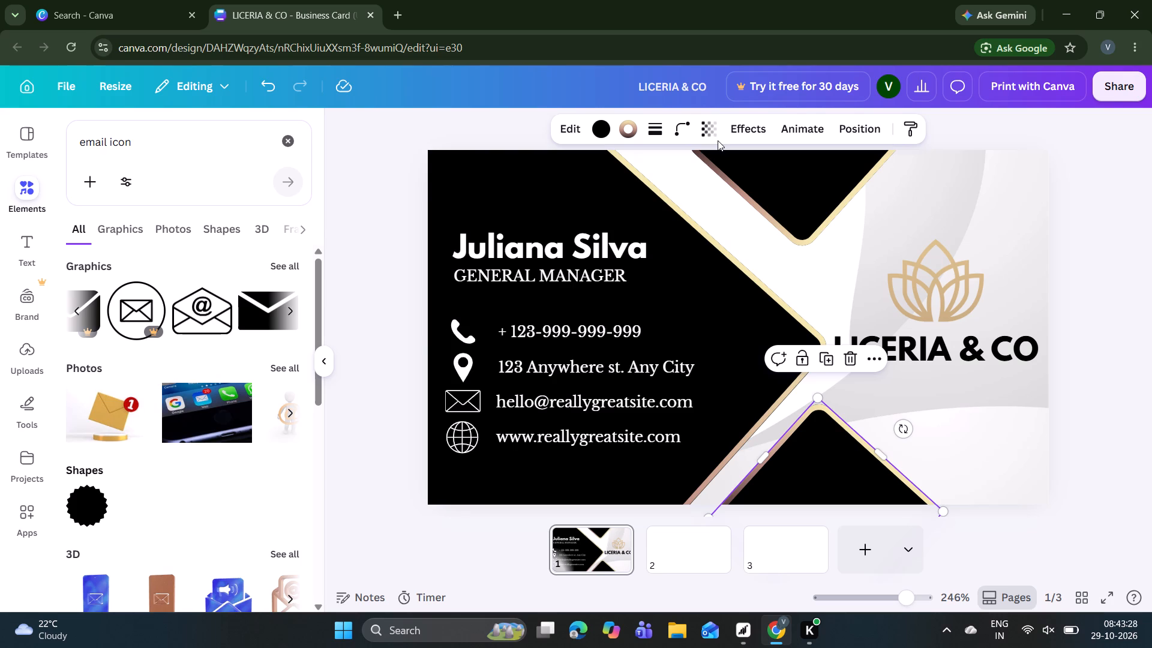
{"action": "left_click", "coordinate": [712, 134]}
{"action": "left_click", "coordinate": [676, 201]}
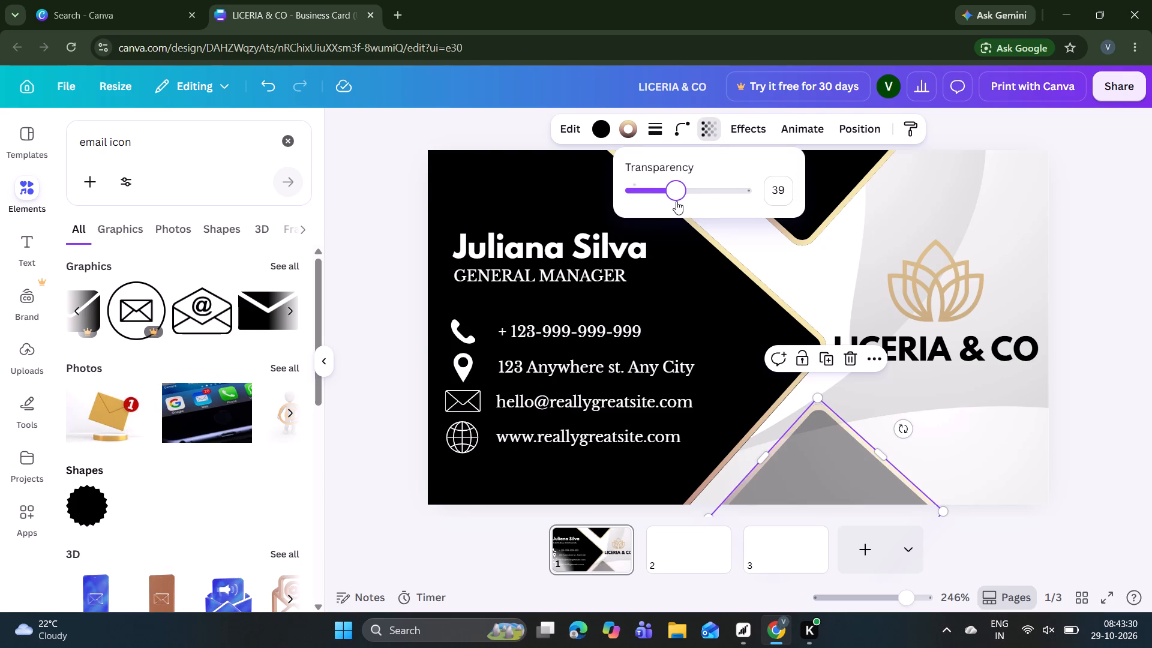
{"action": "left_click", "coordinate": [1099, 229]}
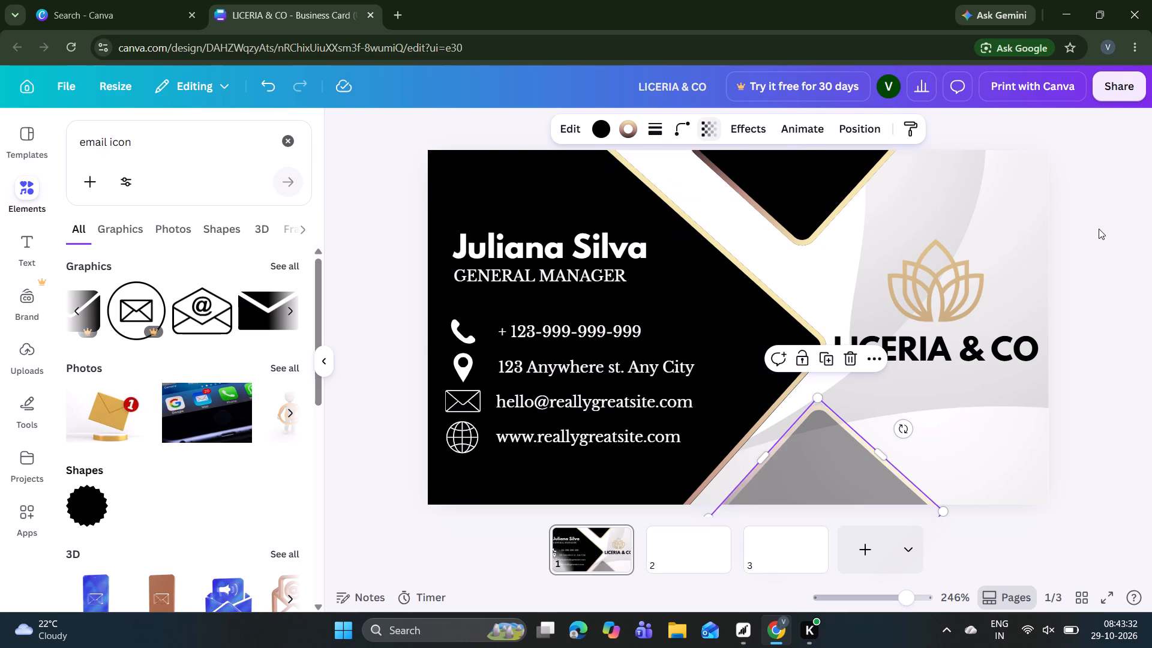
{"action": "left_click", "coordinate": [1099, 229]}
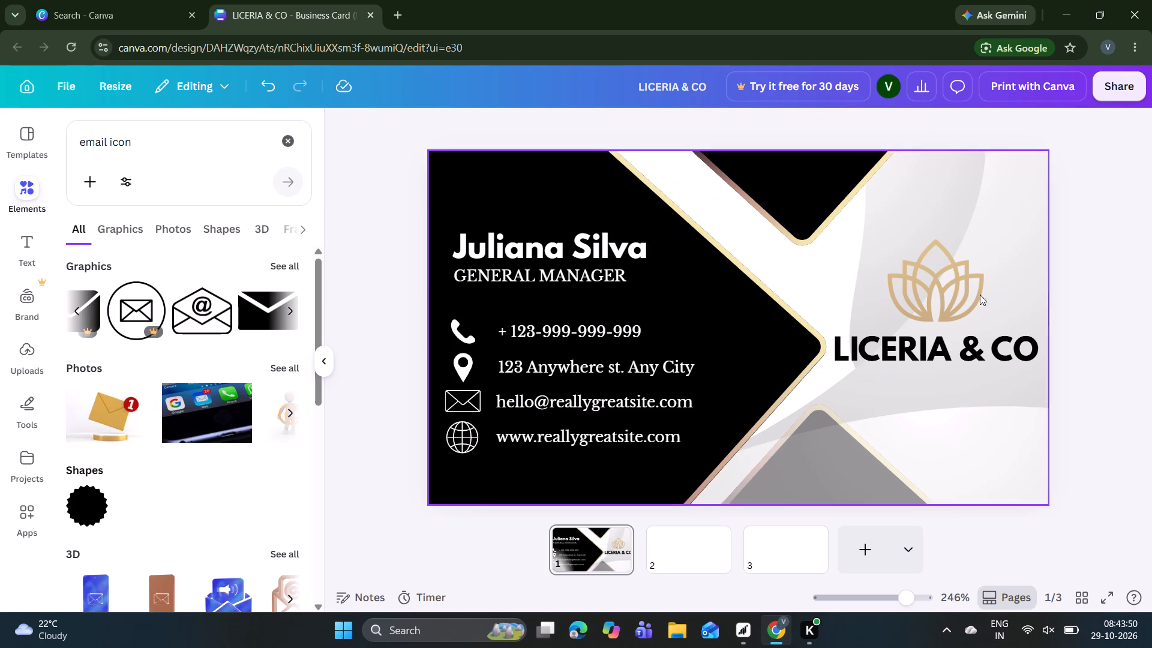
Set the transparency of the gold-outlined triangle at the card's bottom edge to 50.
{"action": "left_click", "coordinate": [787, 455]}
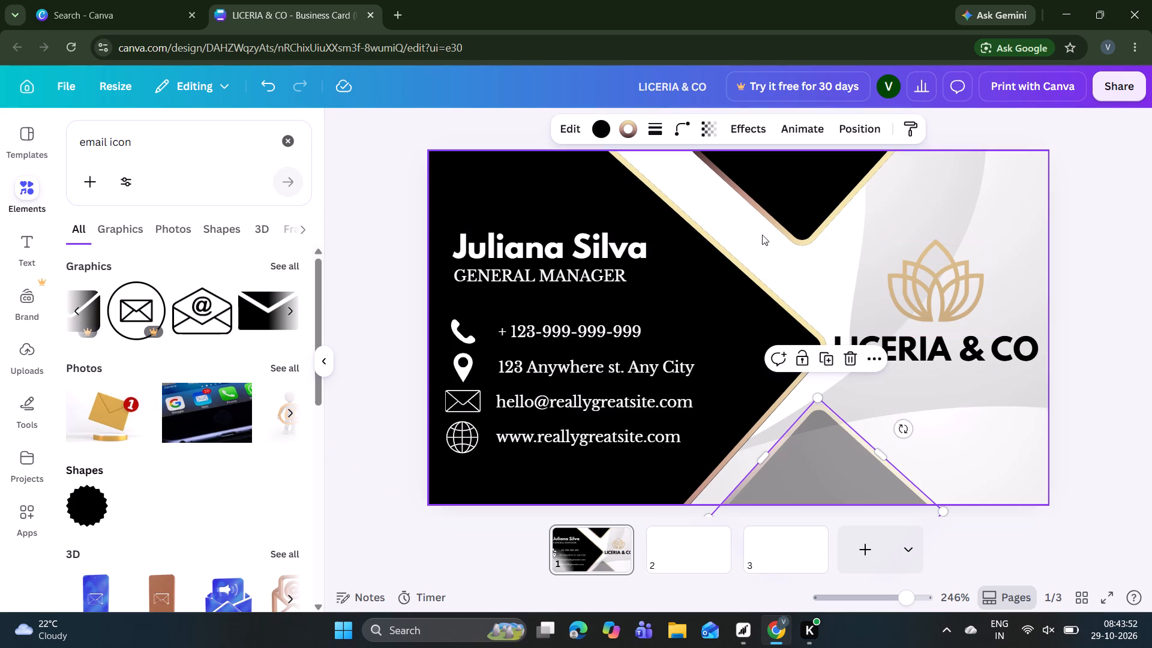
{"action": "left_click", "coordinate": [702, 133]}
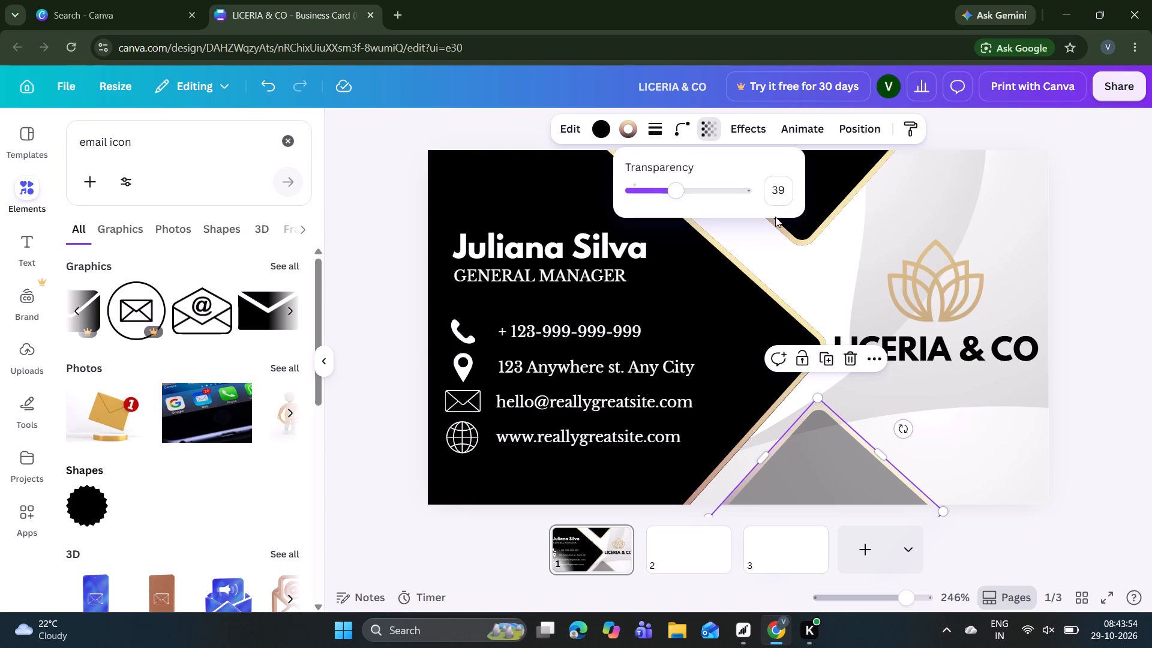
{"action": "left_click", "coordinate": [779, 185]}
{"action": "type", "text": "50"}
{"action": "left_click", "coordinate": [742, 151]}
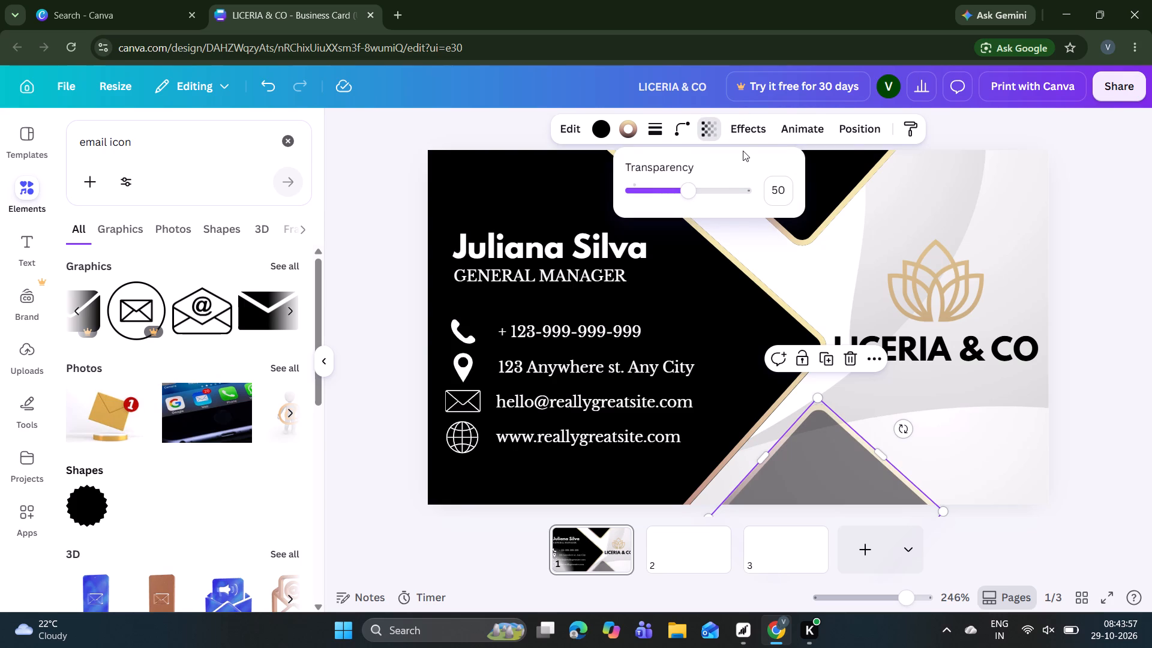
{"action": "double_click", "coordinate": [1103, 232]}
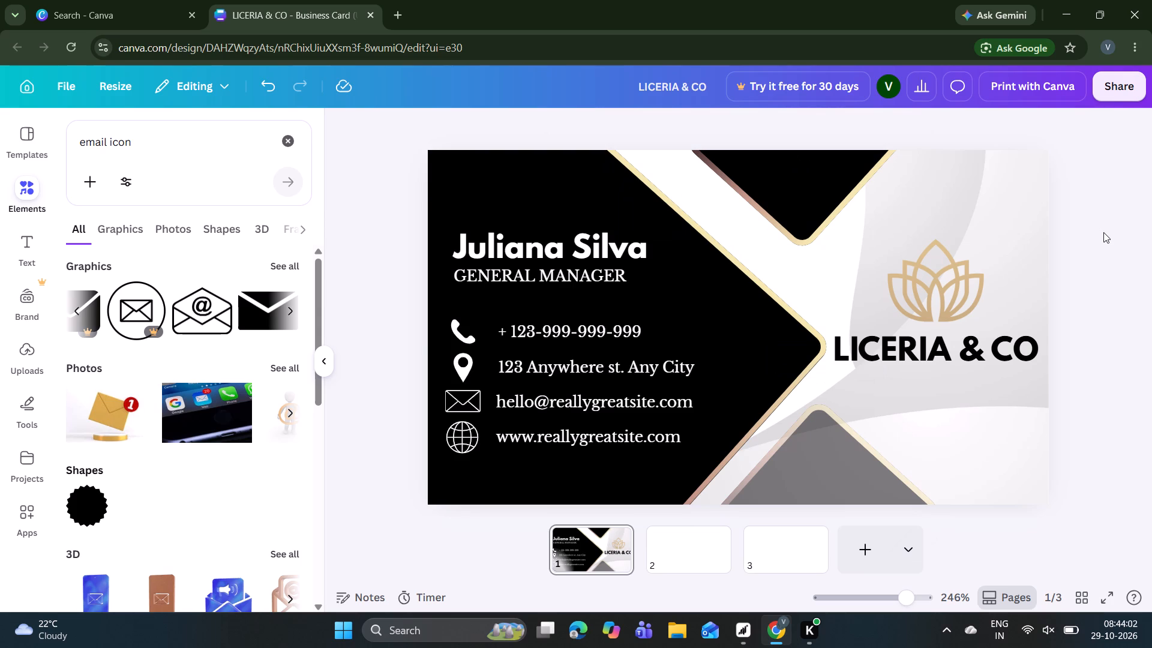
Add the recently used white-and-grey curved wave background image to the blank page 2.
{"action": "left_click", "coordinate": [687, 557]}
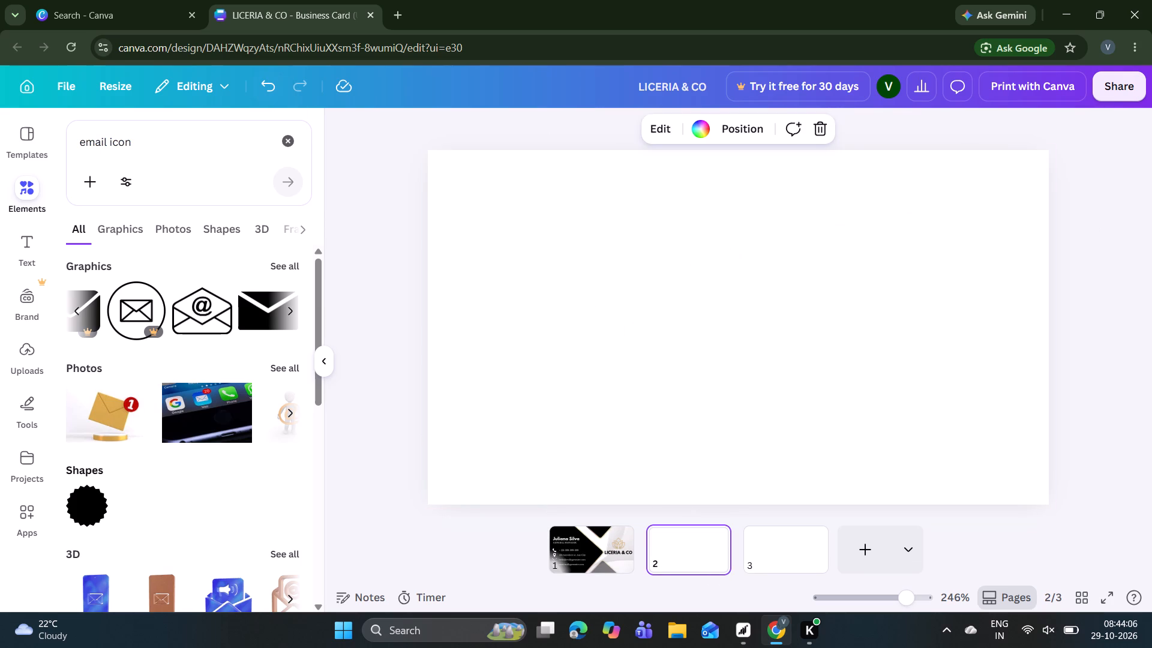
{"action": "left_click", "coordinate": [284, 139]}
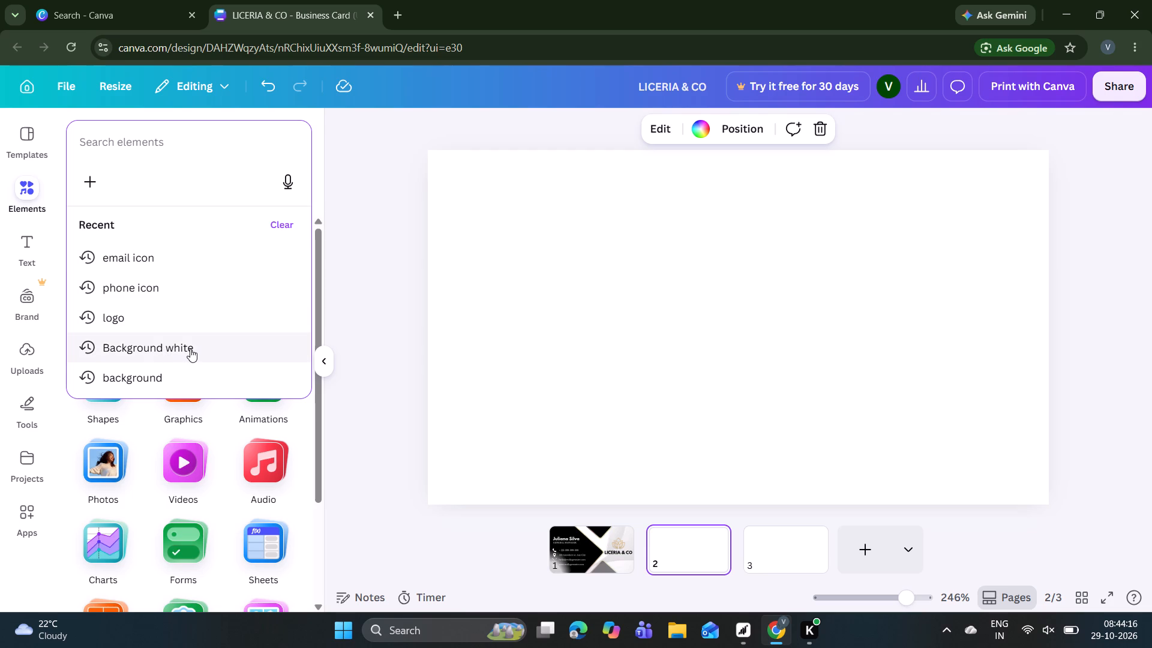
{"action": "left_click", "coordinate": [343, 185]}
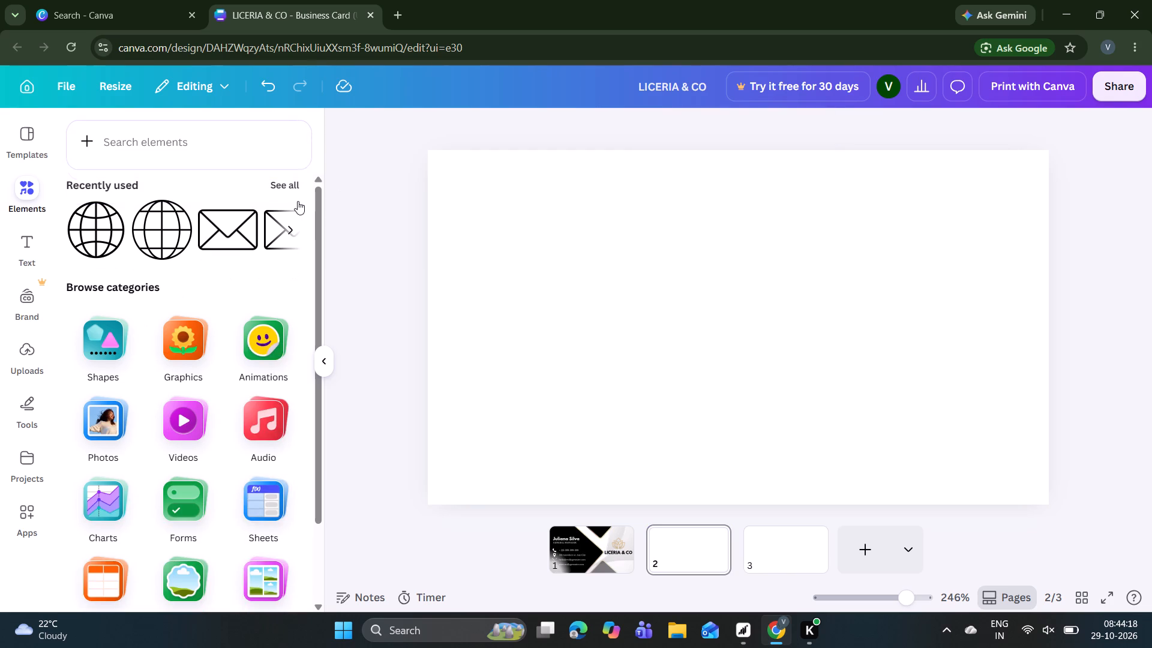
{"action": "left_click", "coordinate": [288, 192]}
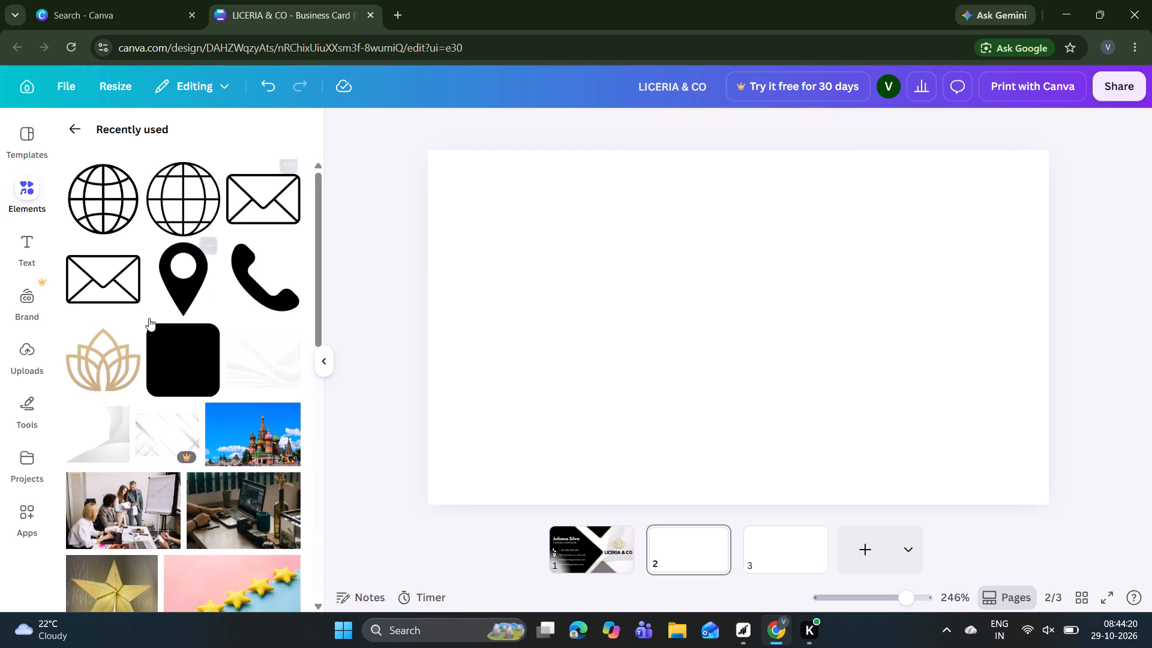
{"action": "scroll", "coordinate": [150, 420], "scroll_direction": "right", "scroll_amount": 1}
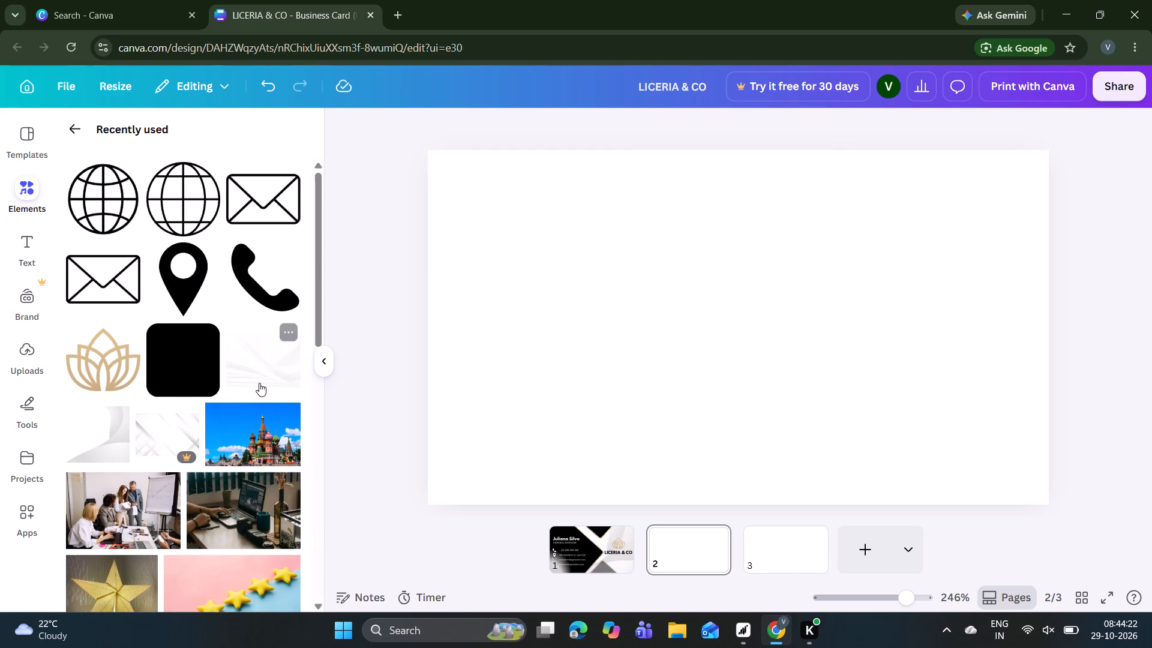
{"action": "left_click", "coordinate": [116, 434]}
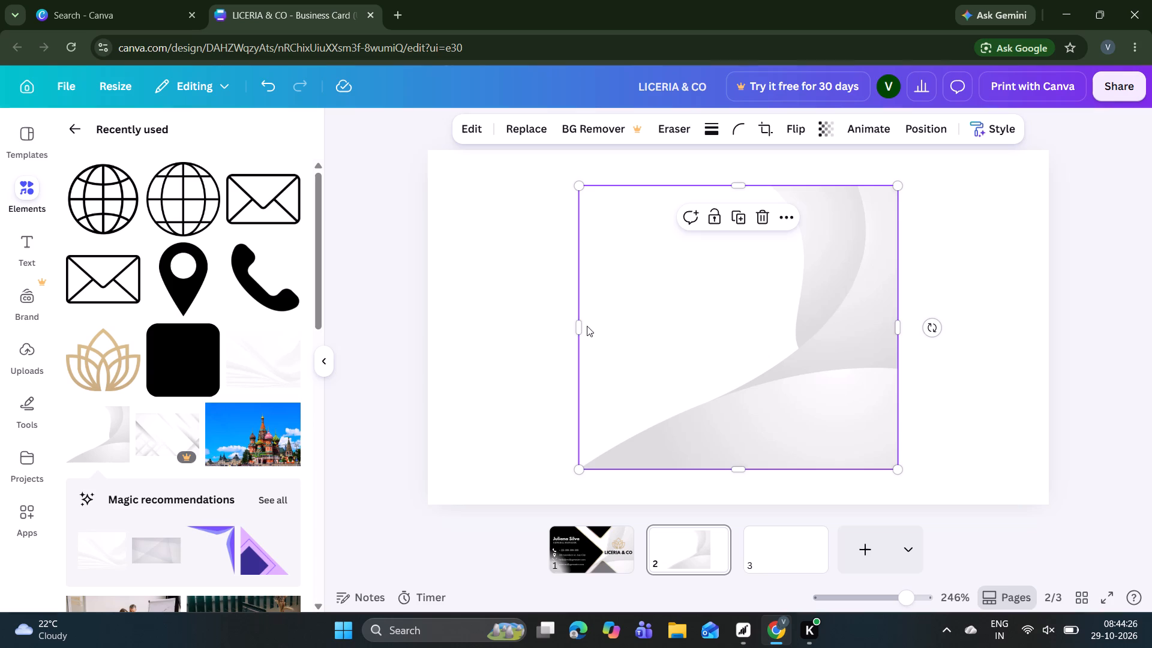
Stretch the wave image out to all four page edges so it covers the whole of page 2.
{"action": "left_click_drag", "start_coordinate": [578, 329], "coordinate": [436, 323]}
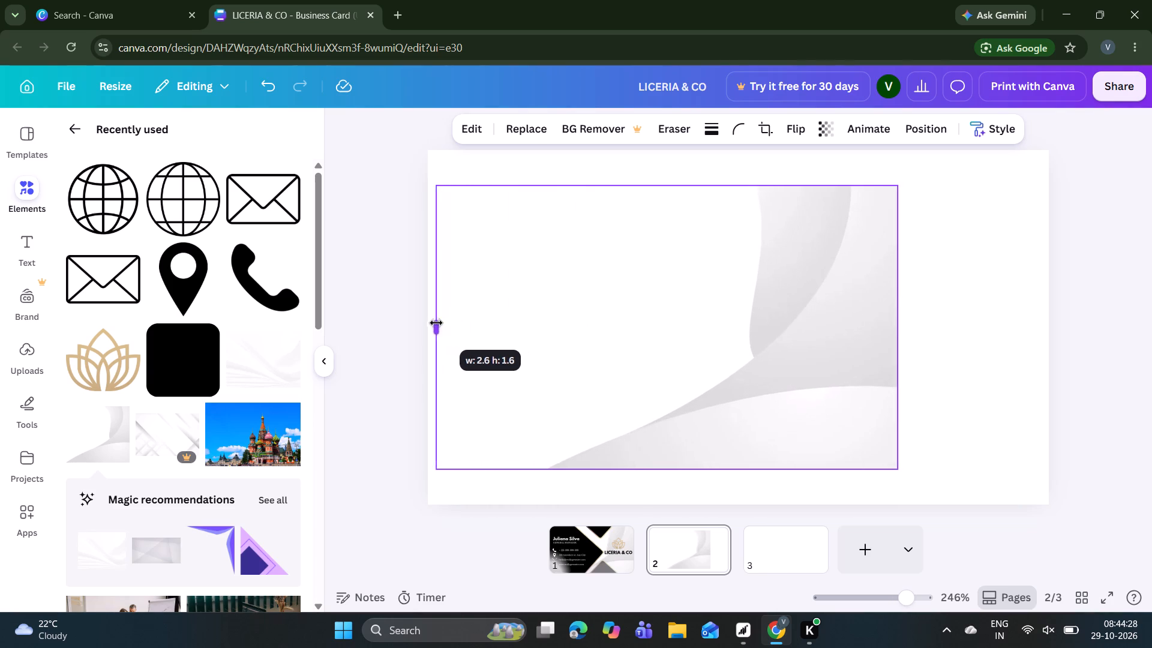
{"action": "left_click_drag", "start_coordinate": [436, 323], "coordinate": [430, 323]}
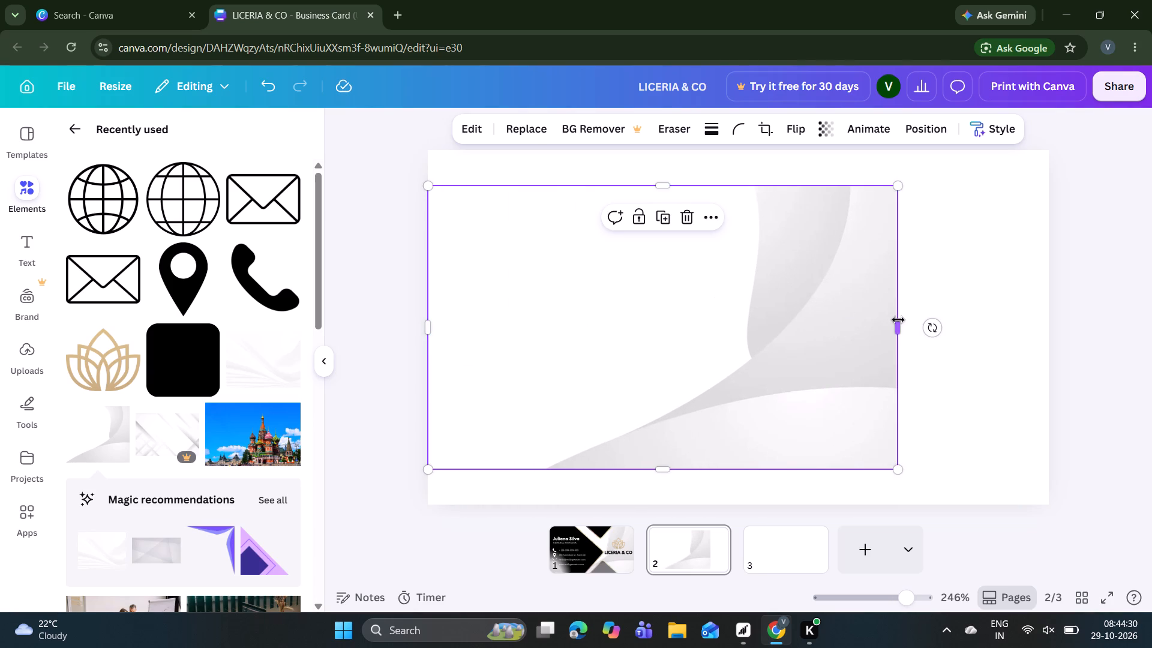
{"action": "left_click_drag", "start_coordinate": [898, 322], "coordinate": [1010, 340]}
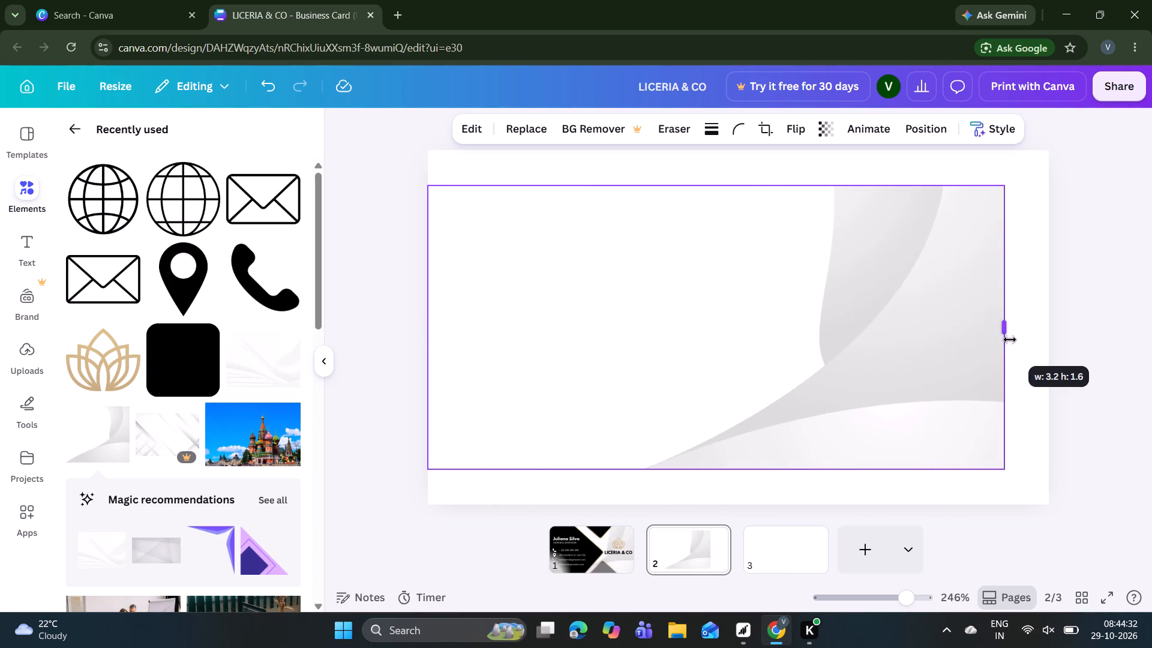
{"action": "left_click_drag", "start_coordinate": [1010, 340], "coordinate": [1049, 337]}
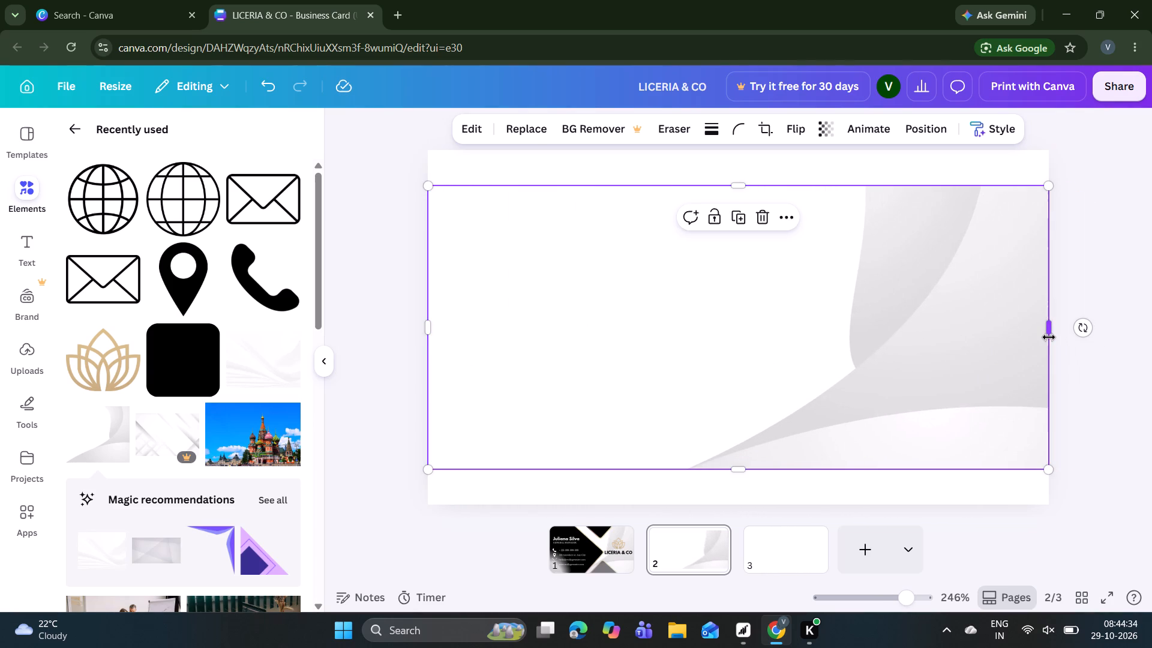
{"action": "left_click_drag", "start_coordinate": [740, 466], "coordinate": [740, 500]}
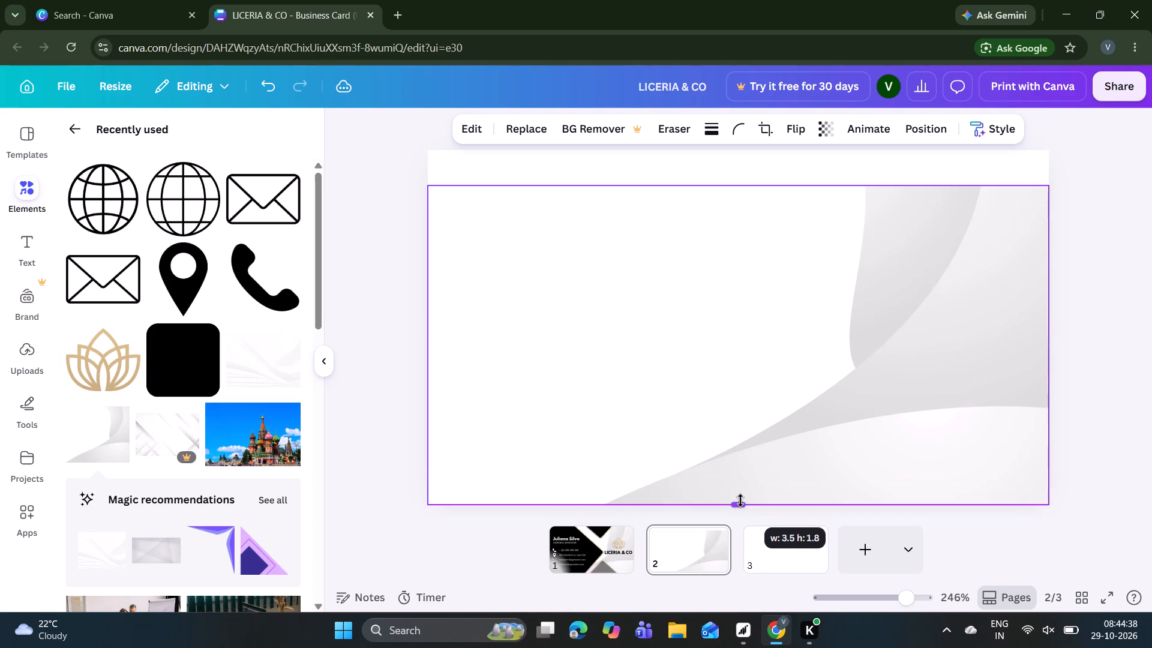
{"action": "left_click_drag", "start_coordinate": [740, 500], "coordinate": [742, 500]}
{"action": "left_click_drag", "start_coordinate": [738, 191], "coordinate": [737, 158]}
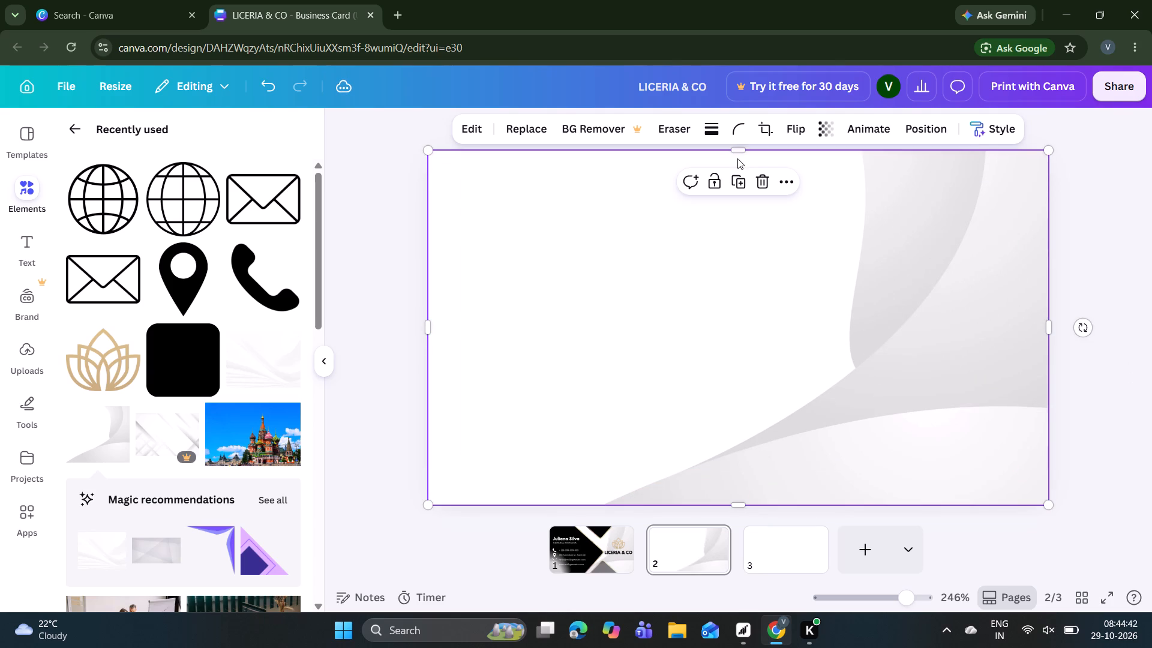
{"action": "left_click", "coordinate": [389, 175]}
{"action": "left_click", "coordinate": [389, 175]}
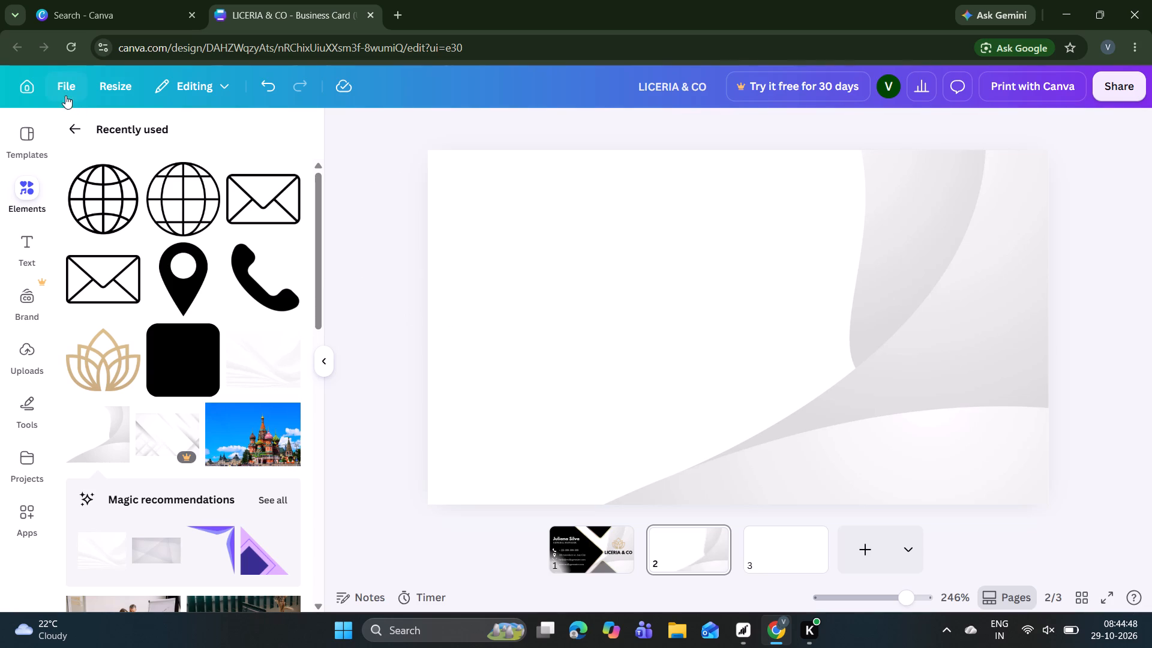
Add the recently used gold lotus logo to page 2 and place it in the upper middle of the card.
{"action": "scroll", "coordinate": [148, 371], "scroll_direction": "down", "scroll_amount": 1}
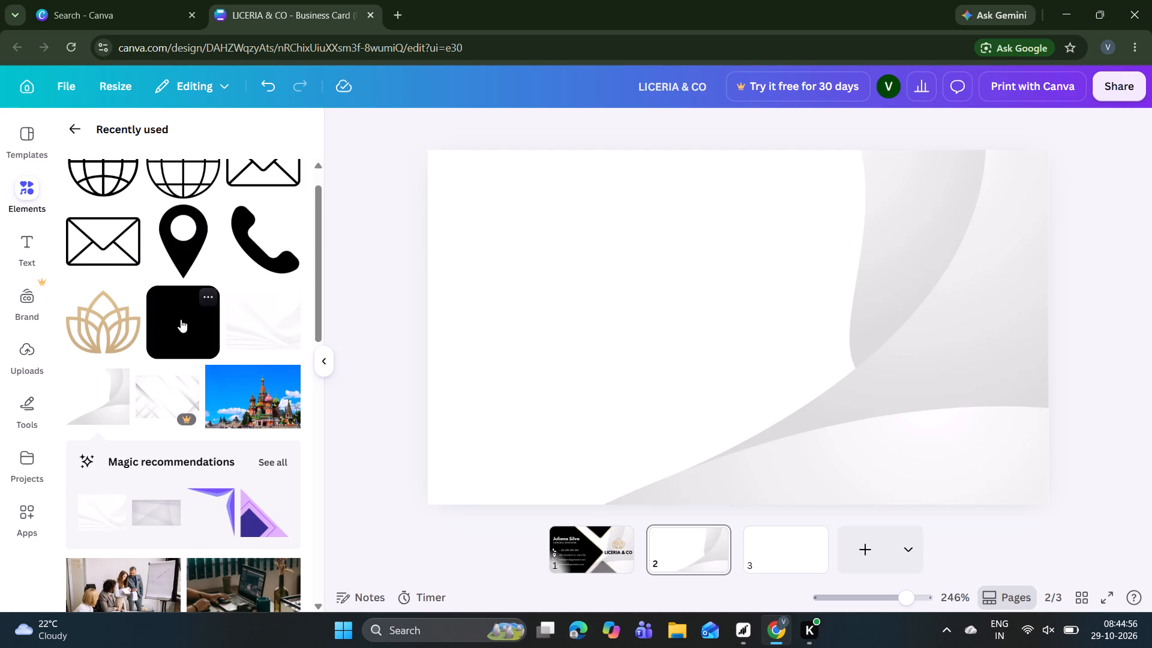
{"action": "scroll", "coordinate": [181, 319], "scroll_direction": "up", "scroll_amount": 4}
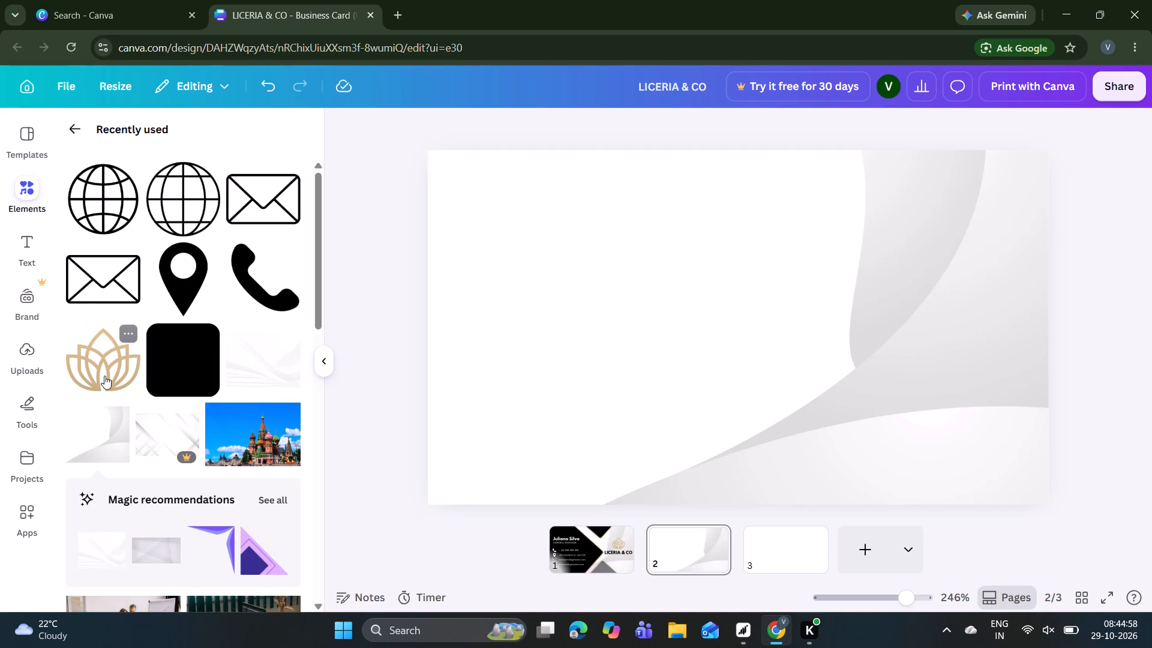
{"action": "left_click", "coordinate": [89, 358]}
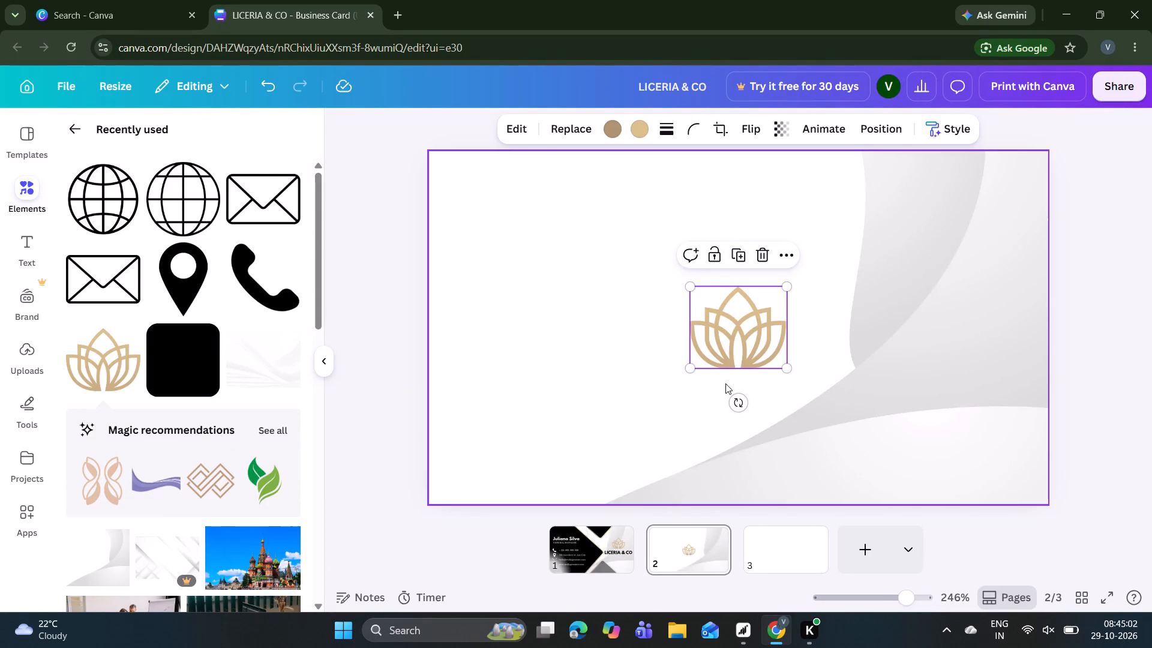
{"action": "left_click_drag", "start_coordinate": [730, 332], "coordinate": [723, 269]}
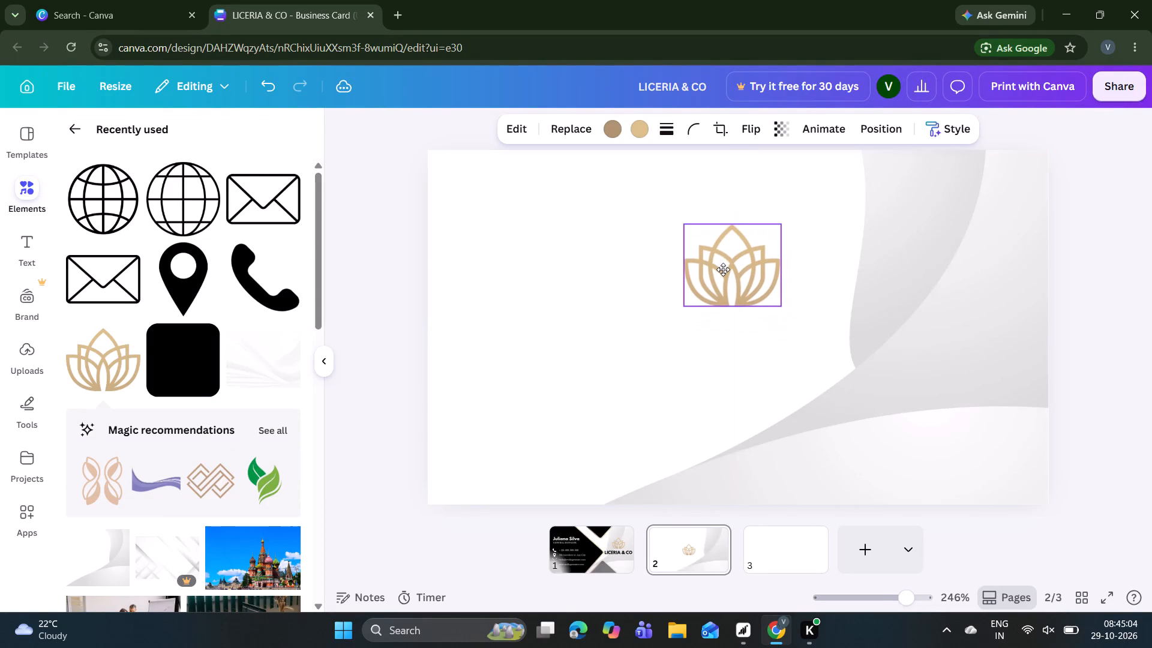
{"action": "left_click_drag", "start_coordinate": [723, 269], "coordinate": [716, 277]}
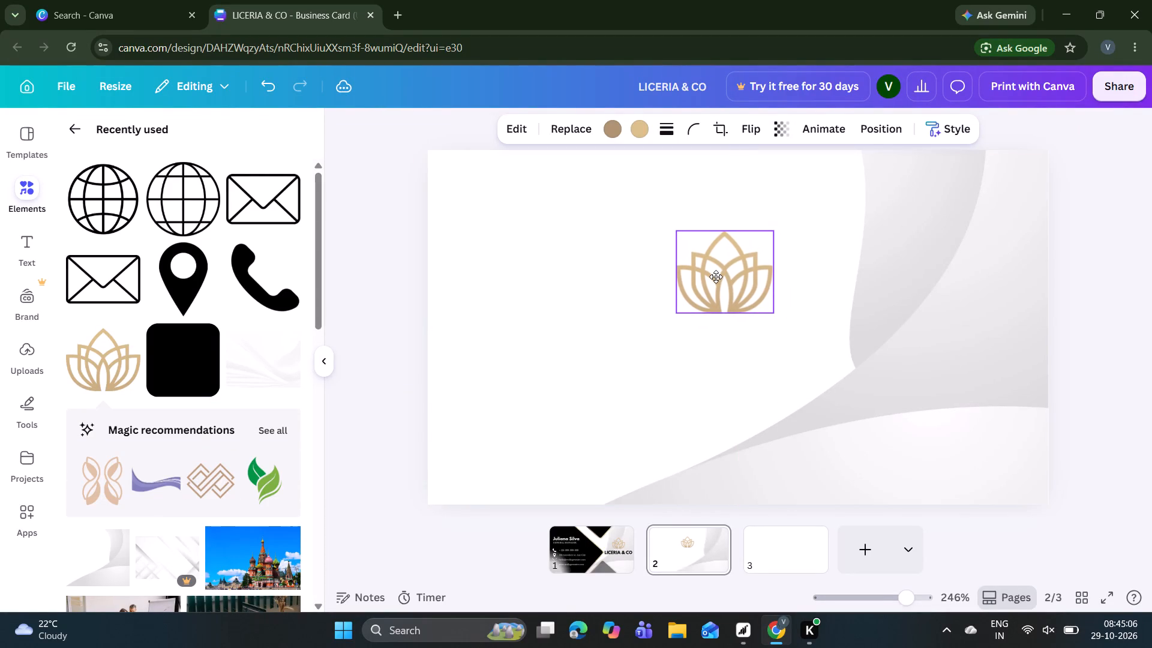
{"action": "left_click_drag", "start_coordinate": [716, 277], "coordinate": [715, 277]}
{"action": "left_click", "coordinate": [345, 201]}
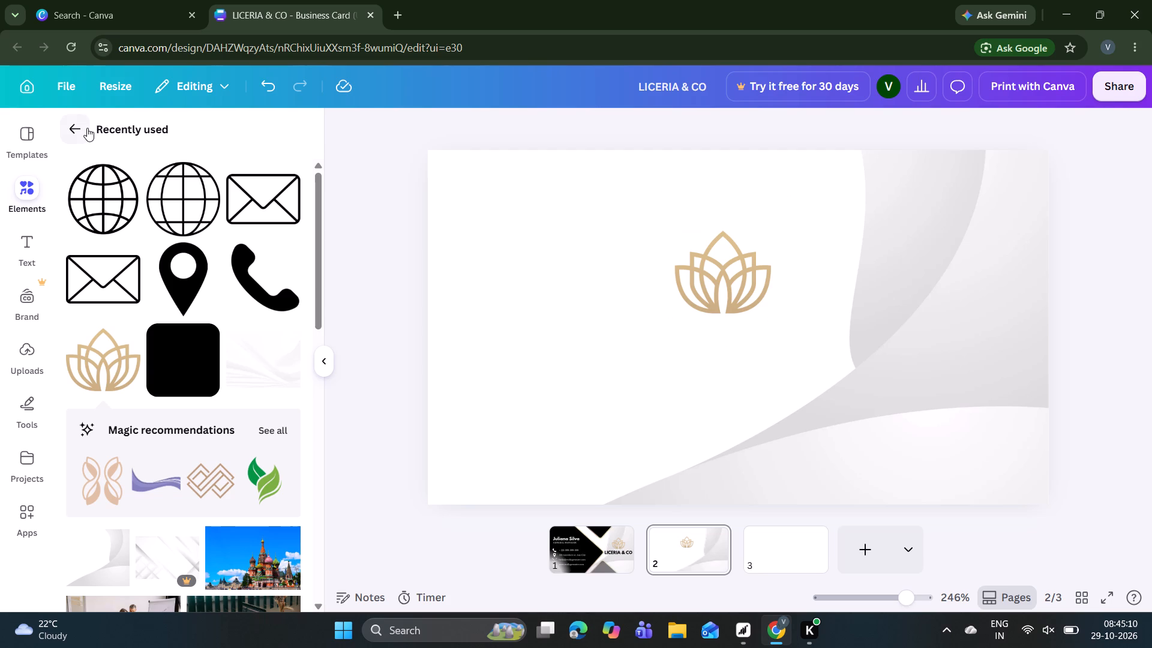
Add a basic square shape to page 2 and fill it with the light grey from the photo colours.
{"action": "left_click", "coordinate": [80, 128]}
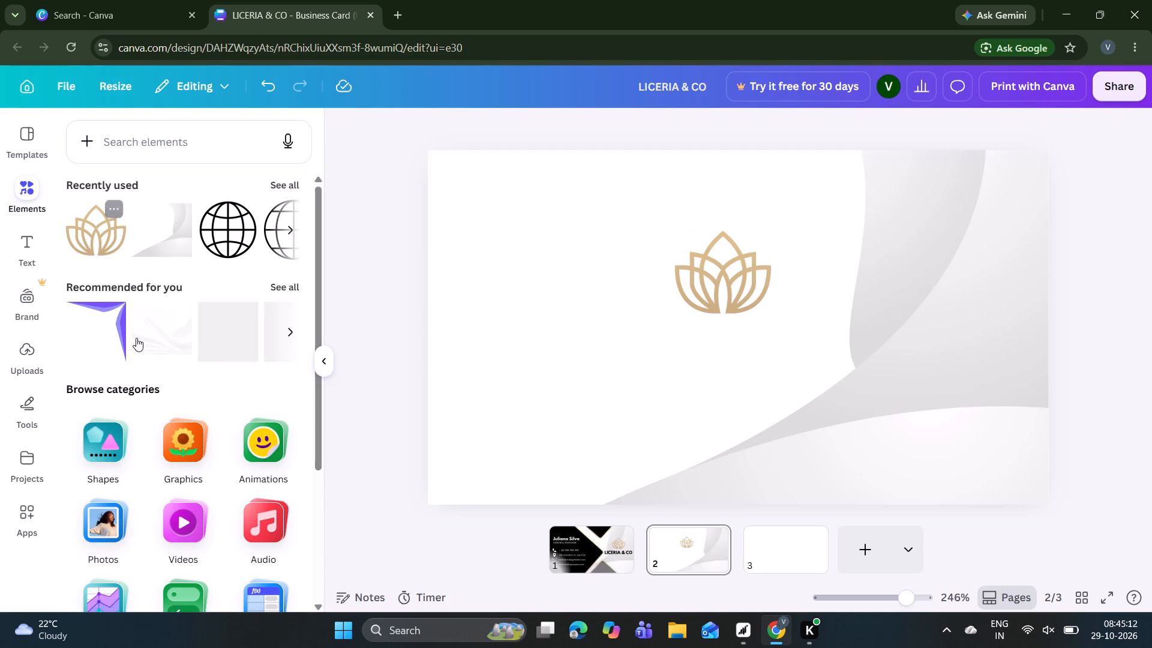
{"action": "left_click", "coordinate": [77, 458]}
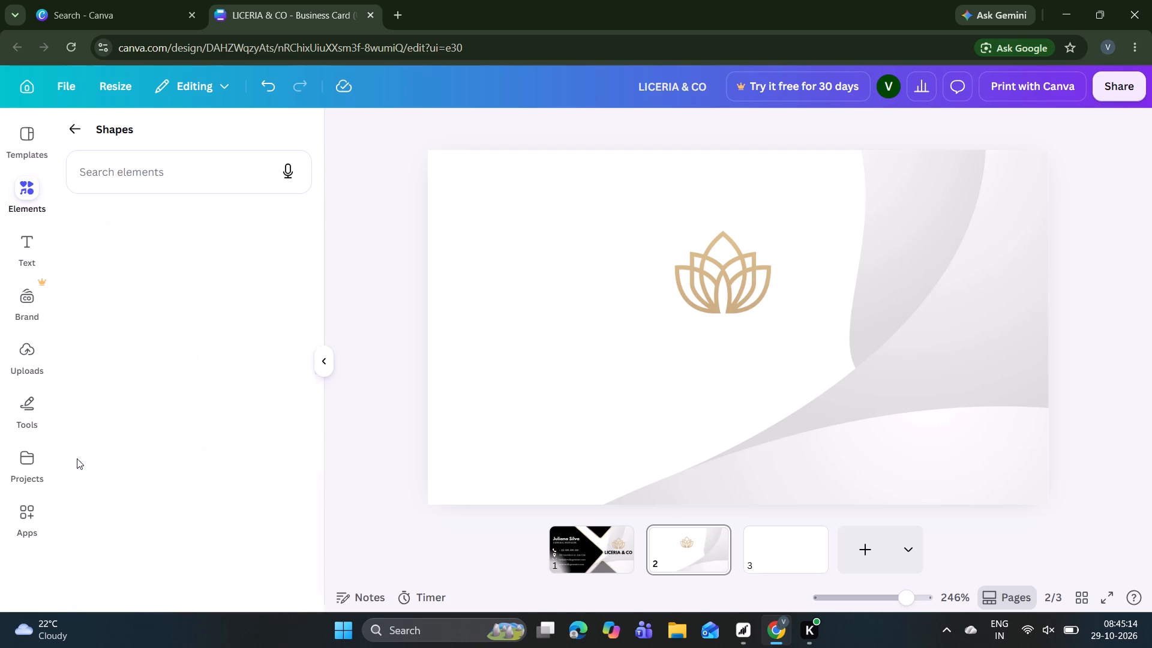
{"action": "left_click", "coordinate": [83, 423]}
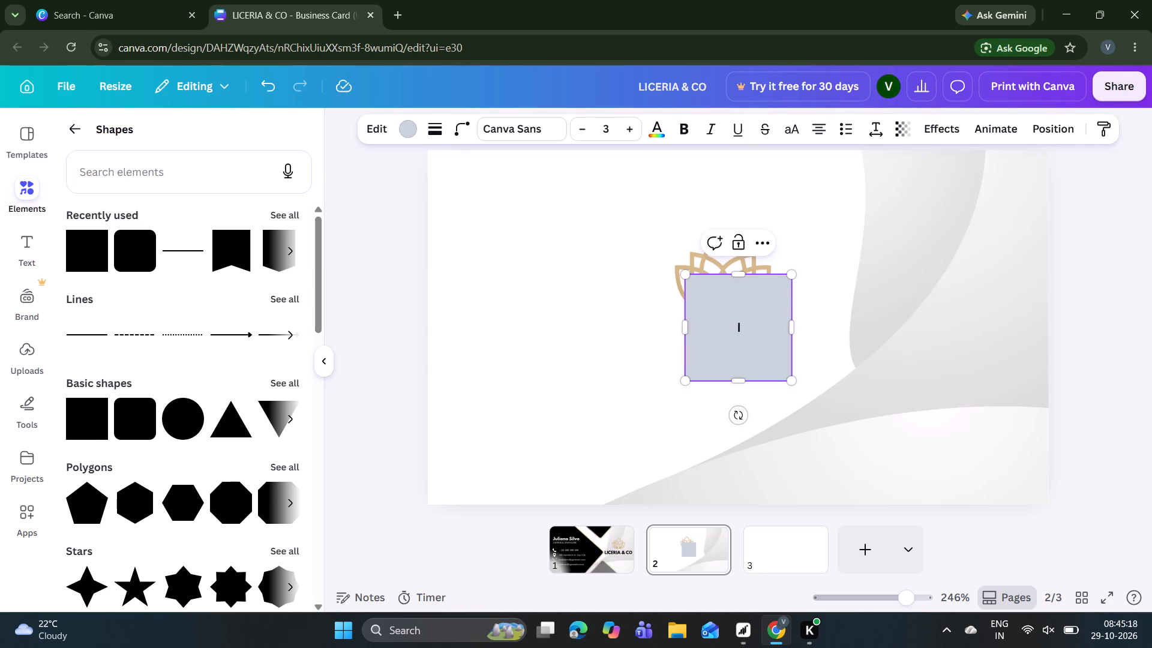
{"action": "left_click", "coordinate": [83, 129]}
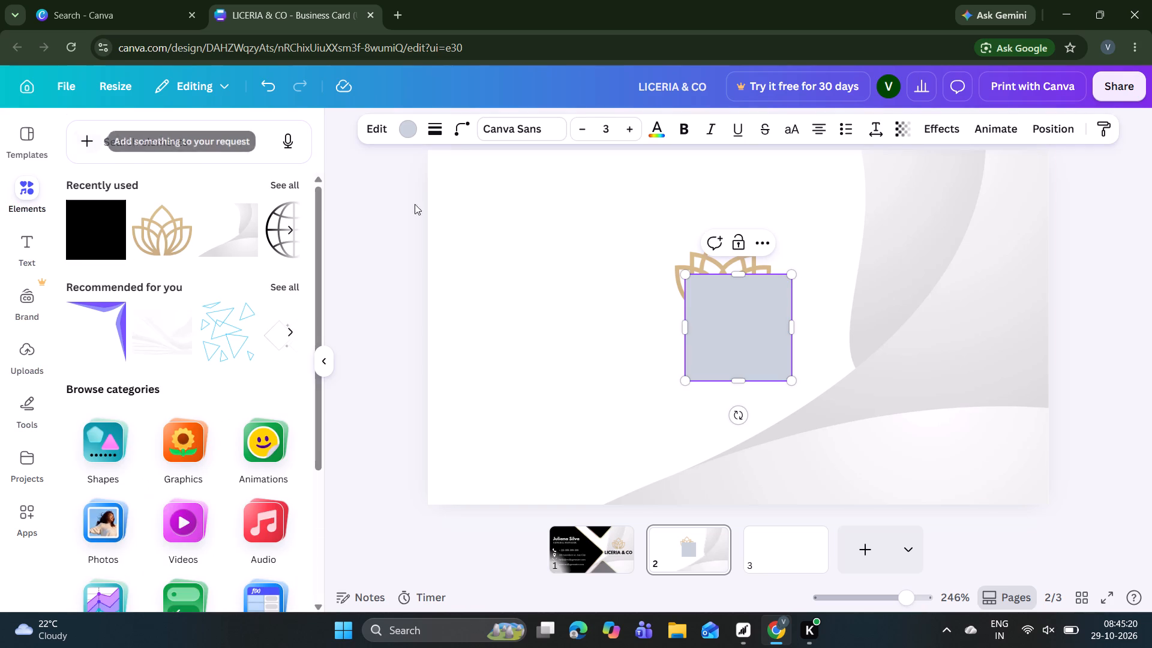
{"action": "left_click", "coordinate": [413, 127]}
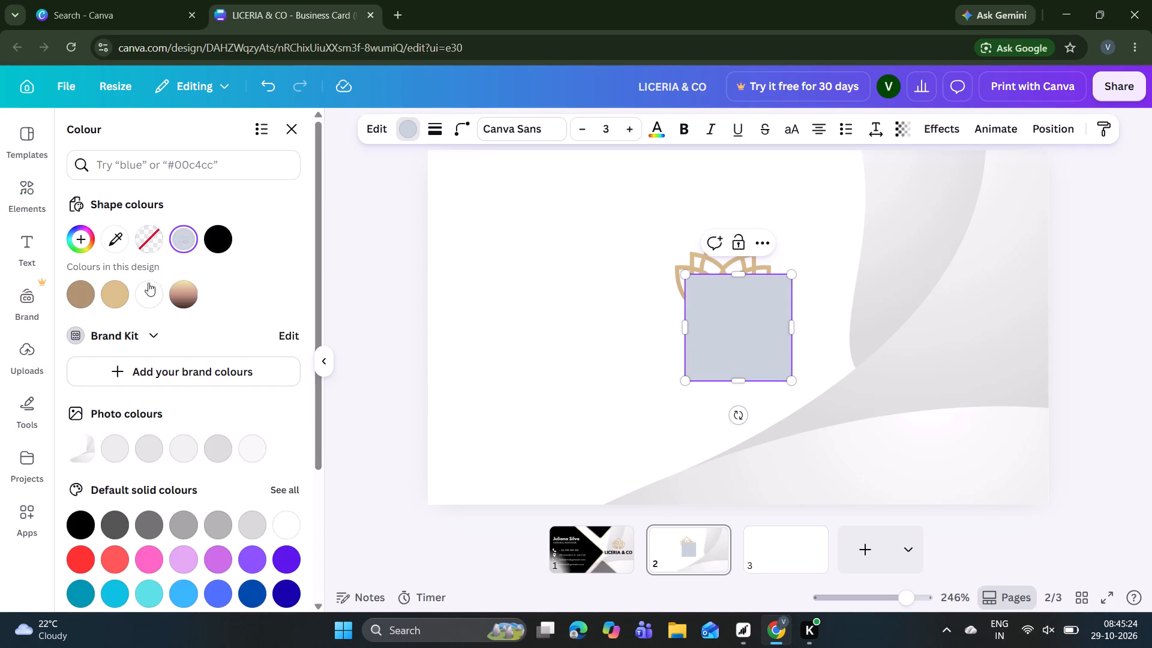
{"action": "left_click", "coordinate": [146, 298]}
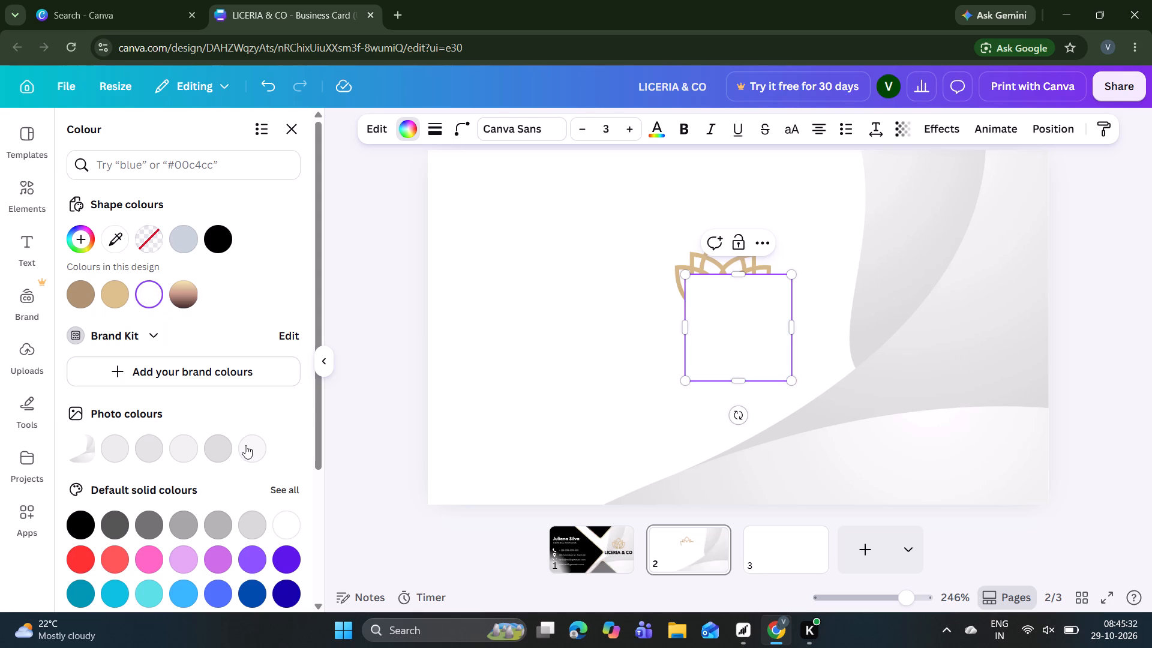
{"action": "left_click", "coordinate": [215, 452]}
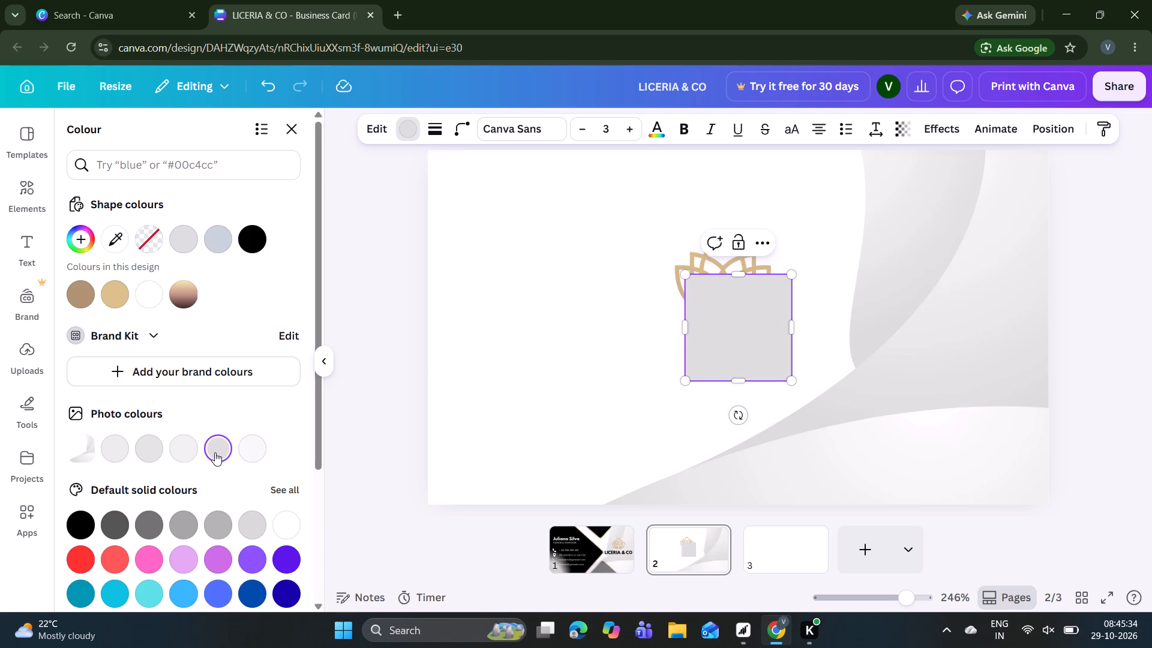
Change the square's fill to the paler grey from the photo colours.
{"action": "left_click", "coordinate": [180, 446]}
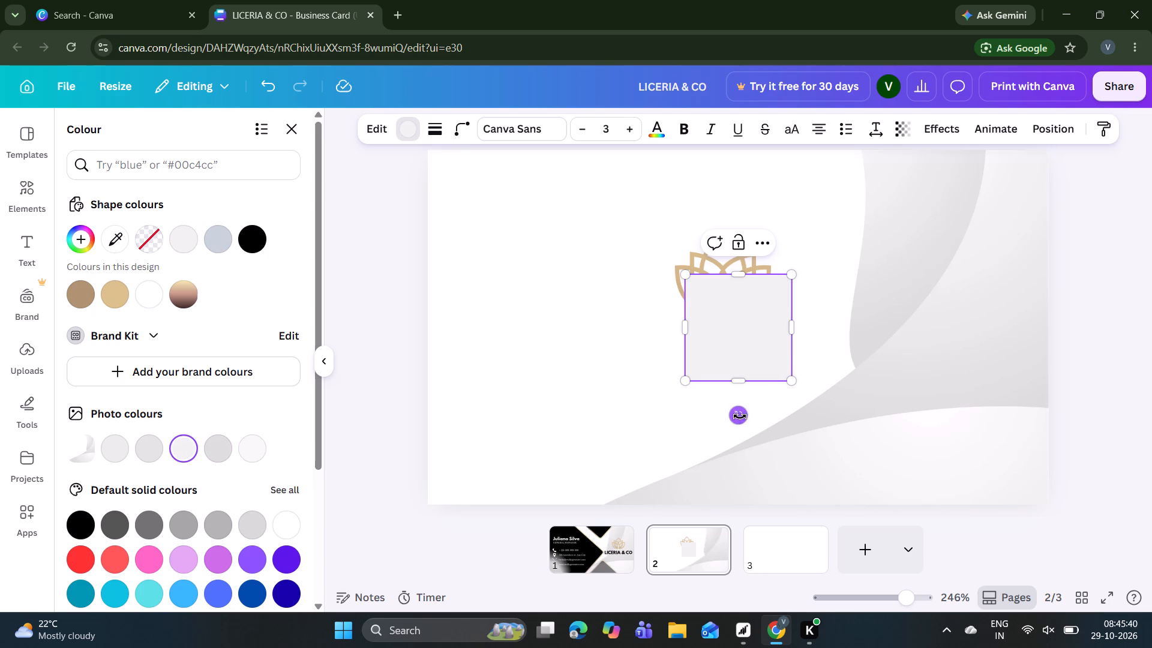
Rotate the pale grey square to about 40° so that it stands as a diamond.
{"action": "left_click_drag", "start_coordinate": [740, 416], "coordinate": [670, 404]}
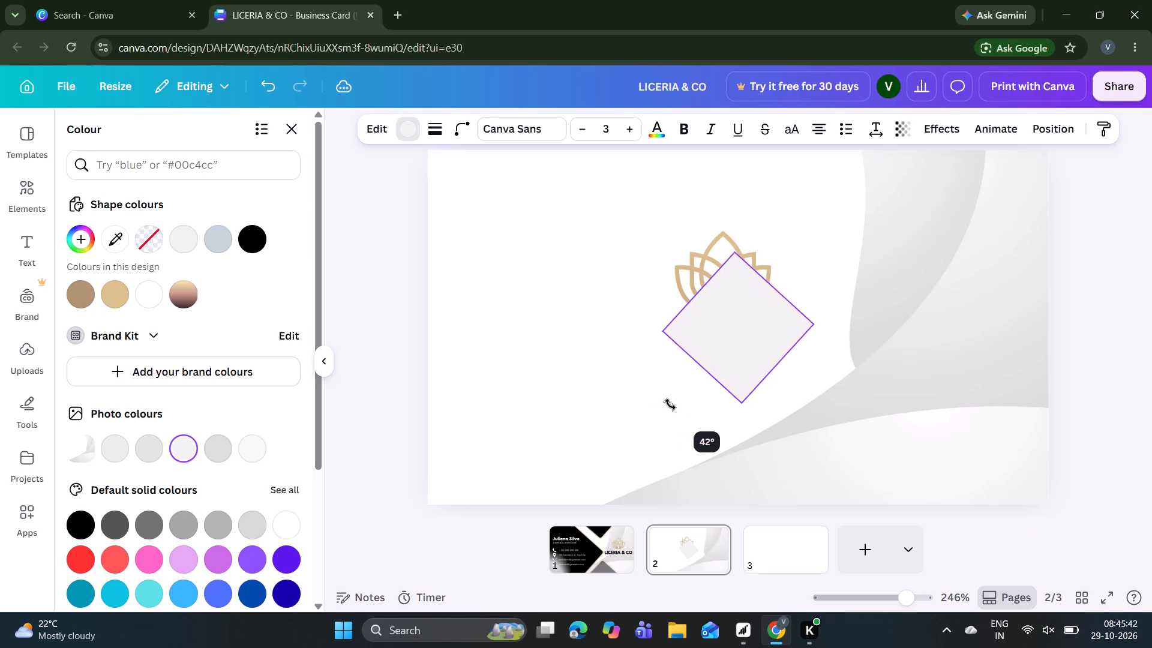
{"action": "left_click_drag", "start_coordinate": [670, 404], "coordinate": [635, 399]}
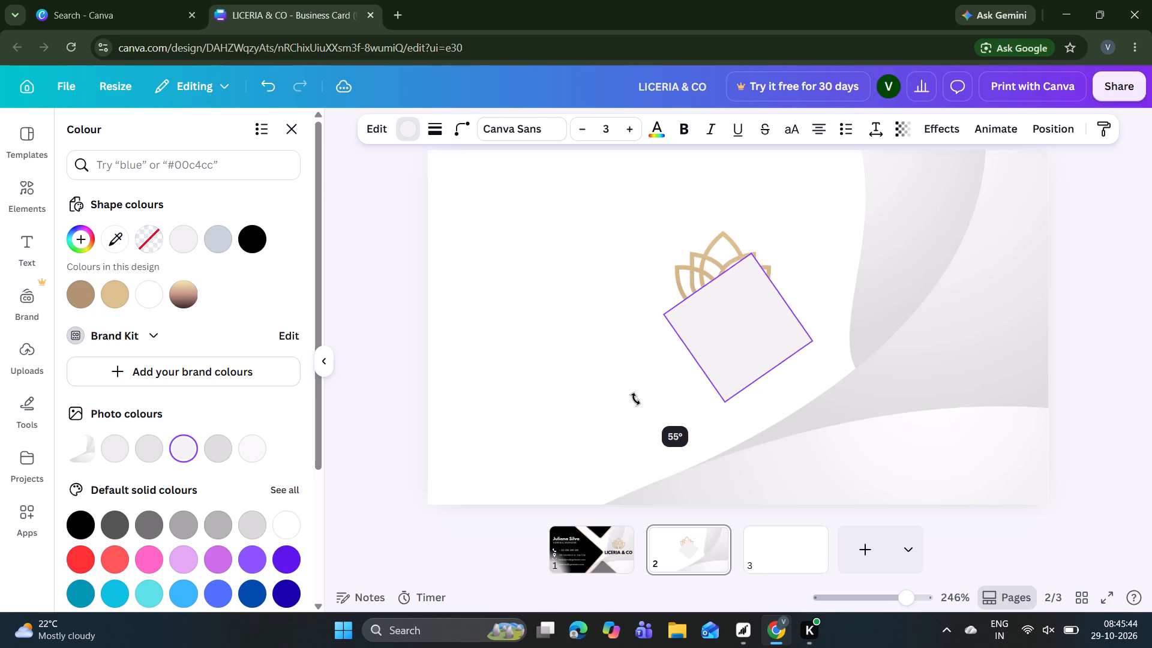
{"action": "left_click_drag", "start_coordinate": [635, 399], "coordinate": [623, 394]}
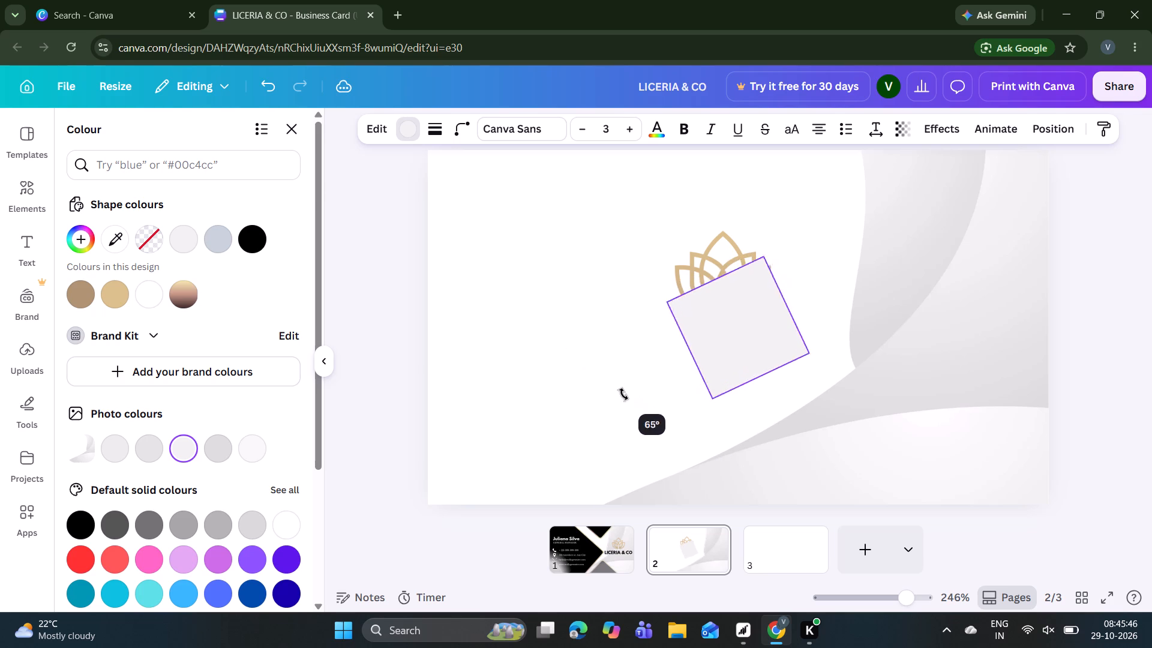
{"action": "left_click_drag", "start_coordinate": [623, 394], "coordinate": [653, 419]}
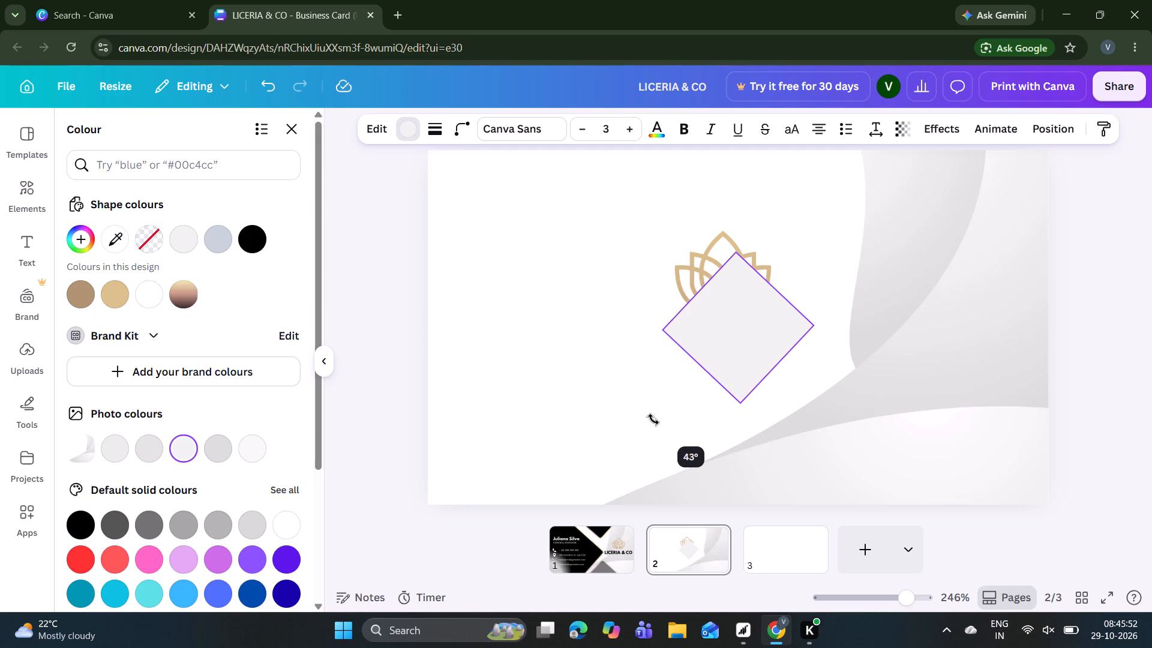
{"action": "left_click_drag", "start_coordinate": [653, 419], "coordinate": [628, 418]}
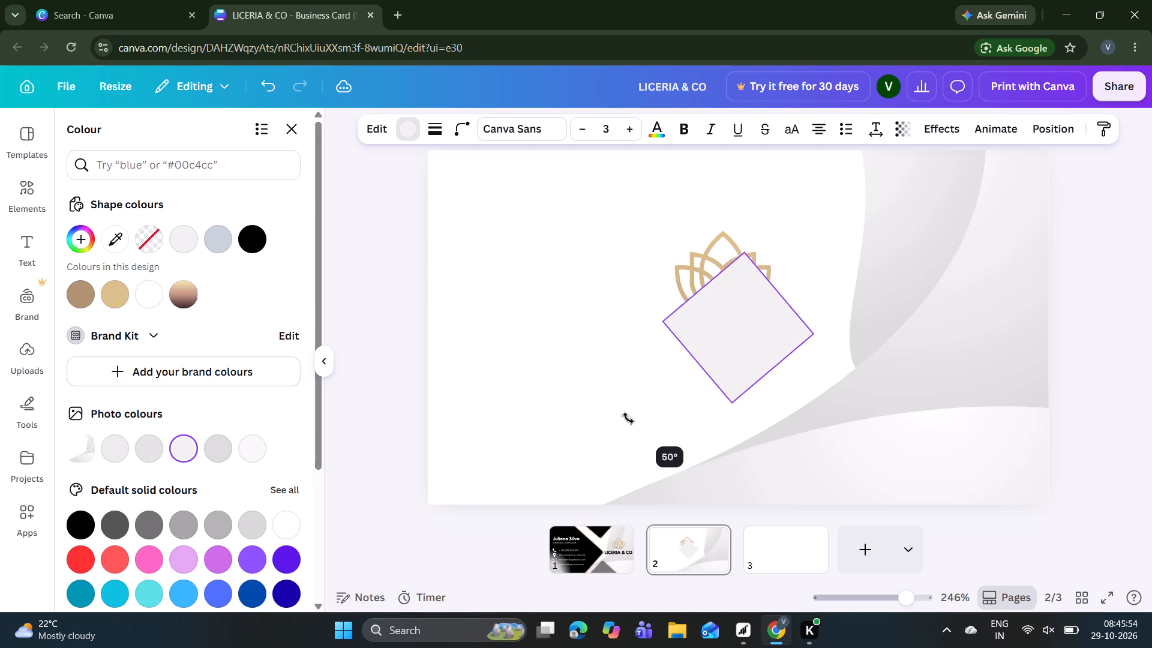
{"action": "left_click_drag", "start_coordinate": [628, 418], "coordinate": [632, 416]}
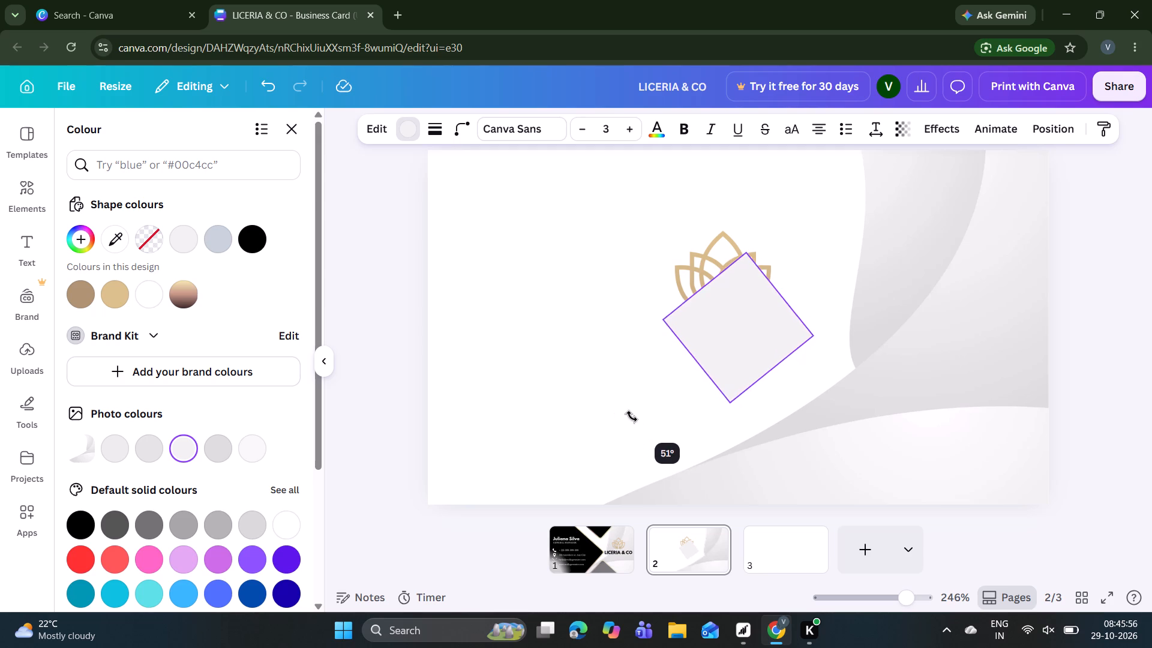
{"action": "left_click_drag", "start_coordinate": [632, 416], "coordinate": [635, 417]}
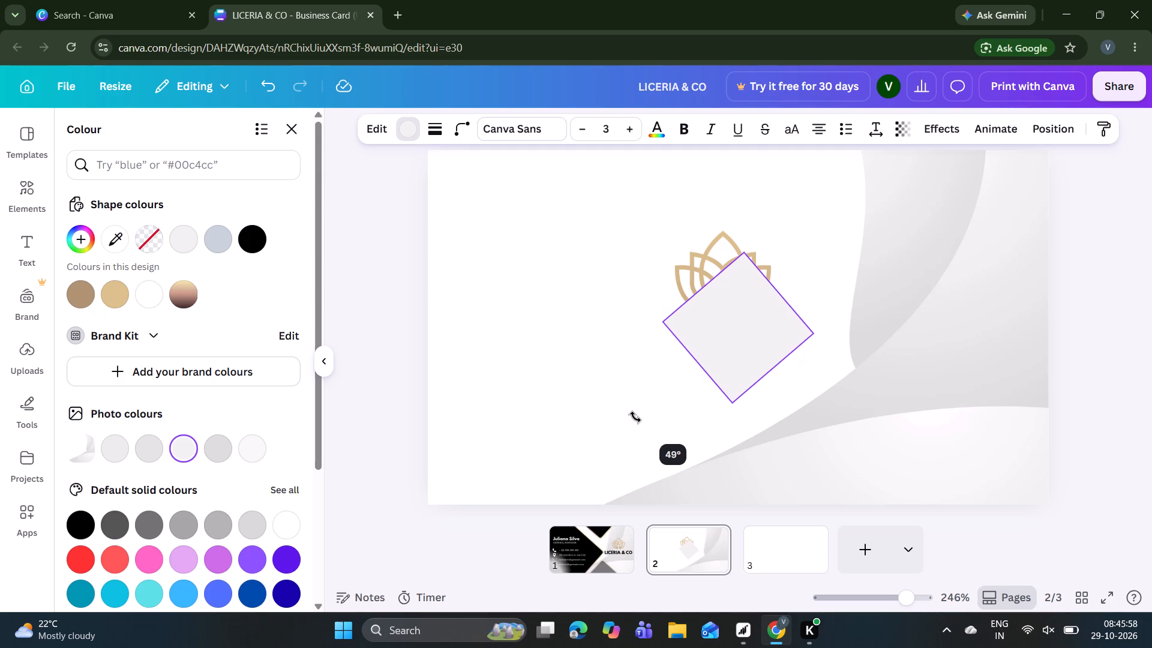
{"action": "left_click_drag", "start_coordinate": [635, 417], "coordinate": [650, 418]}
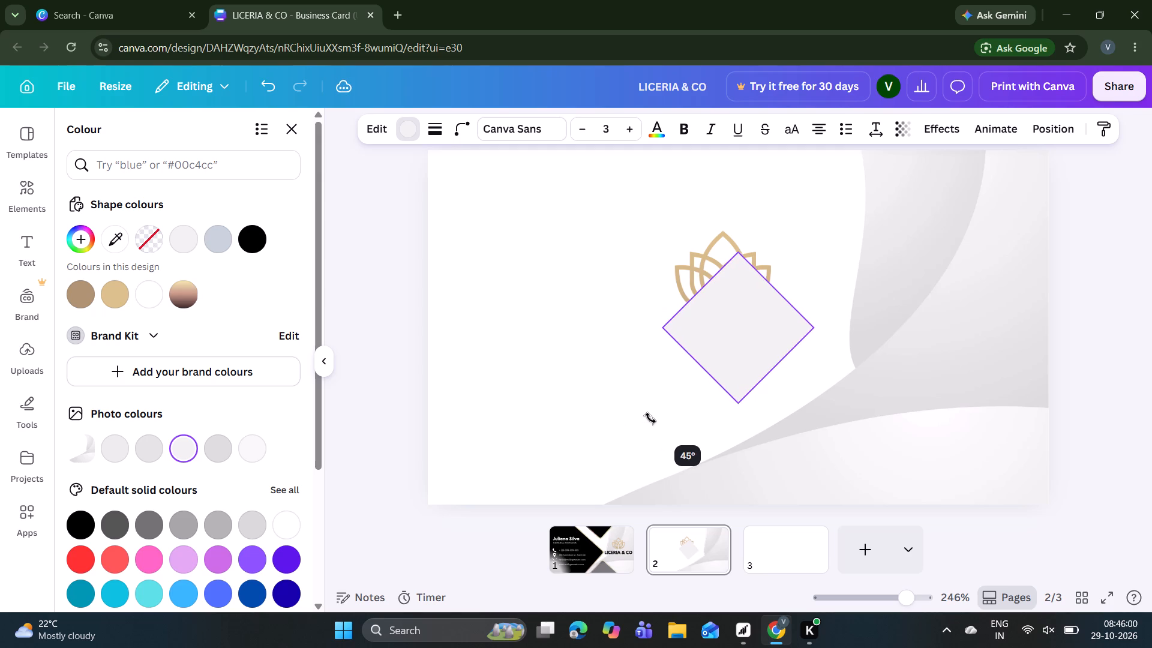
{"action": "left_click_drag", "start_coordinate": [650, 418], "coordinate": [662, 420]}
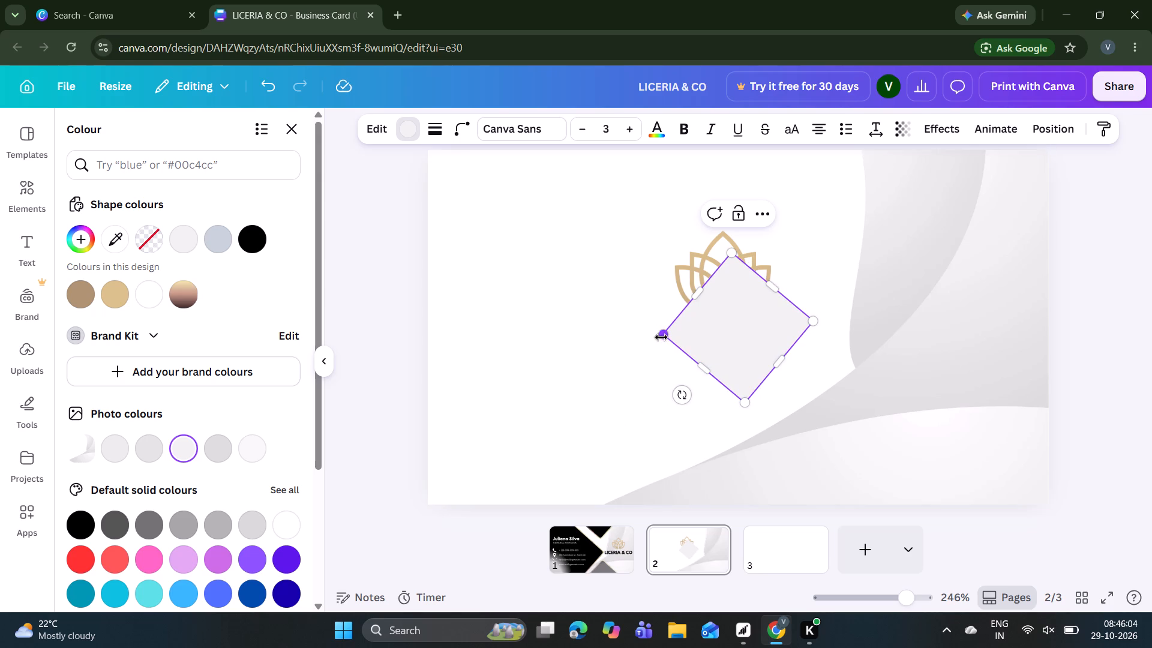
Enlarge the grey diamond proportionally until it spans most of the page height and reaches close to the card's left edge.
{"action": "left_click_drag", "start_coordinate": [661, 337], "coordinate": [514, 329]}
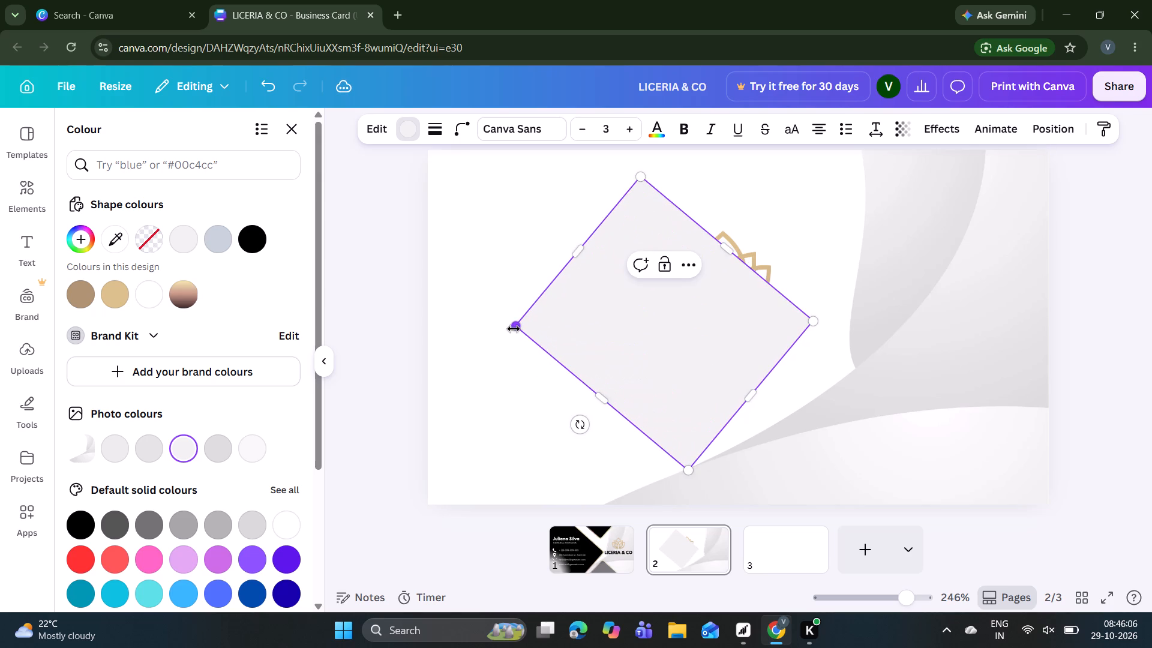
{"action": "left_click_drag", "start_coordinate": [514, 327], "coordinate": [470, 328]}
{"action": "left_click", "coordinate": [628, 318]}
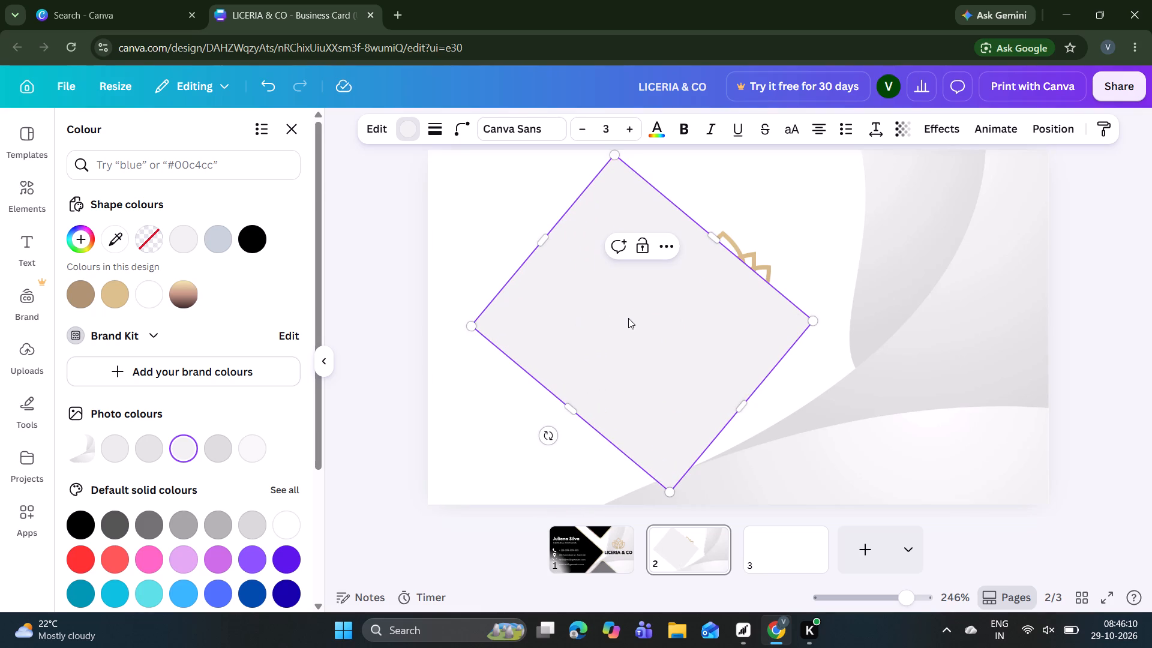
Move the gold lotus logo out from behind the diamond onto the grey wave area on the card's right side.
{"action": "left_click", "coordinate": [756, 240]}
{"action": "left_click_drag", "start_coordinate": [756, 240], "coordinate": [766, 239]}
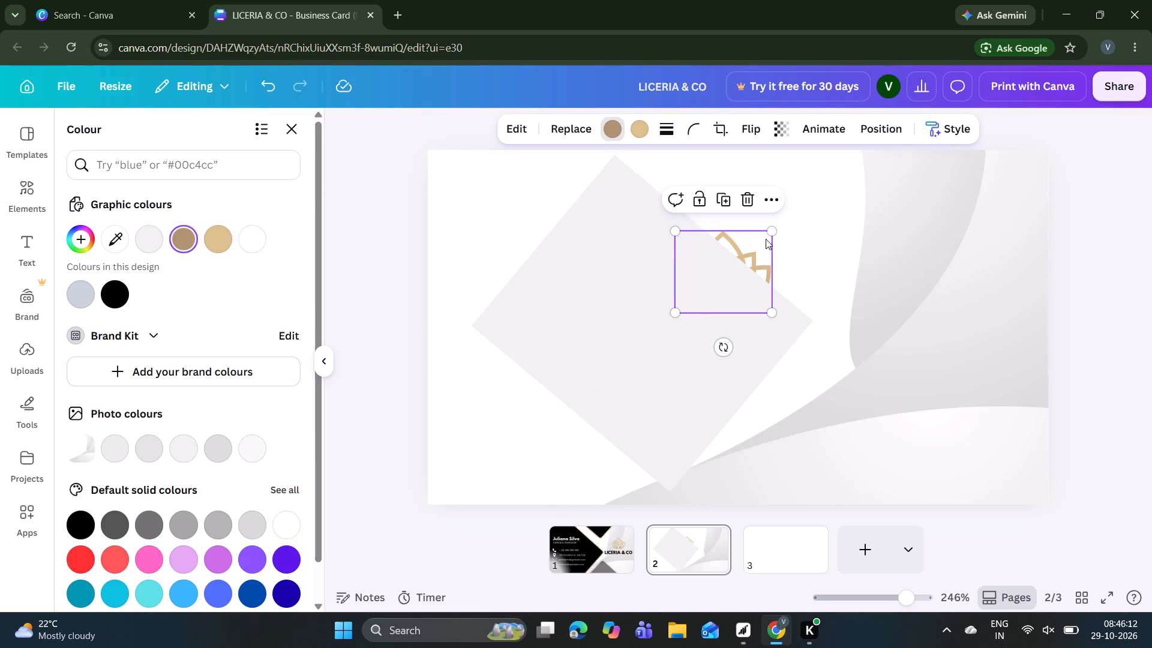
{"action": "left_click_drag", "start_coordinate": [766, 239], "coordinate": [970, 319]}
Move the diamond to the middle of the card and enlarge it to about 1.72 × 1.53 in, past the page edges.
{"action": "left_click_drag", "start_coordinate": [689, 298], "coordinate": [692, 298]}
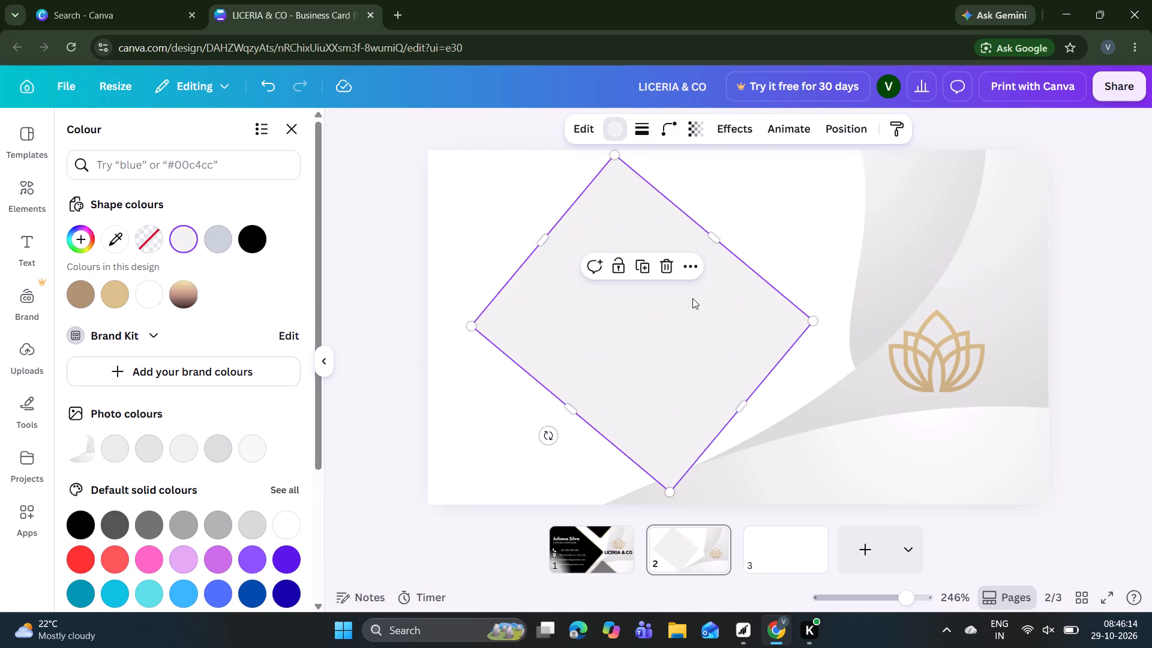
{"action": "left_click_drag", "start_coordinate": [692, 298], "coordinate": [776, 311]}
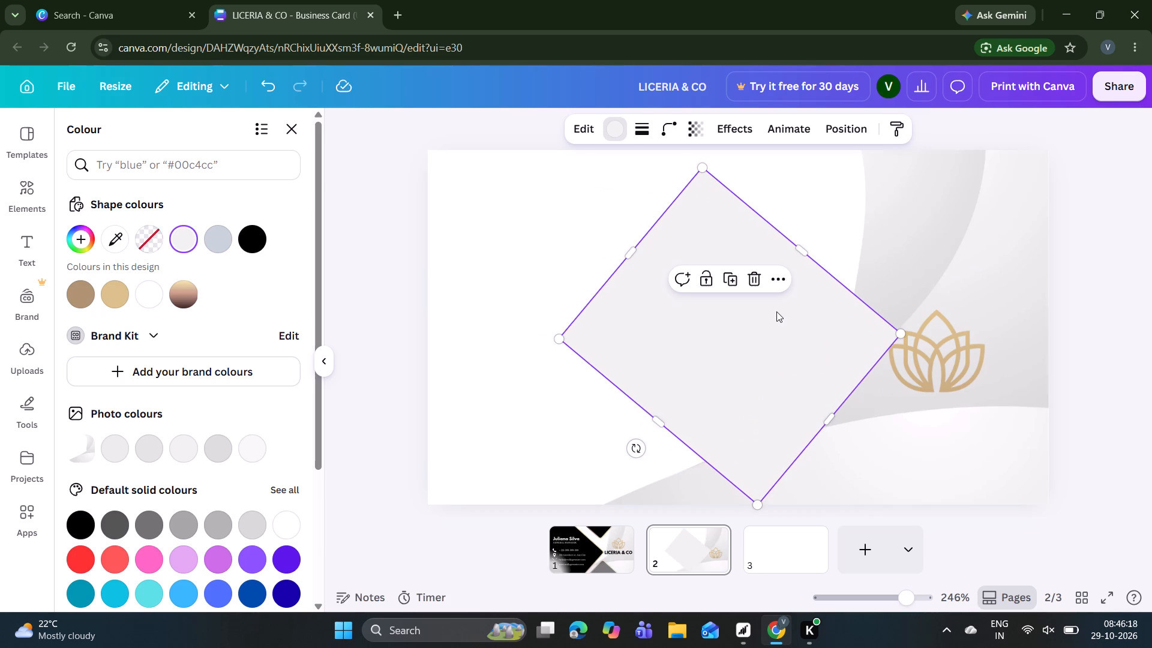
{"action": "left_click_drag", "start_coordinate": [701, 164], "coordinate": [697, 142]}
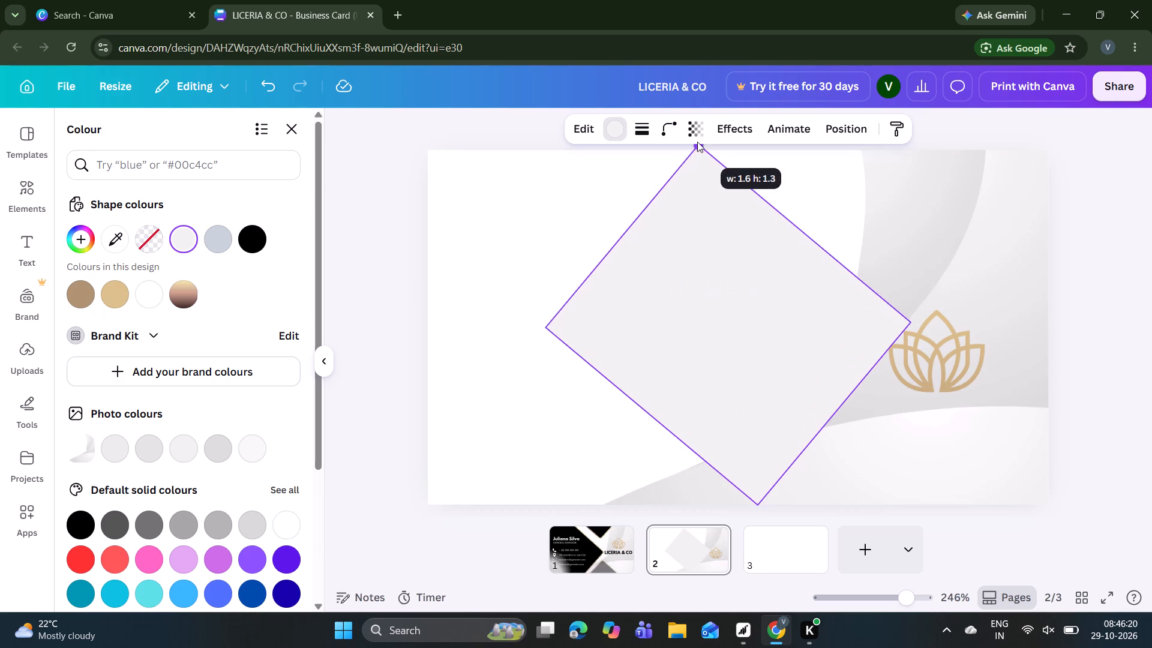
{"action": "left_click_drag", "start_coordinate": [697, 142], "coordinate": [698, 136]}
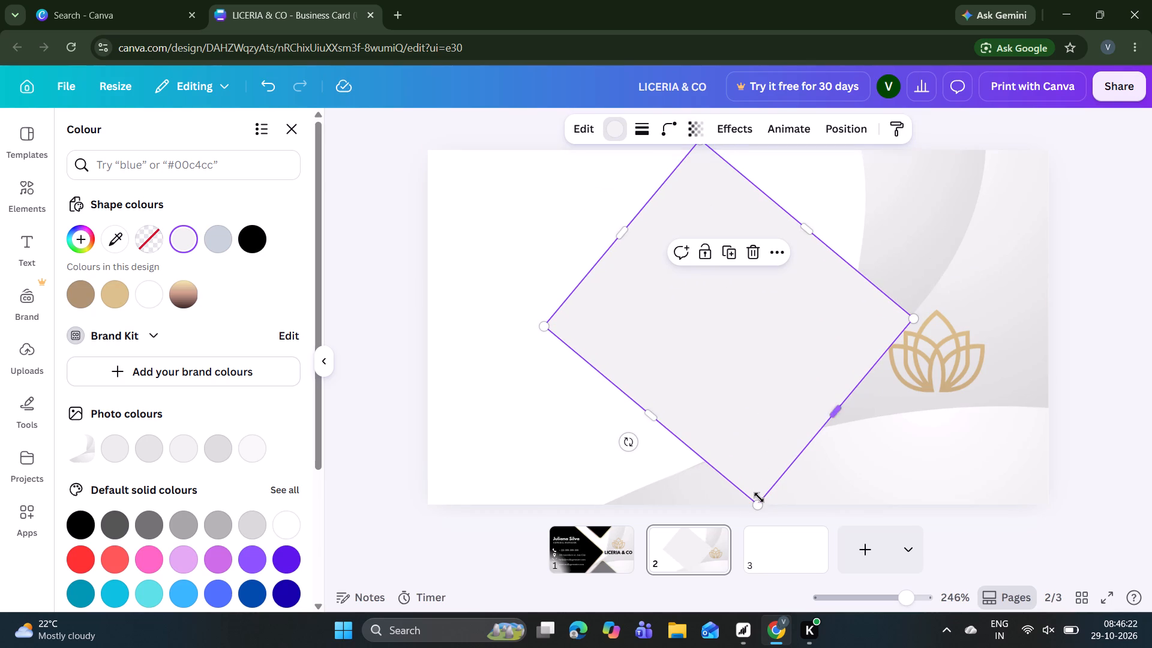
{"action": "left_click", "coordinate": [759, 497]}
{"action": "left_click_drag", "start_coordinate": [756, 509], "coordinate": [758, 548]}
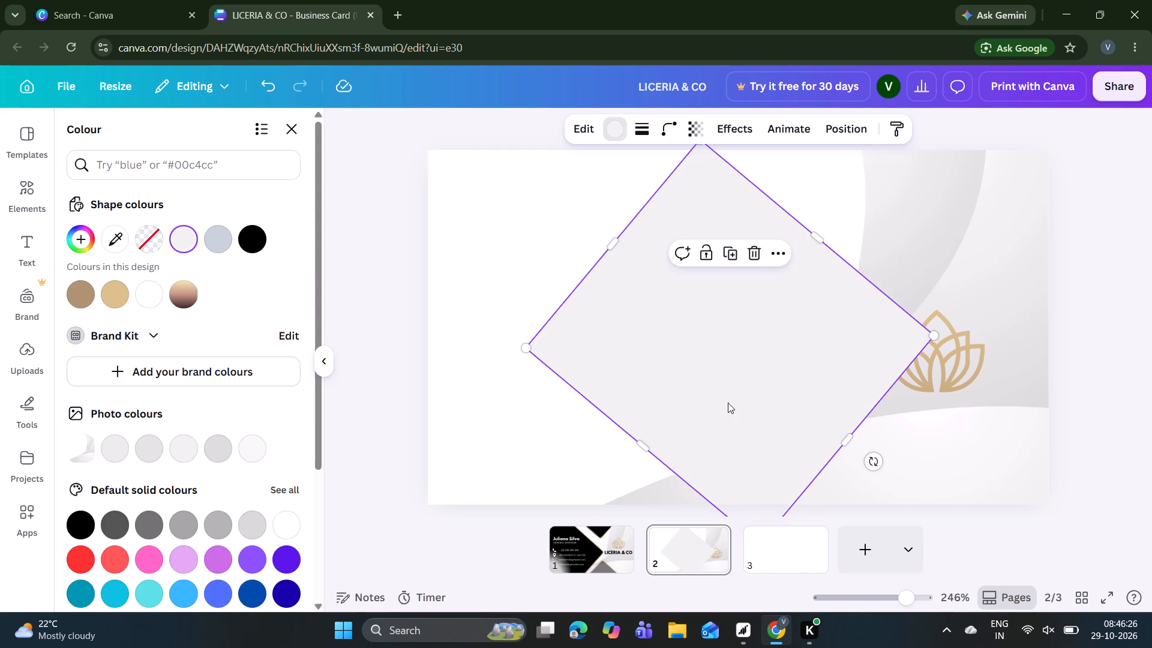
{"action": "left_click", "coordinate": [728, 403]}
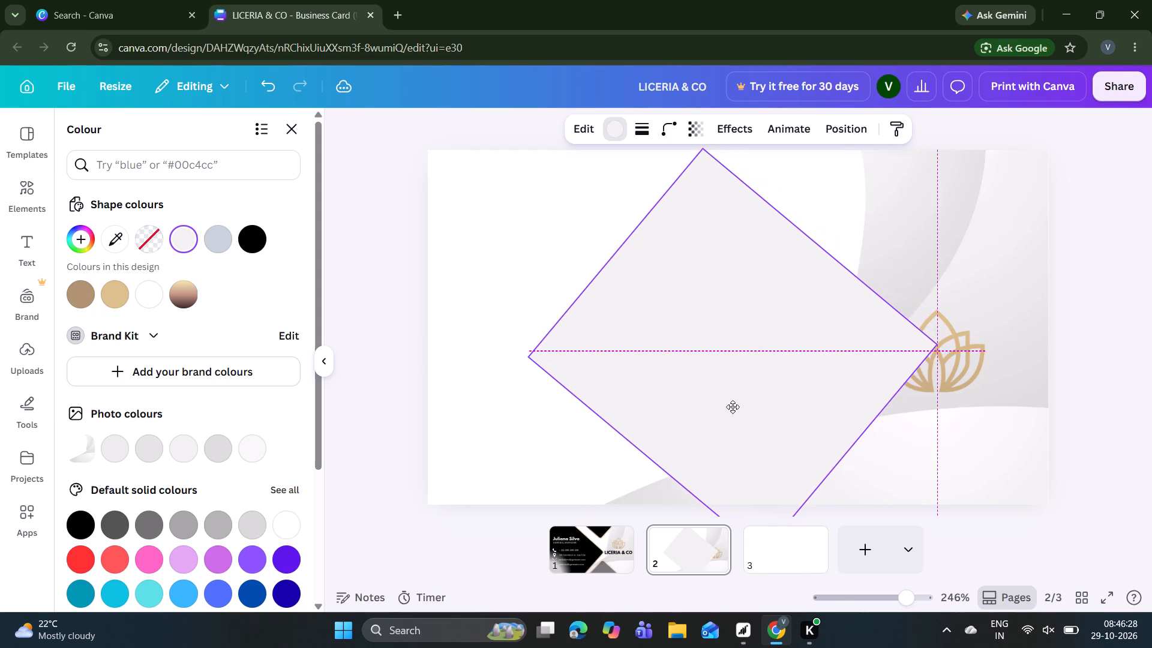
Align the diamond to the page's horizontal centre and vertical middle.
{"action": "left_click", "coordinate": [835, 138]}
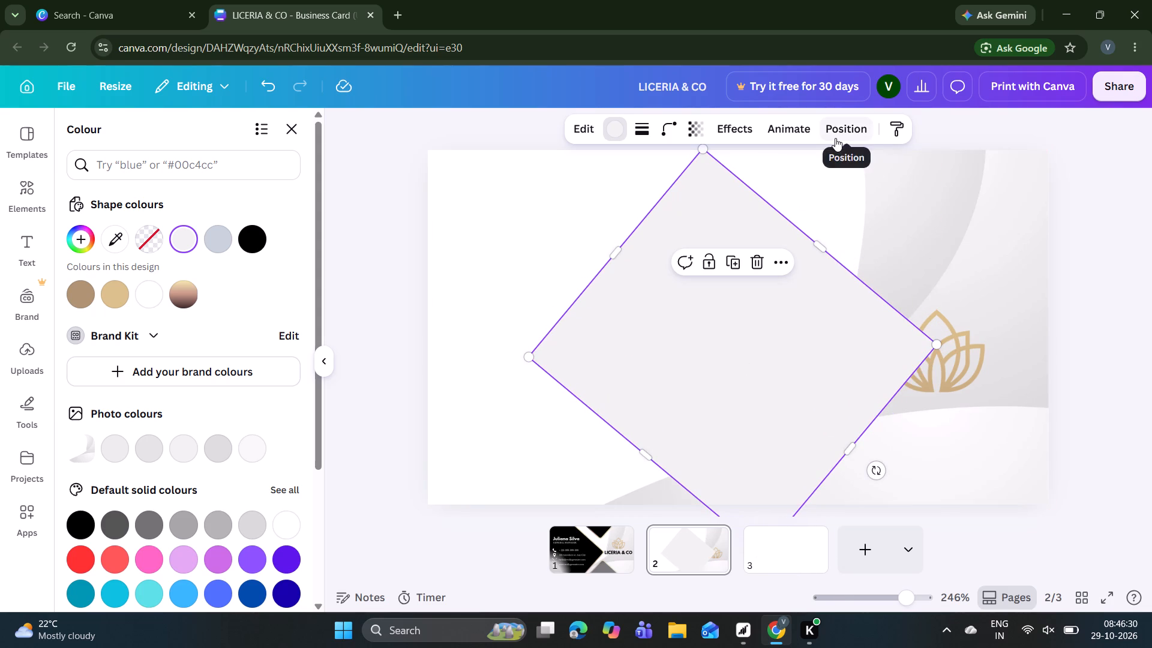
{"action": "left_click", "coordinate": [238, 344]}
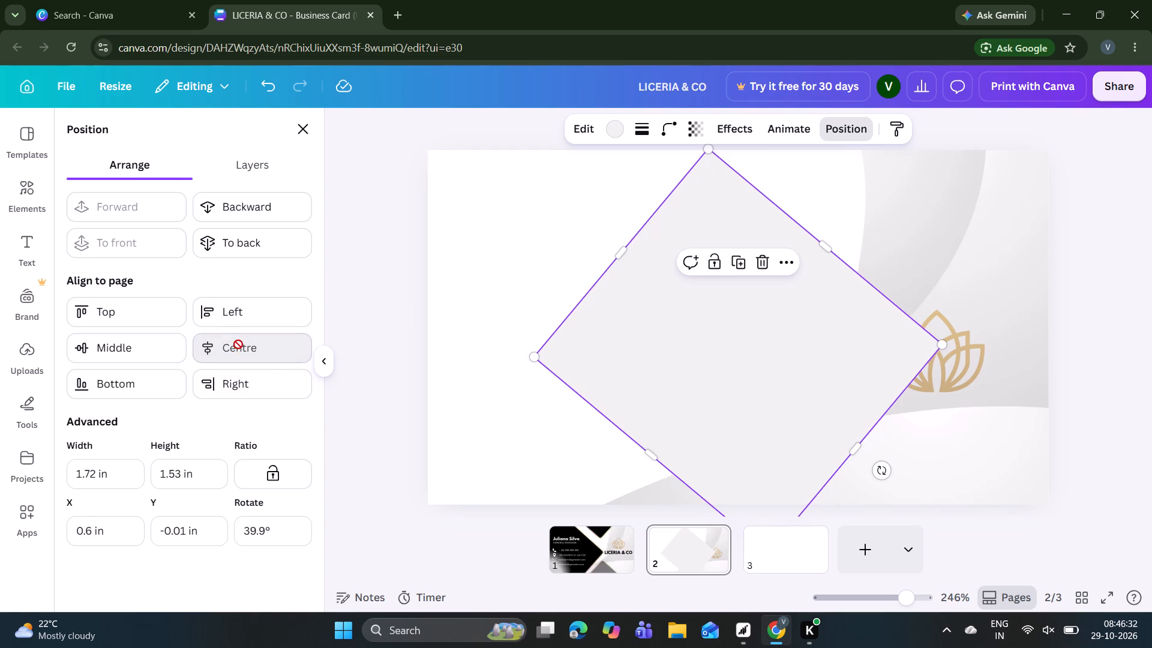
{"action": "left_click", "coordinate": [100, 349]}
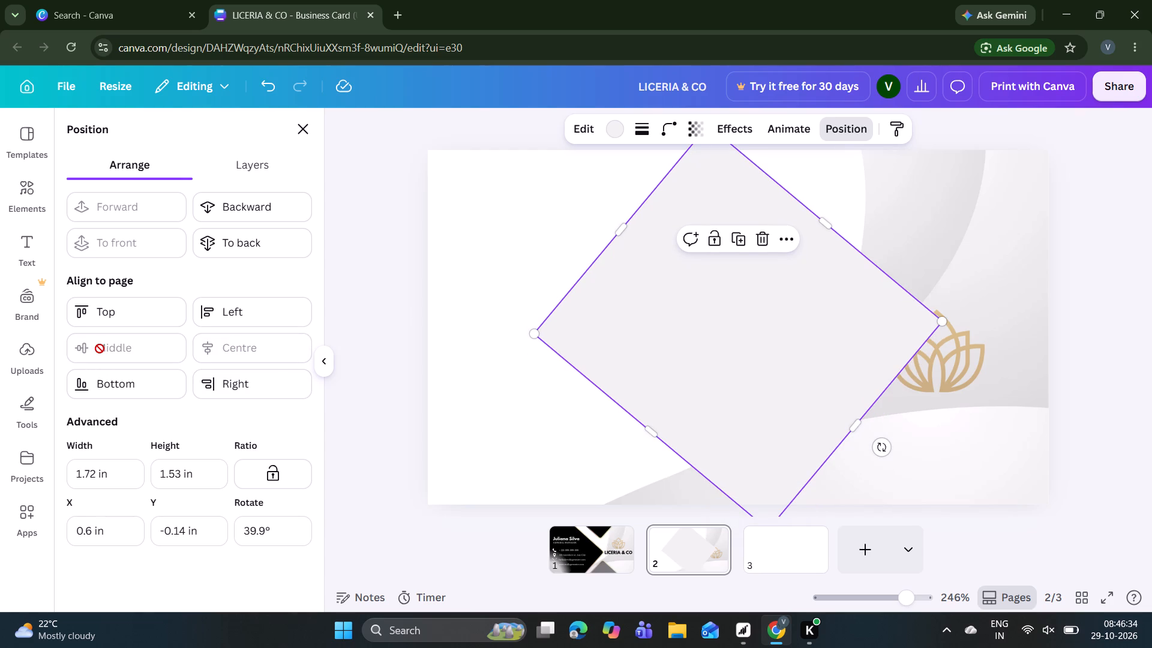
{"action": "double_click", "coordinate": [352, 296]}
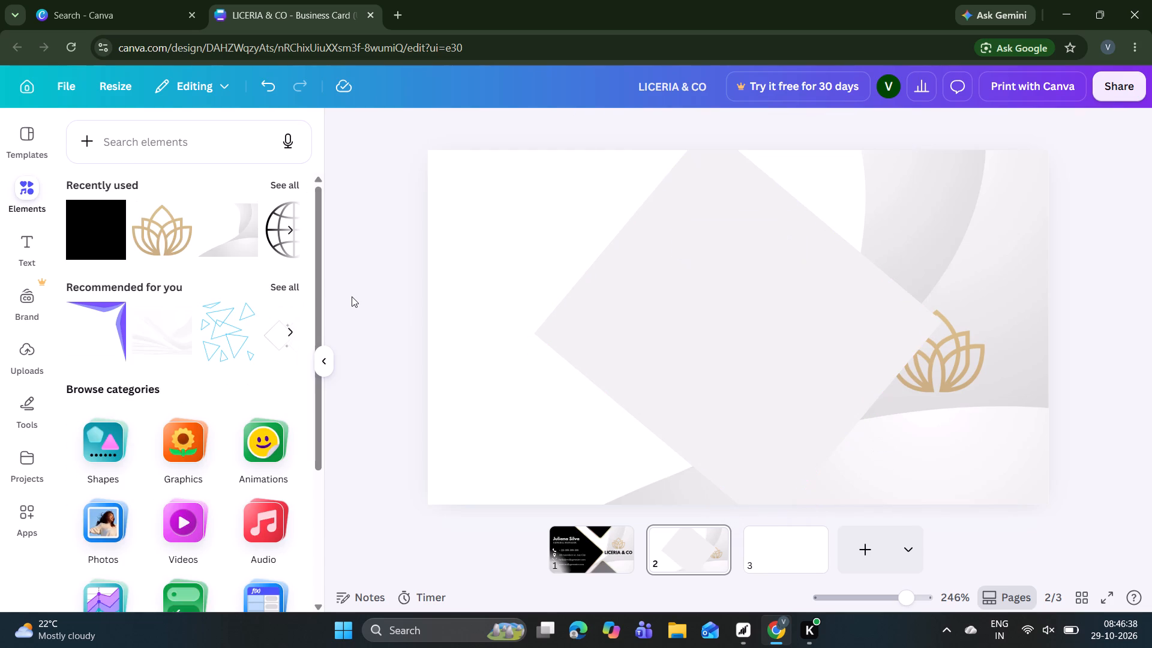
Fine-tune the centred diamond's rotation to about 42°.
{"action": "left_click", "coordinate": [781, 297]}
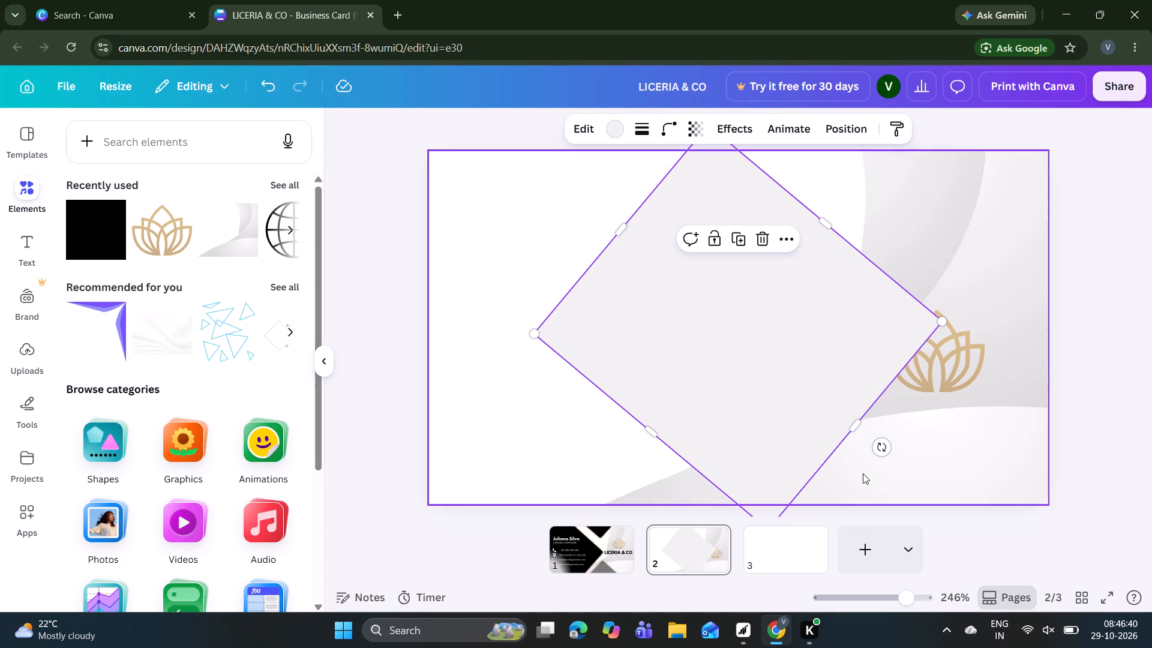
{"action": "left_click_drag", "start_coordinate": [886, 447], "coordinate": [886, 453]}
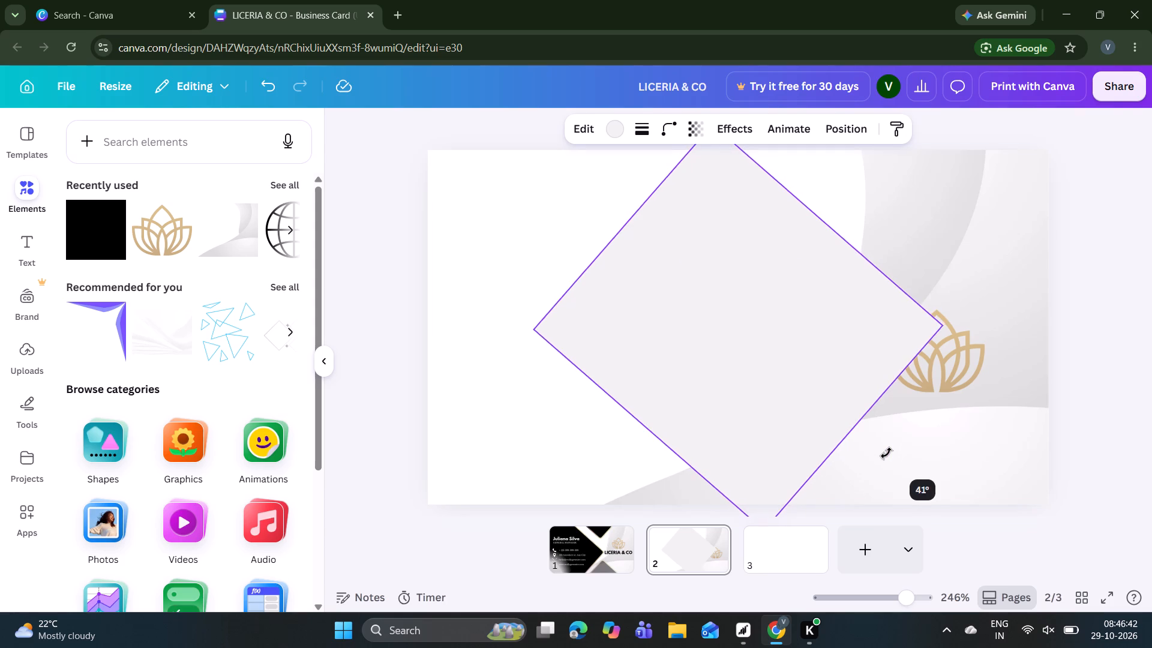
{"action": "left_click_drag", "start_coordinate": [886, 453], "coordinate": [886, 469]}
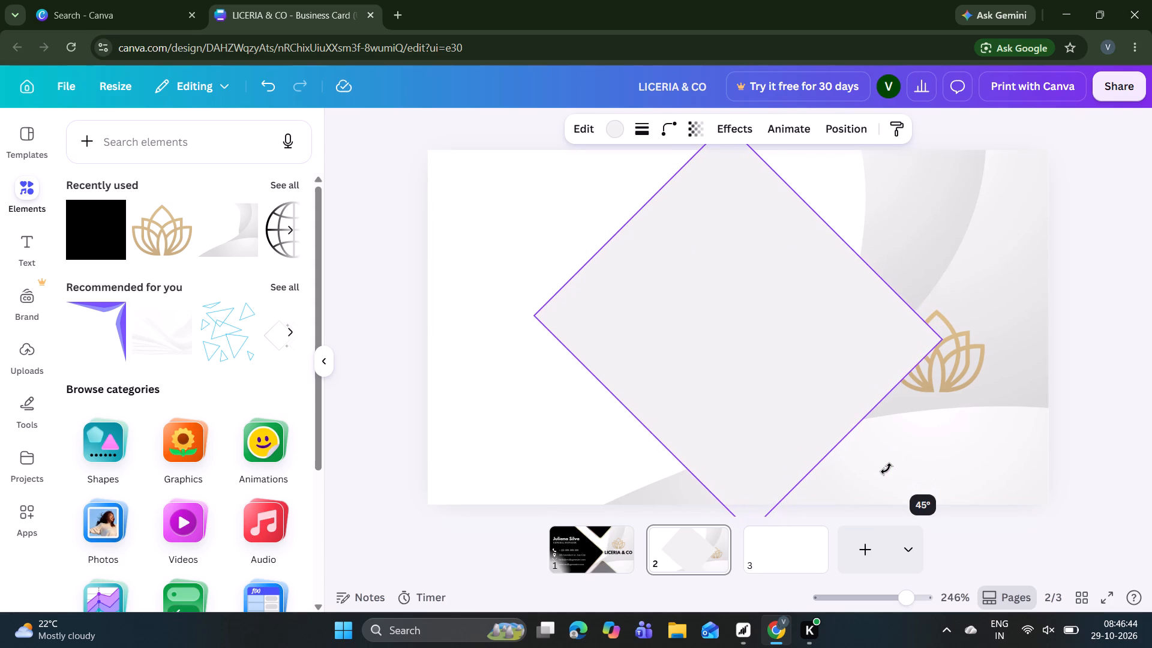
{"action": "left_click_drag", "start_coordinate": [886, 469], "coordinate": [891, 457]}
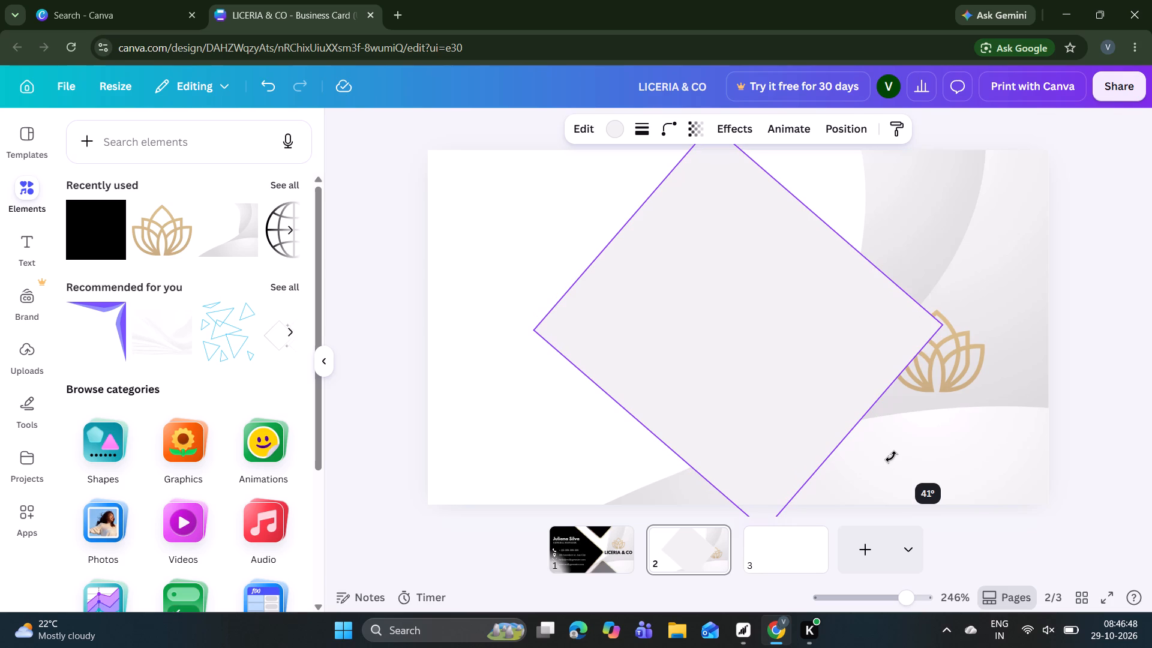
{"action": "left_click_drag", "start_coordinate": [891, 457], "coordinate": [893, 461]}
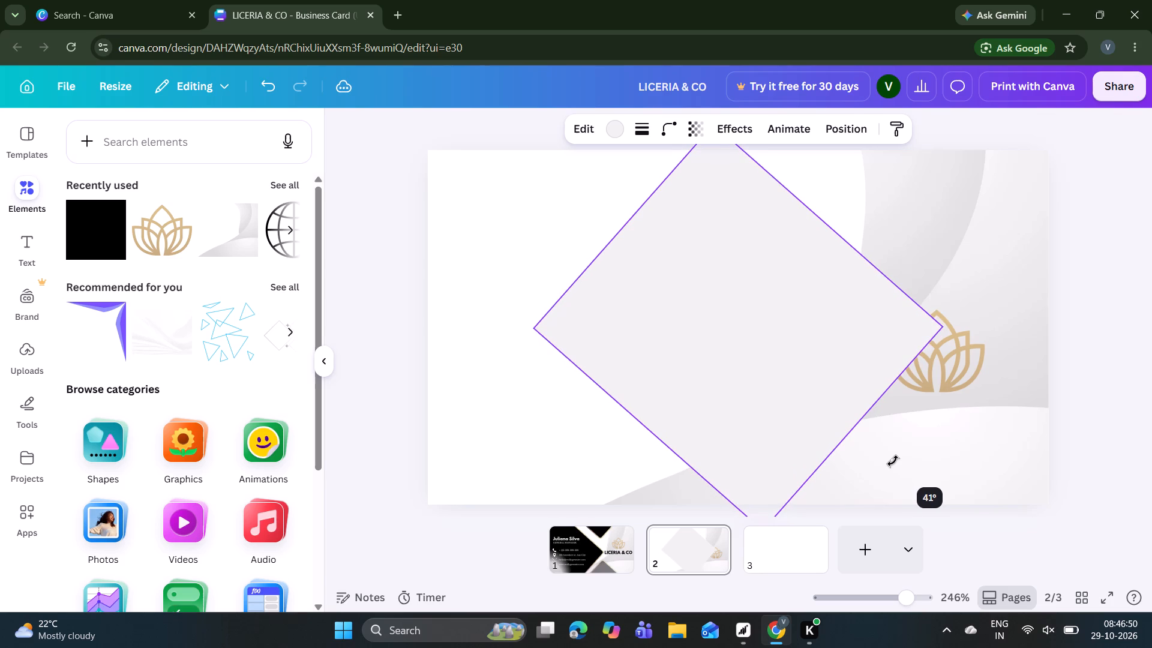
{"action": "left_click_drag", "start_coordinate": [893, 461], "coordinate": [895, 467]}
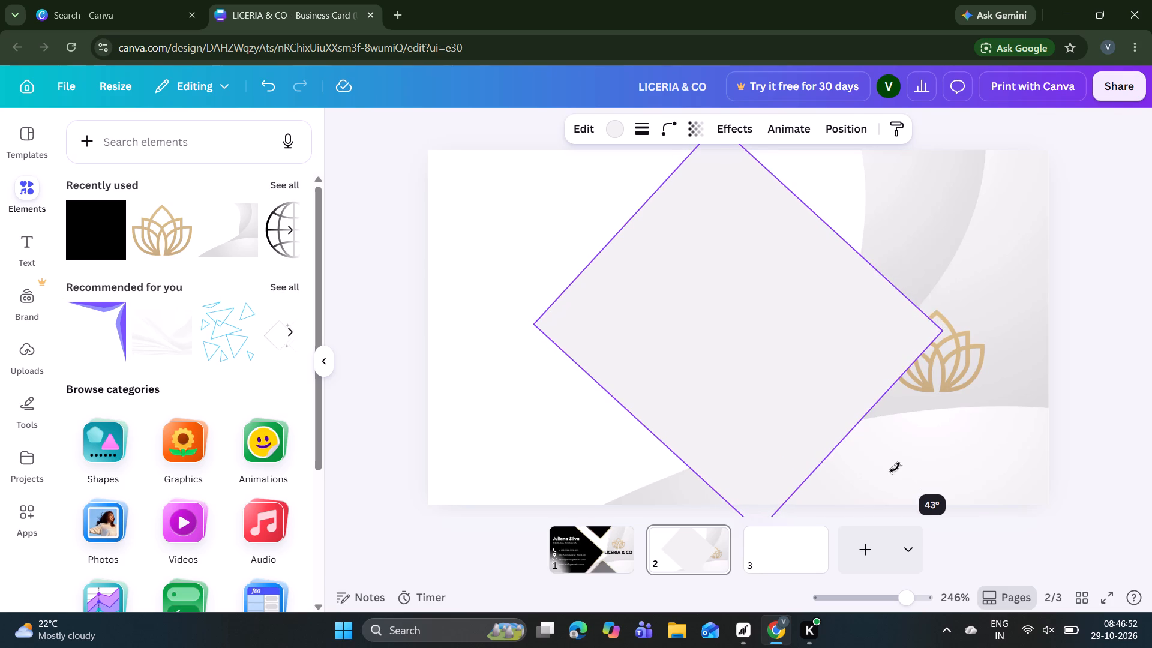
{"action": "left_click_drag", "start_coordinate": [895, 467], "coordinate": [896, 463]}
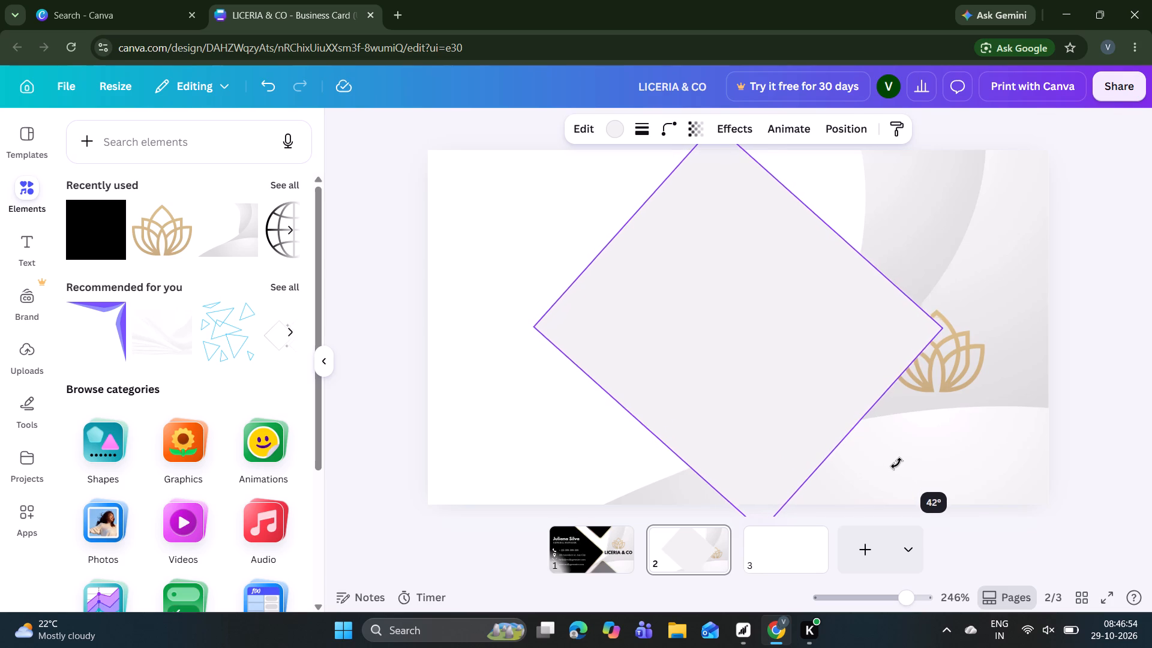
{"action": "left_click_drag", "start_coordinate": [896, 463], "coordinate": [898, 466]}
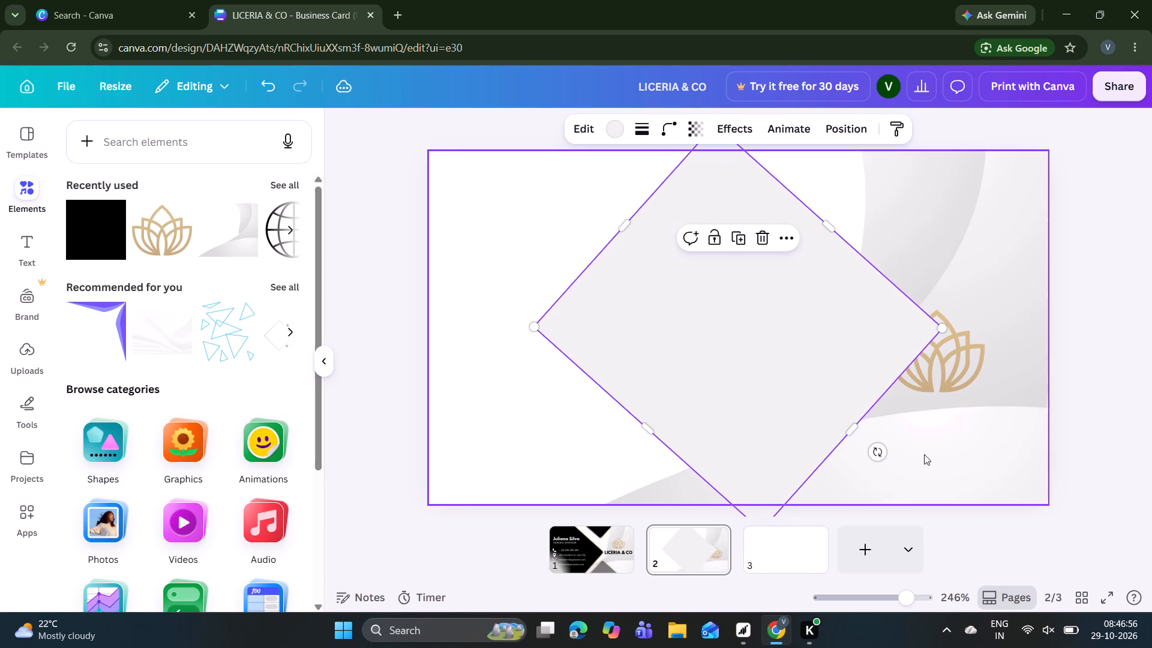
Bring the gold lotus logo to the front, above the grey diamond.
{"action": "left_click", "coordinate": [951, 375]}
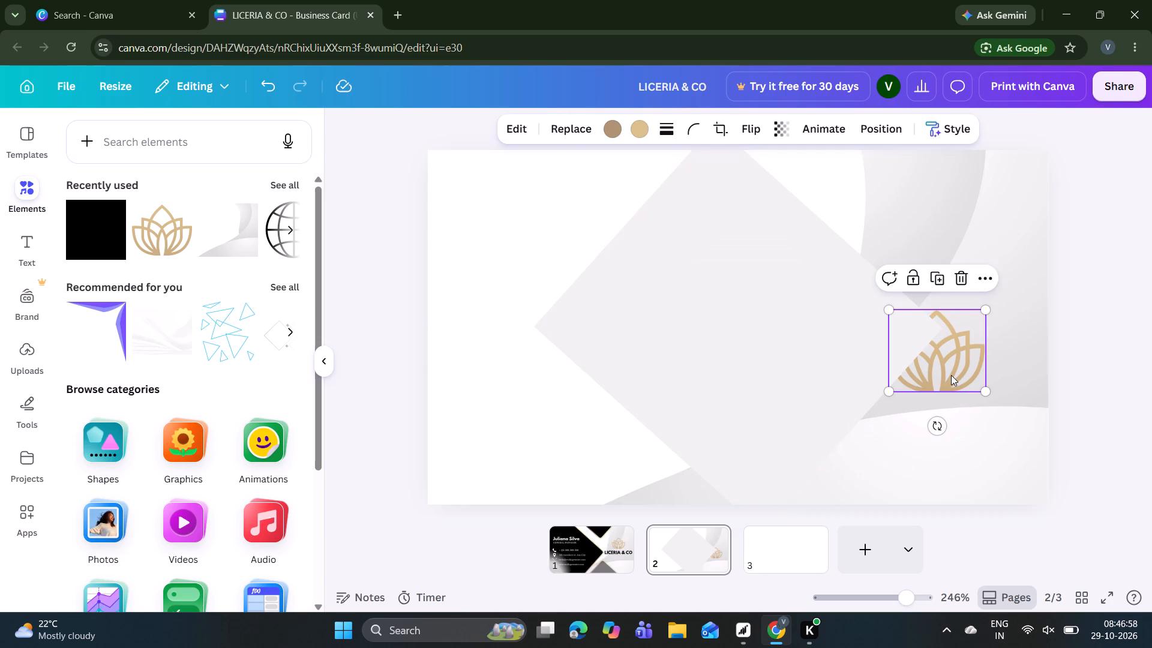
{"action": "right_click", "coordinate": [951, 375]}
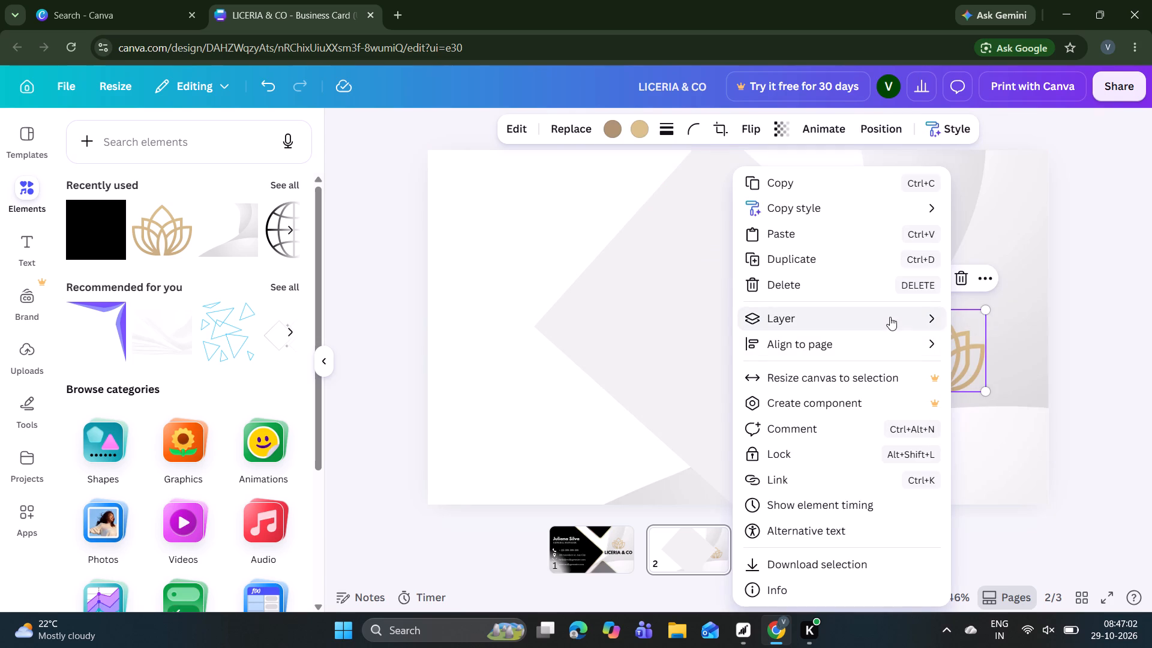
{"action": "left_click", "coordinate": [978, 320]}
{"action": "left_click", "coordinate": [1095, 238]}
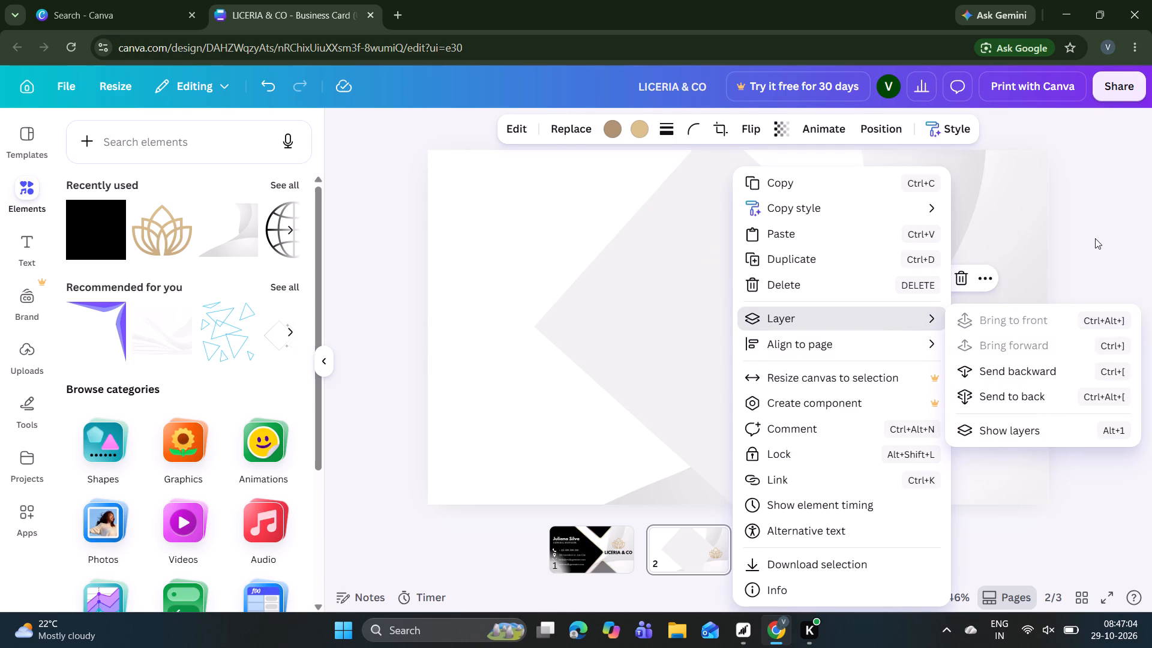
Move the gold lotus logo onto the upper half of the diamond, aligned with the page's vertical centre line.
{"action": "left_click_drag", "start_coordinate": [955, 338], "coordinate": [742, 257]}
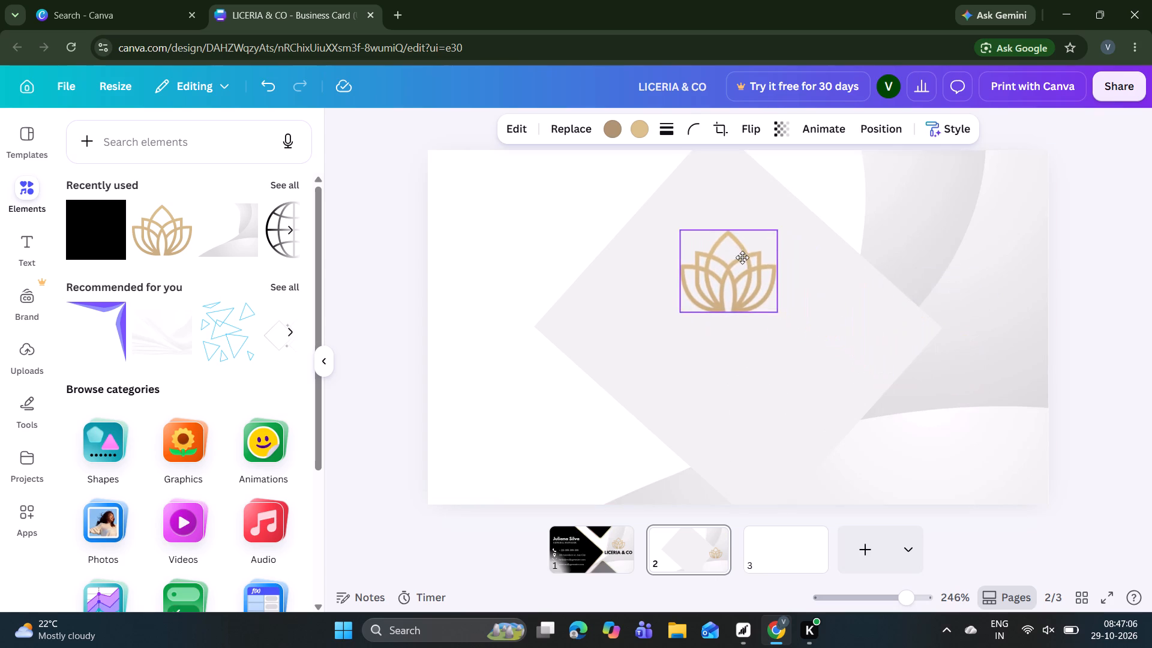
{"action": "left_click_drag", "start_coordinate": [742, 257], "coordinate": [751, 251]}
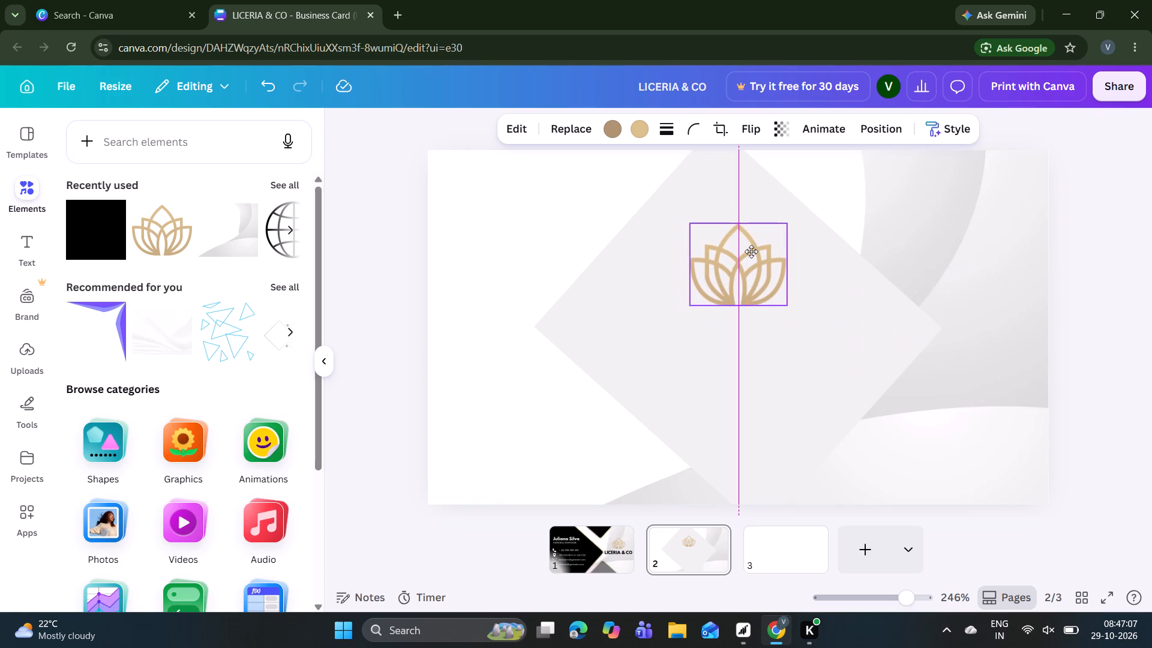
{"action": "left_click_drag", "start_coordinate": [751, 251], "coordinate": [754, 288]}
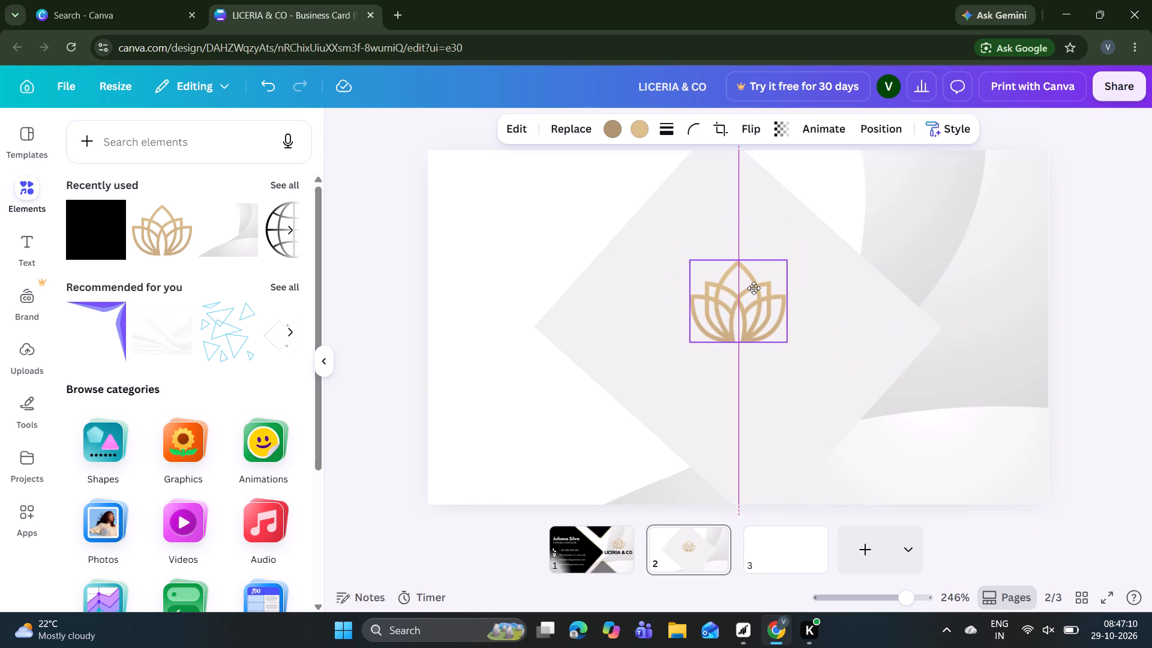
{"action": "left_click_drag", "start_coordinate": [754, 288], "coordinate": [756, 275]}
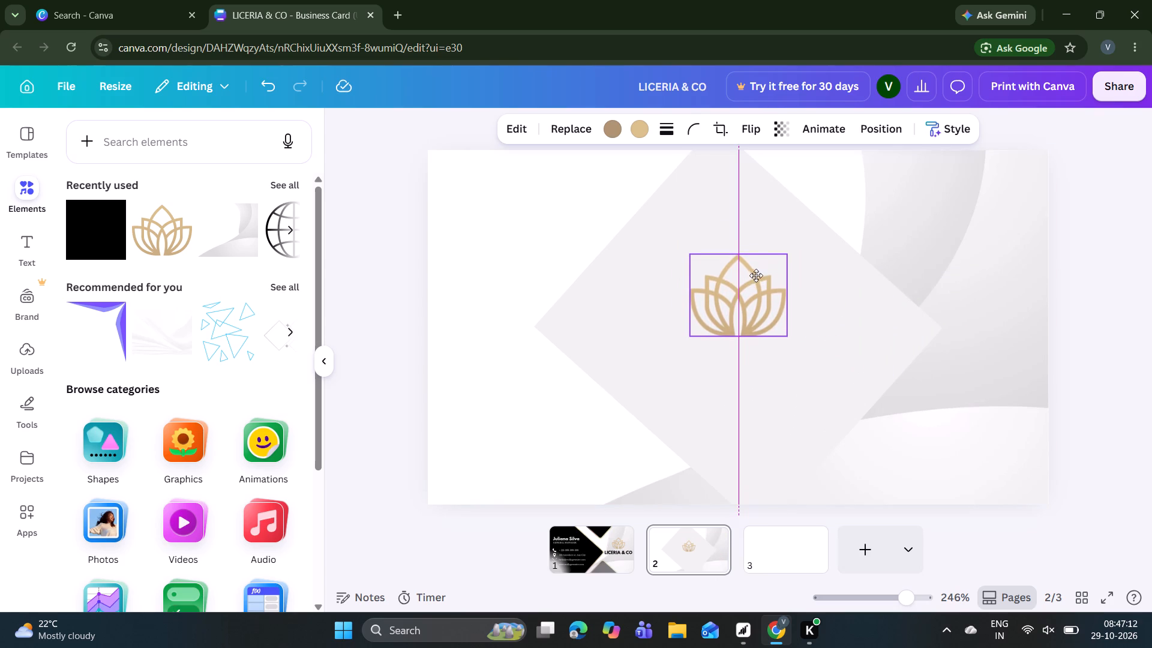
{"action": "left_click_drag", "start_coordinate": [756, 275], "coordinate": [756, 261]}
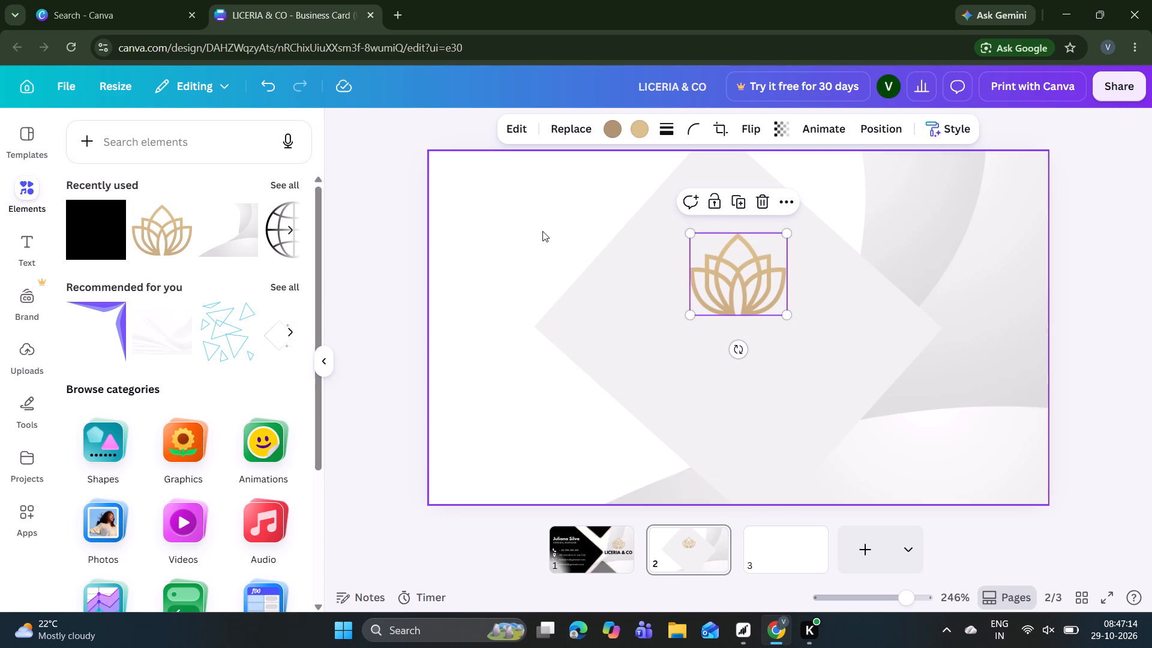
Recolour the large centred diamond, trying two light greys before settling on white #ffffff.
{"action": "left_click", "coordinate": [542, 231]}
{"action": "left_click", "coordinate": [620, 287]}
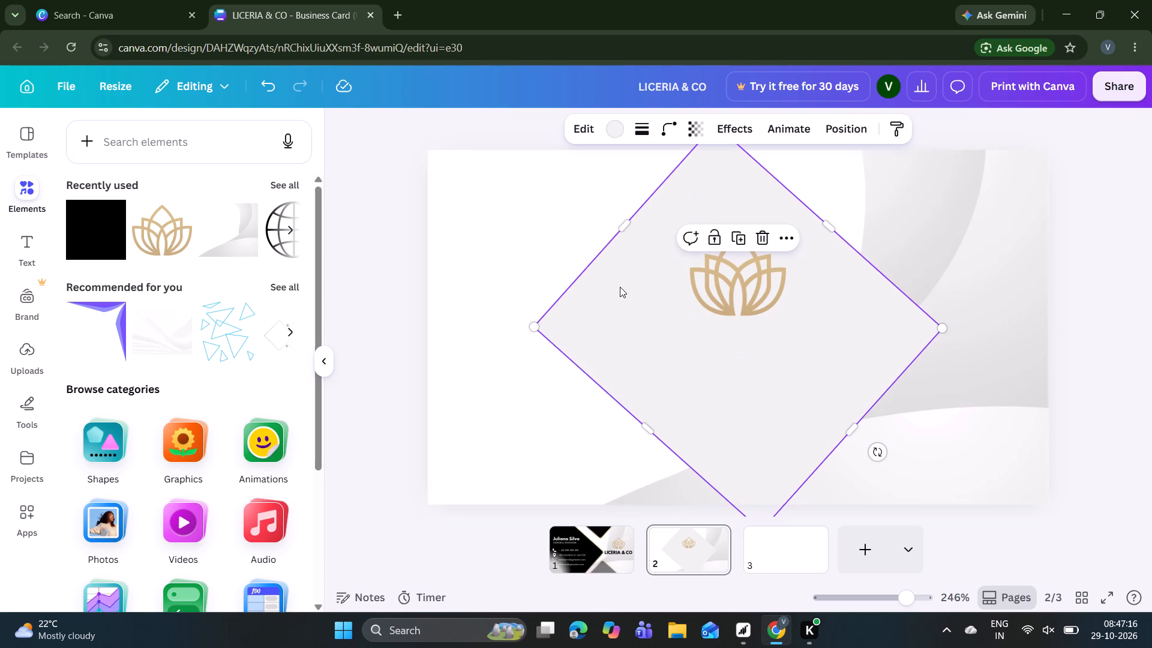
{"action": "left_click", "coordinate": [617, 133]}
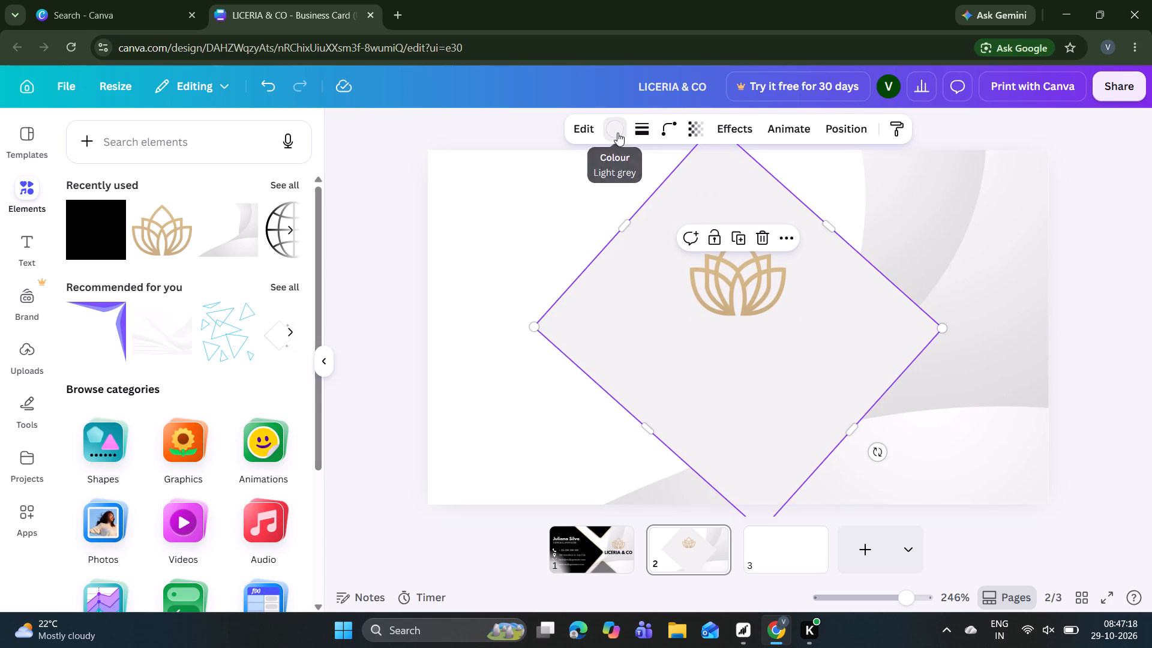
{"action": "scroll", "coordinate": [203, 343], "scroll_direction": "down", "scroll_amount": 4}
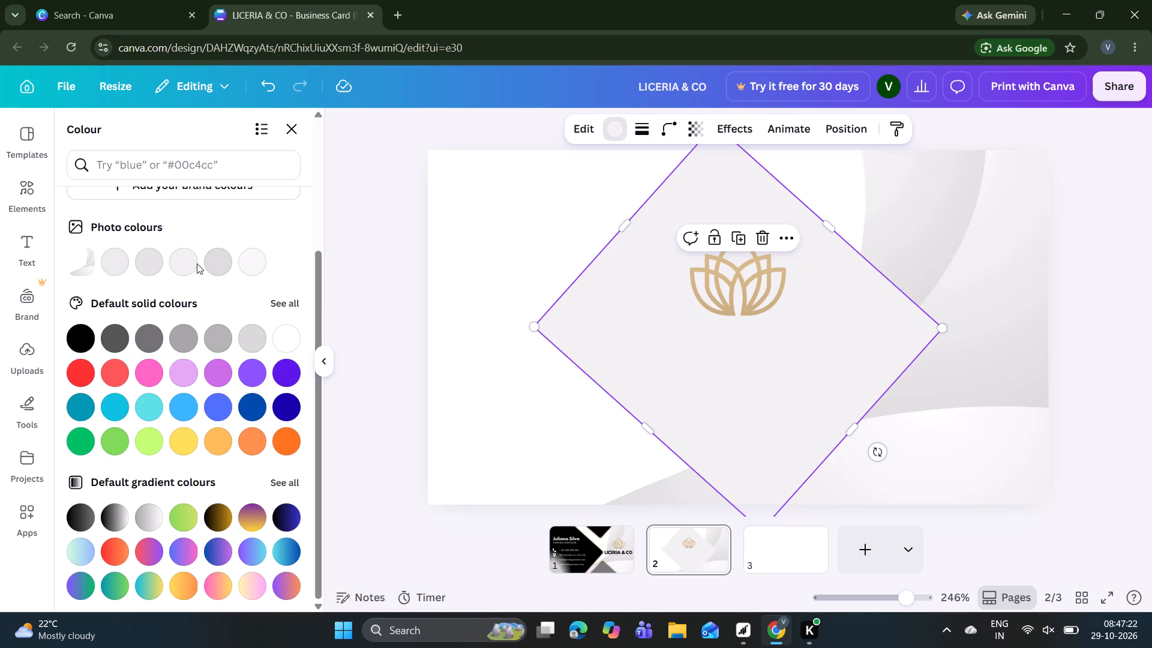
{"action": "left_click", "coordinate": [115, 265]}
{"action": "left_click", "coordinate": [263, 335]}
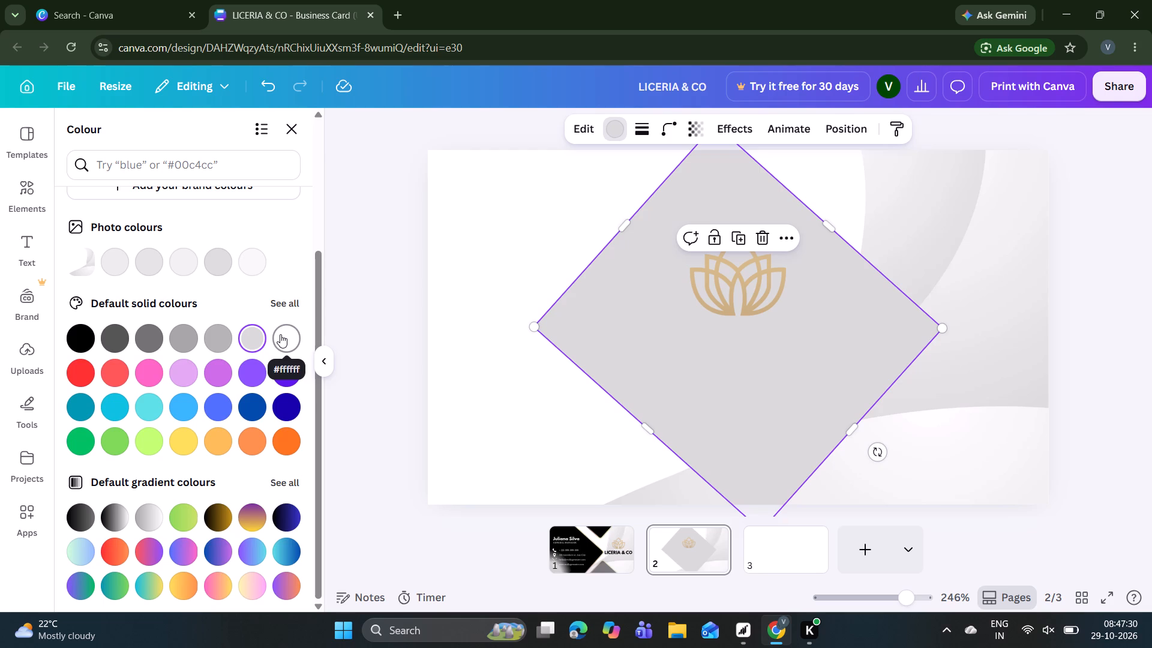
{"action": "left_click", "coordinate": [280, 334]}
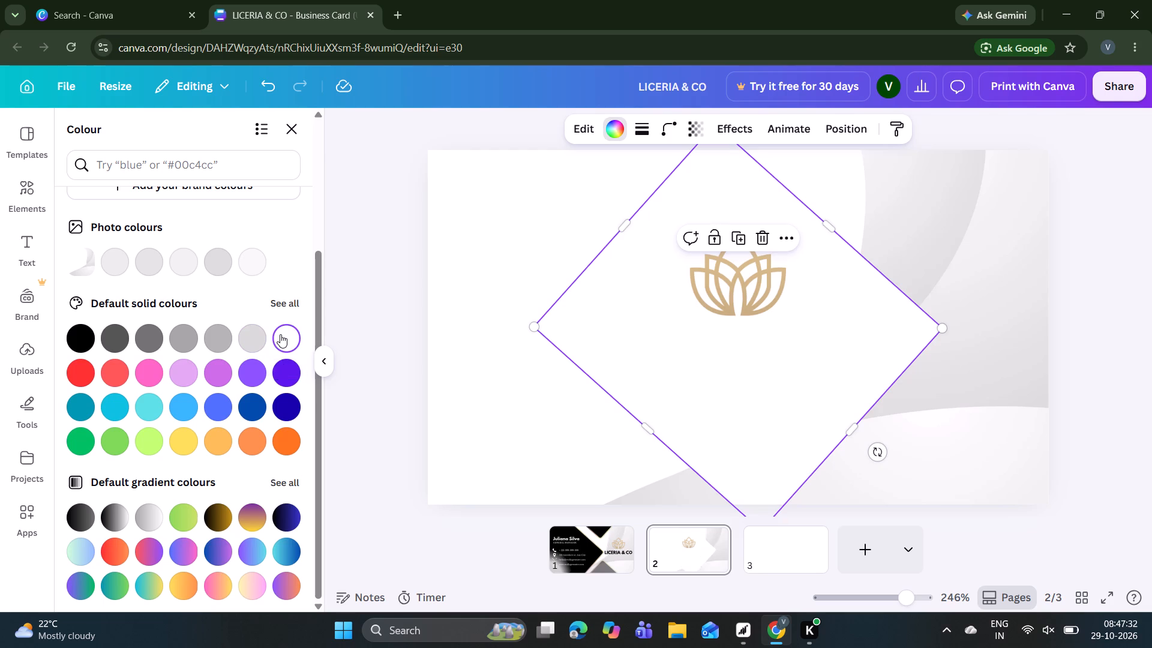
{"action": "left_click", "coordinate": [384, 281]}
{"action": "left_click", "coordinate": [384, 281]}
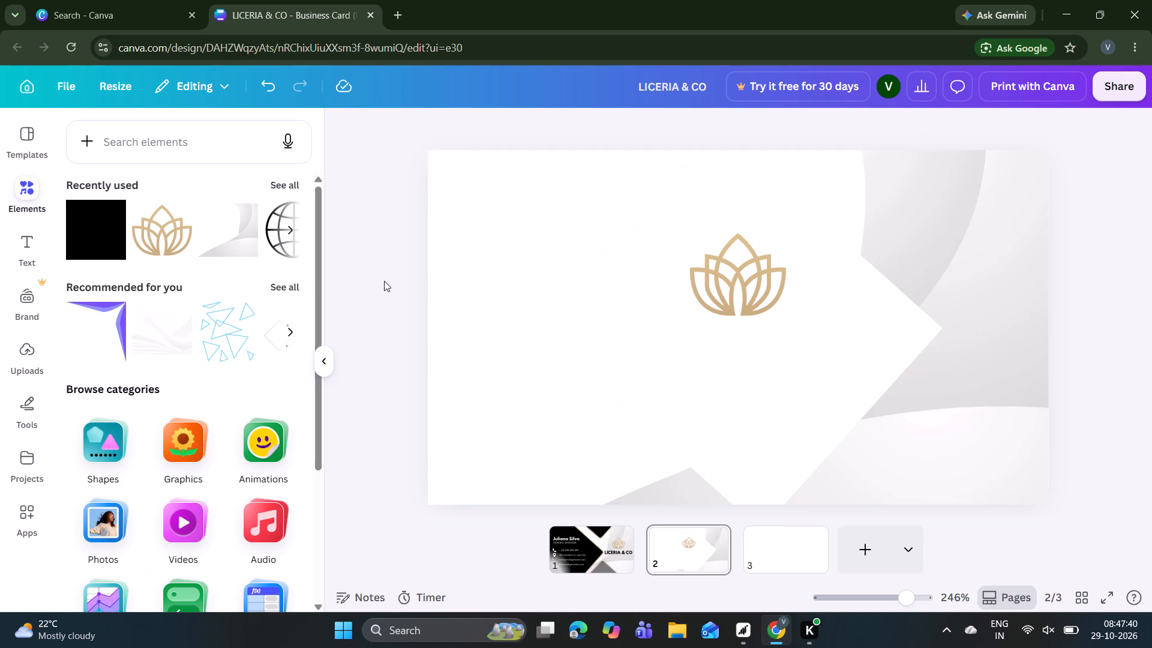
Search the elements library for "square" and show all of the graphics results.
{"action": "left_click", "coordinate": [112, 146]}
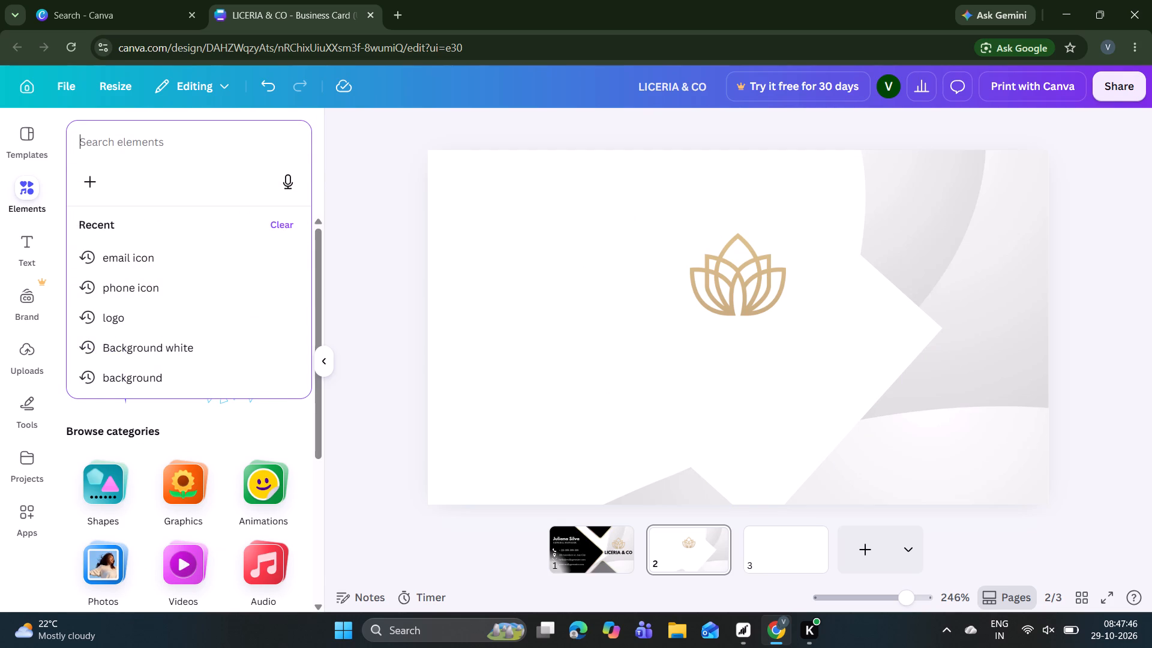
{"action": "type", "text": "sq"}
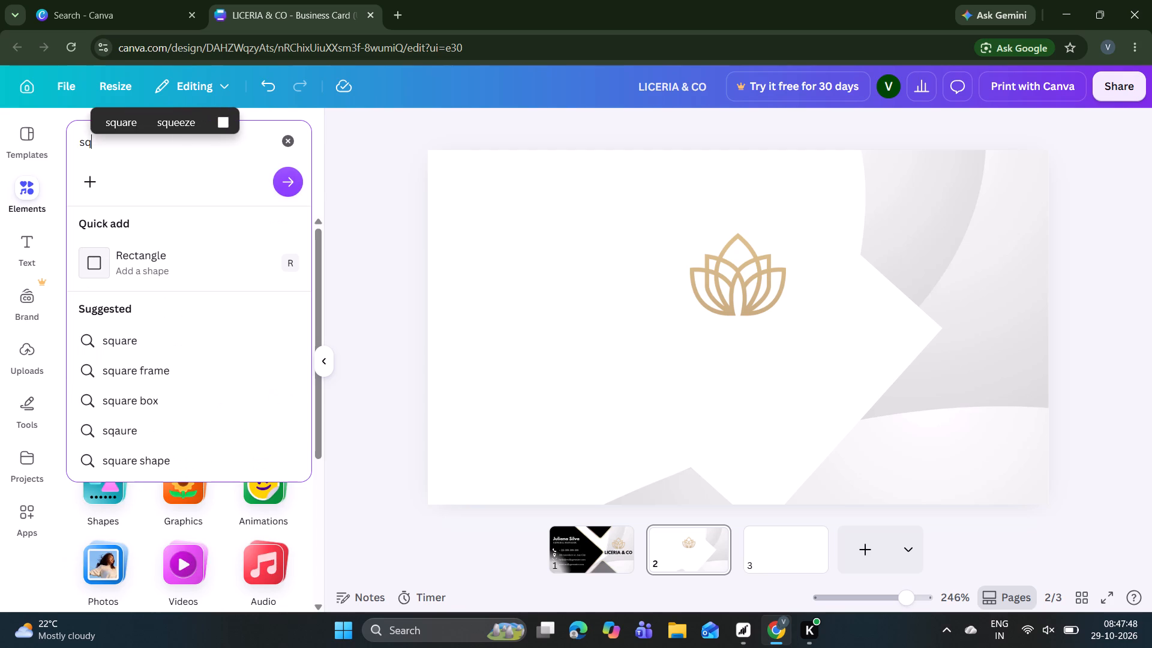
{"action": "left_click", "coordinate": [187, 353]}
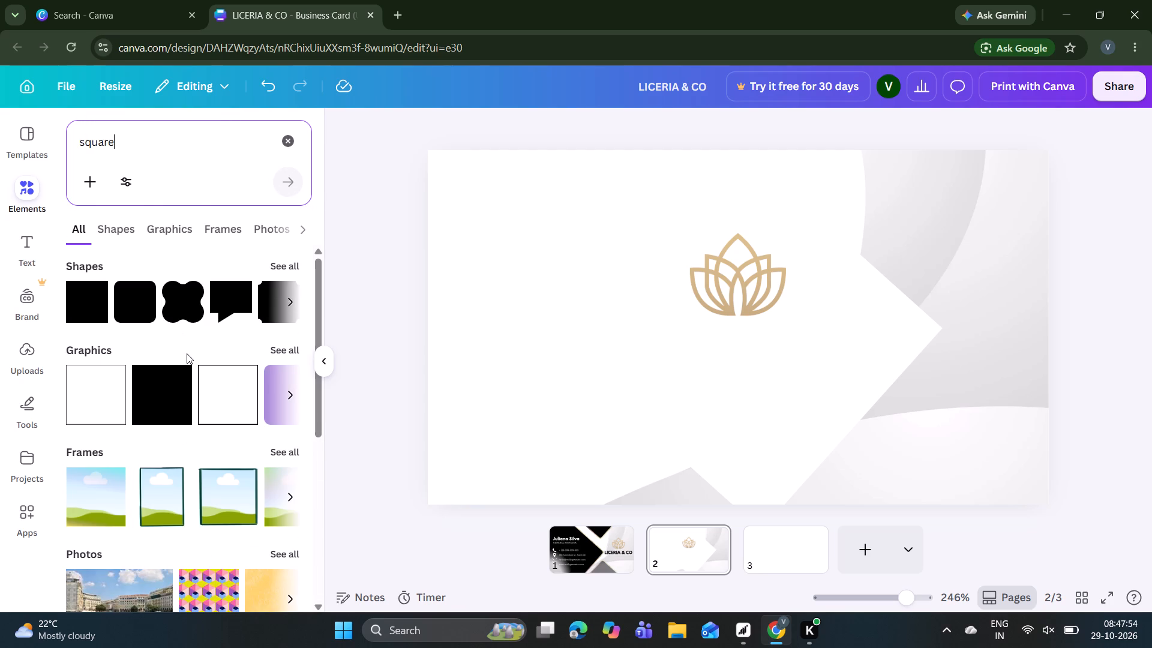
{"action": "left_click", "coordinate": [274, 353]}
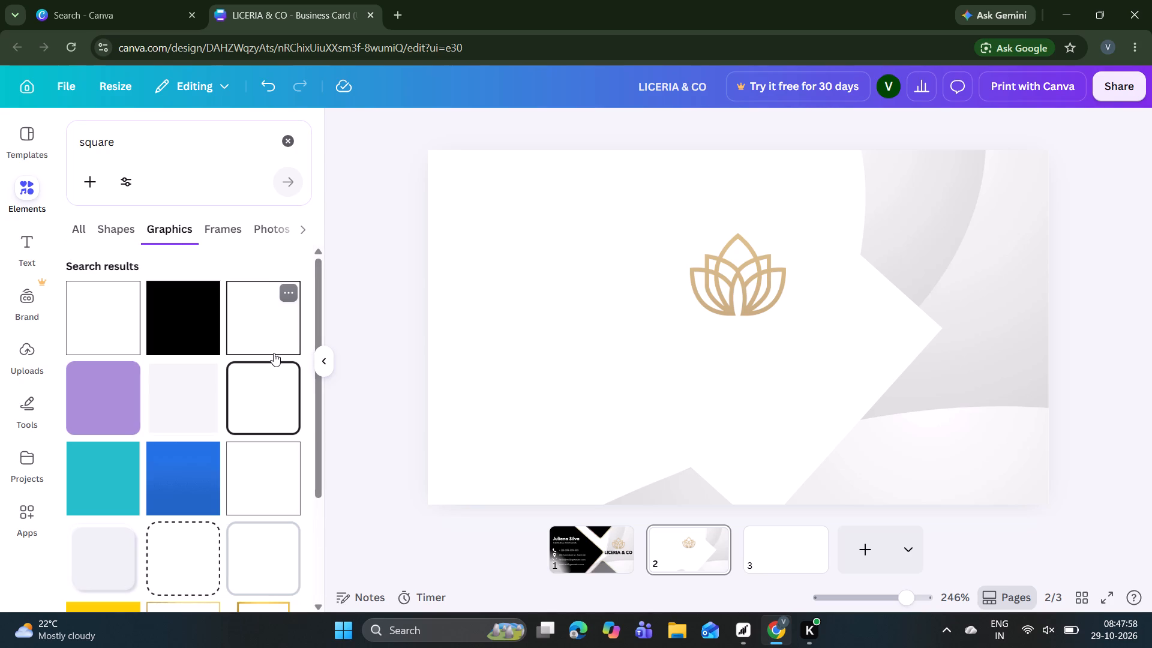
Clear the graphics search and enter a fresh elements search for "square".
{"action": "left_click", "coordinate": [287, 145]}
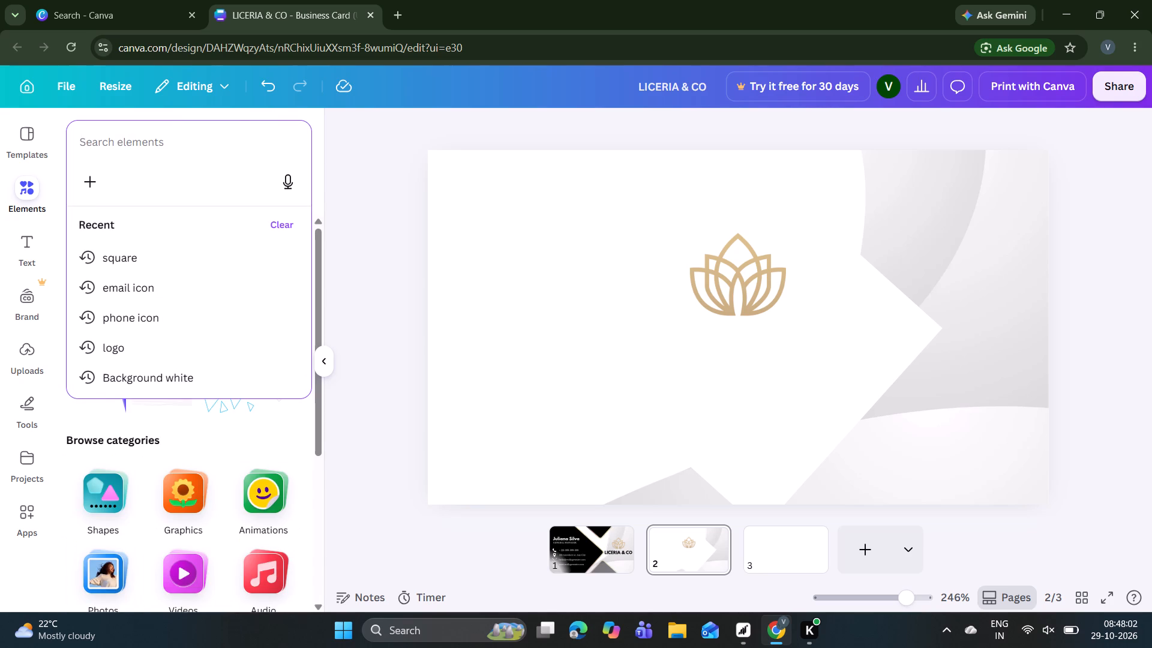
{"action": "type", "text": "sq"}
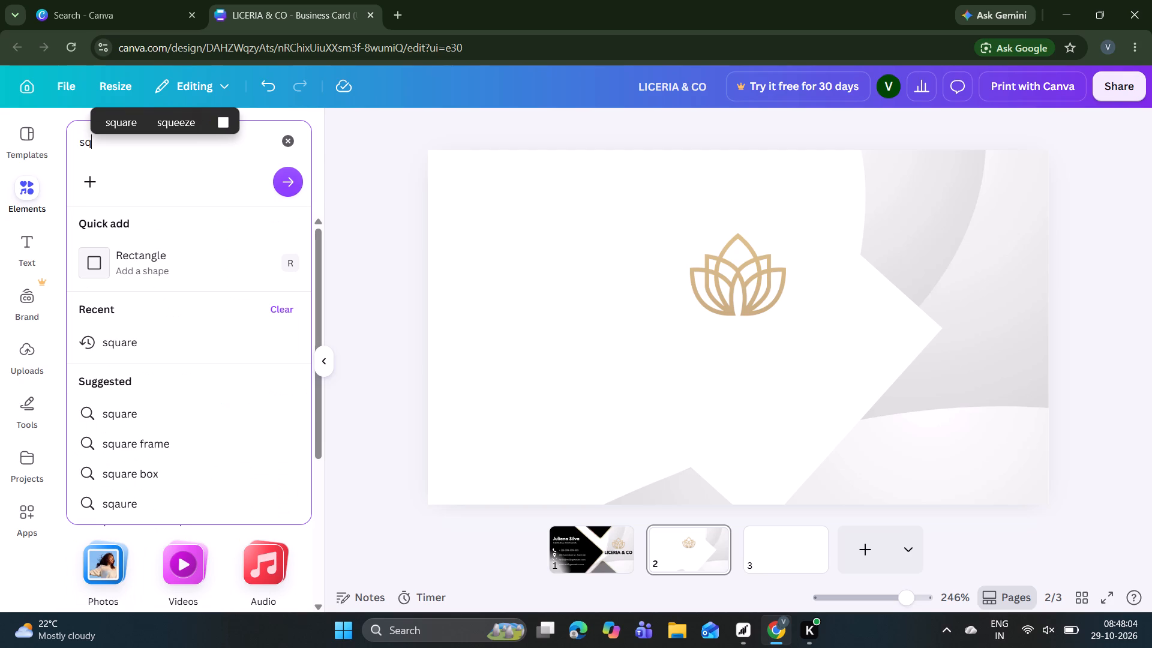
{"action": "key", "text": "u"}
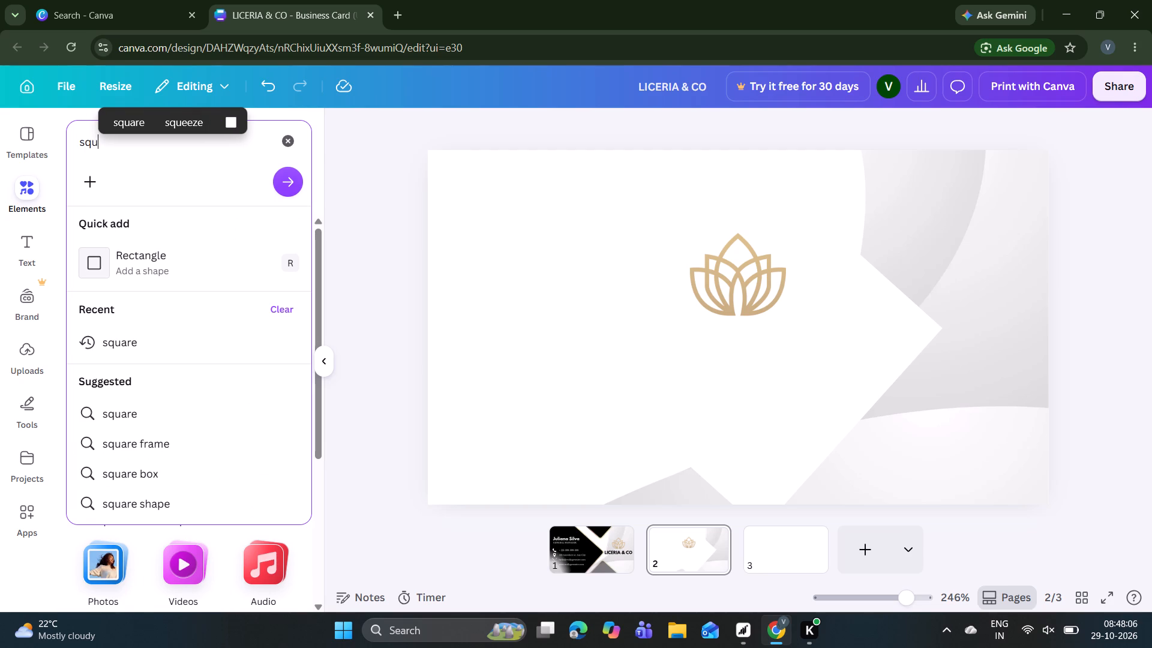
{"action": "type", "text": "are"}
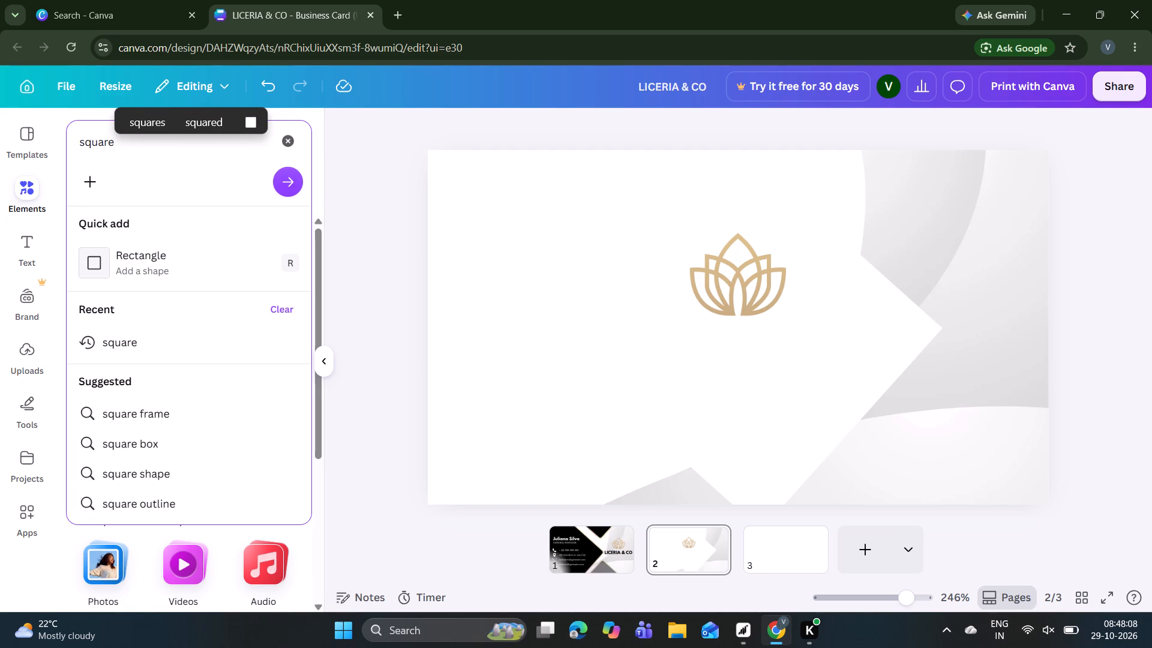
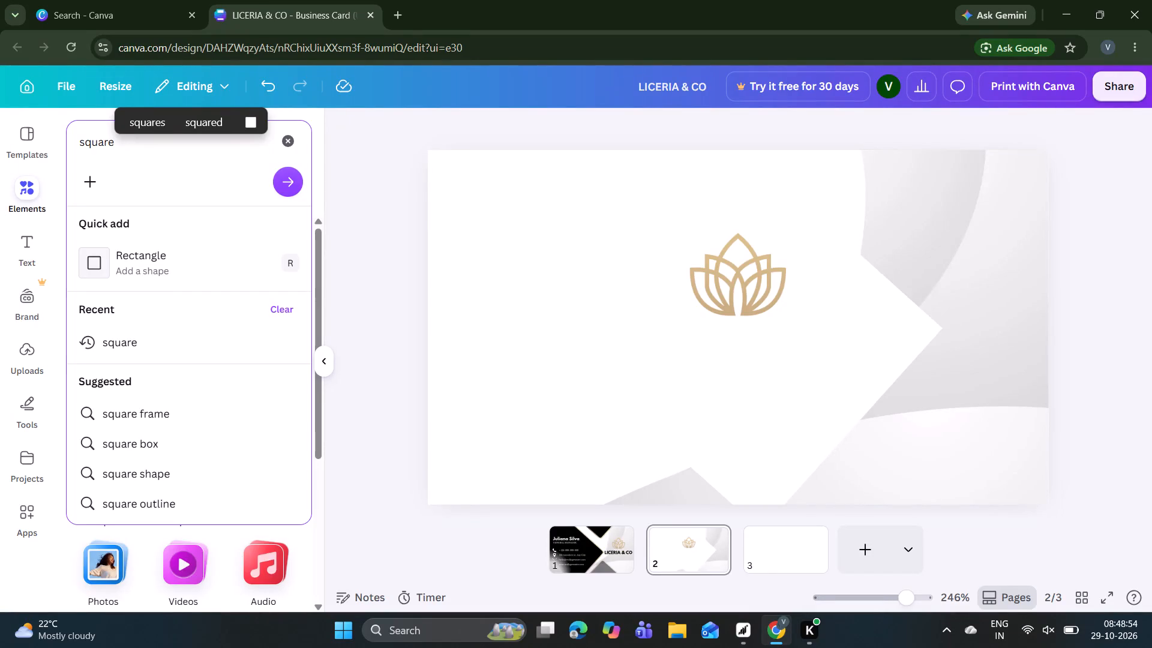
Extend the elements search to "square box" and run it.
{"action": "key", "text": "space"}
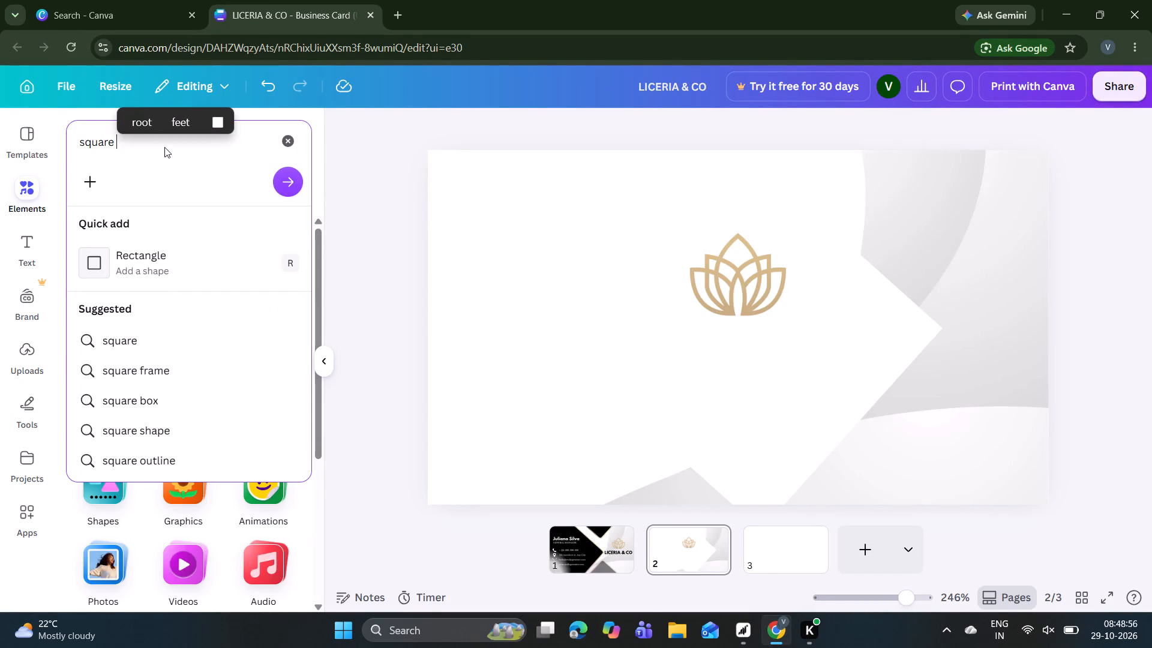
{"action": "key", "text": "b"}
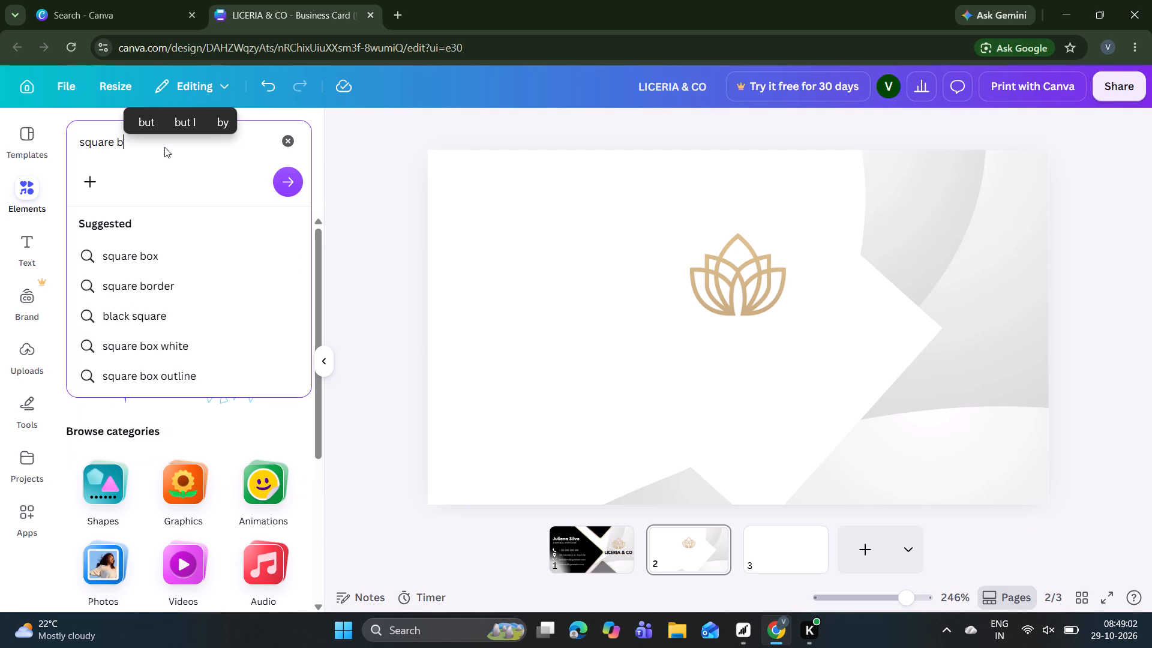
{"action": "key", "text": "p"}
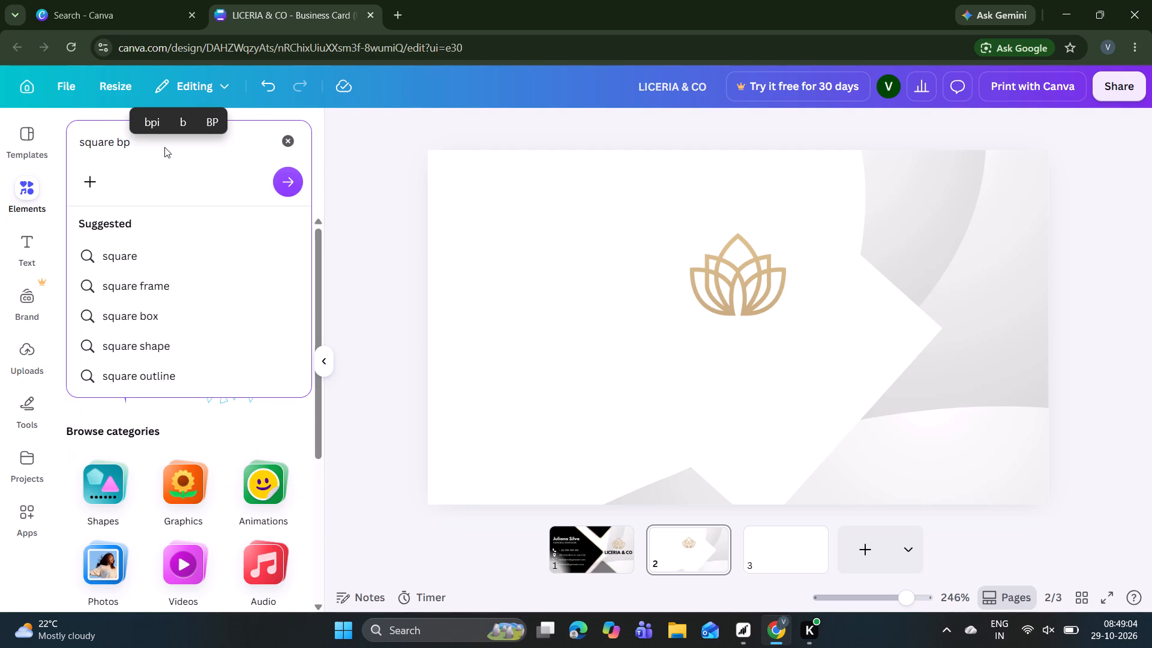
{"action": "key", "text": "BackSpace"}
{"action": "type", "text": "oc"}
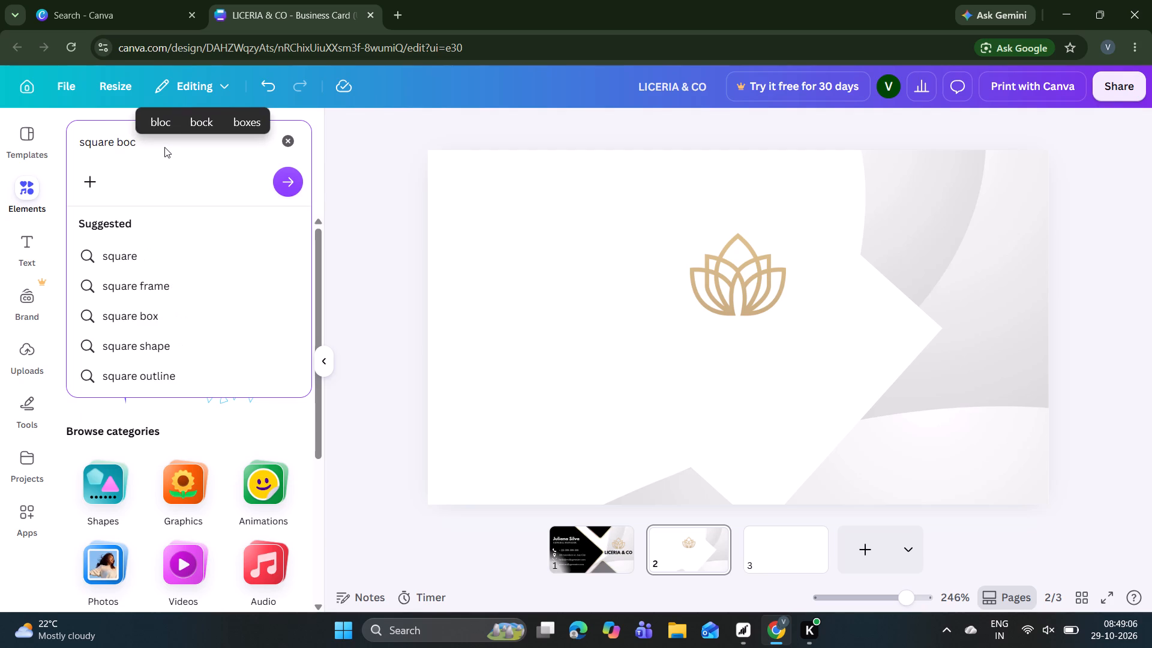
{"action": "key", "text": "BackSpace"}
{"action": "key", "text": "x"}
{"action": "key", "text": "Return"}
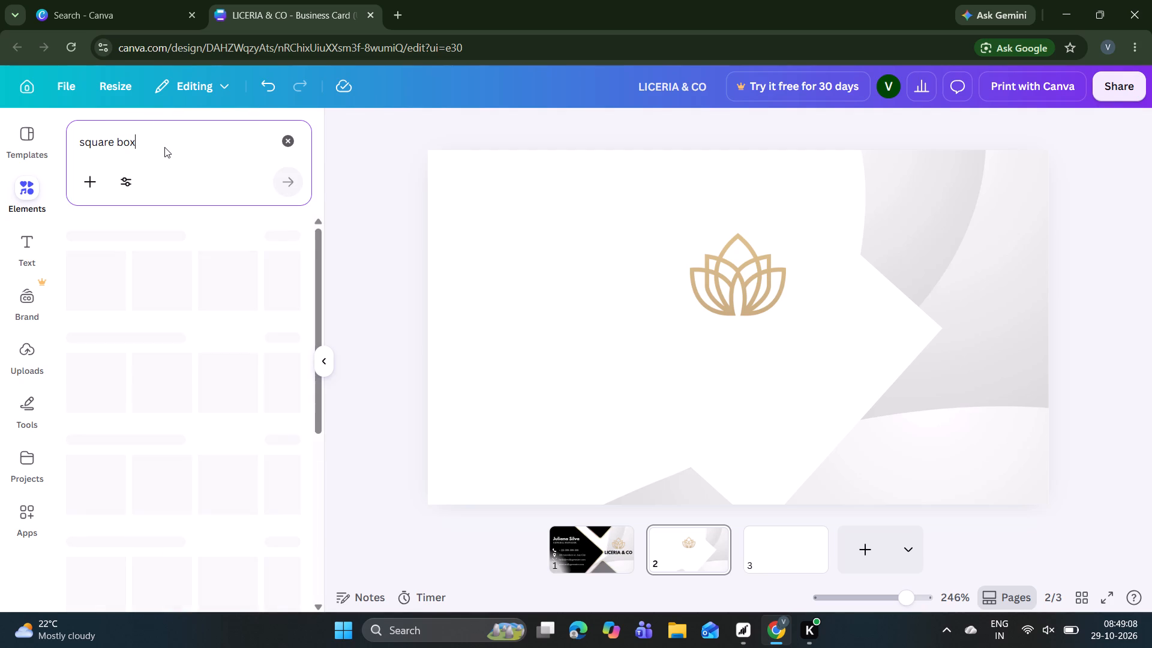
Change the elements search to the suggested "square background".
{"action": "left_click", "coordinate": [215, 133]}
{"action": "key", "text": "BackSpace"}
{"action": "key", "text": "BackSpace"}
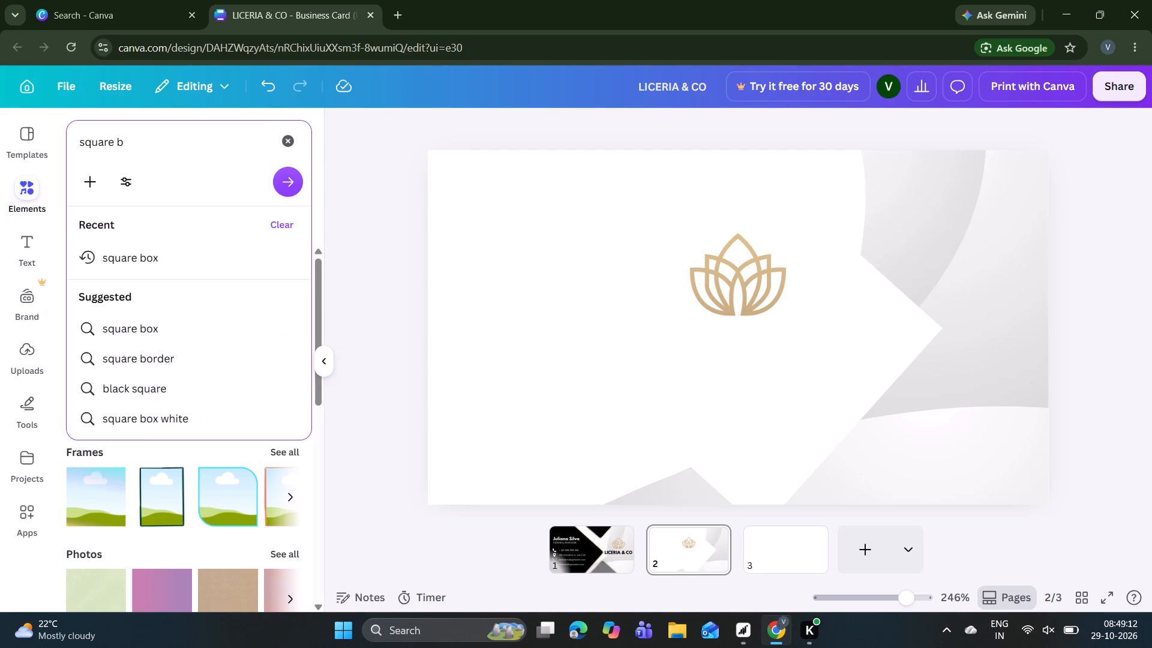
{"action": "type", "text": "ack"}
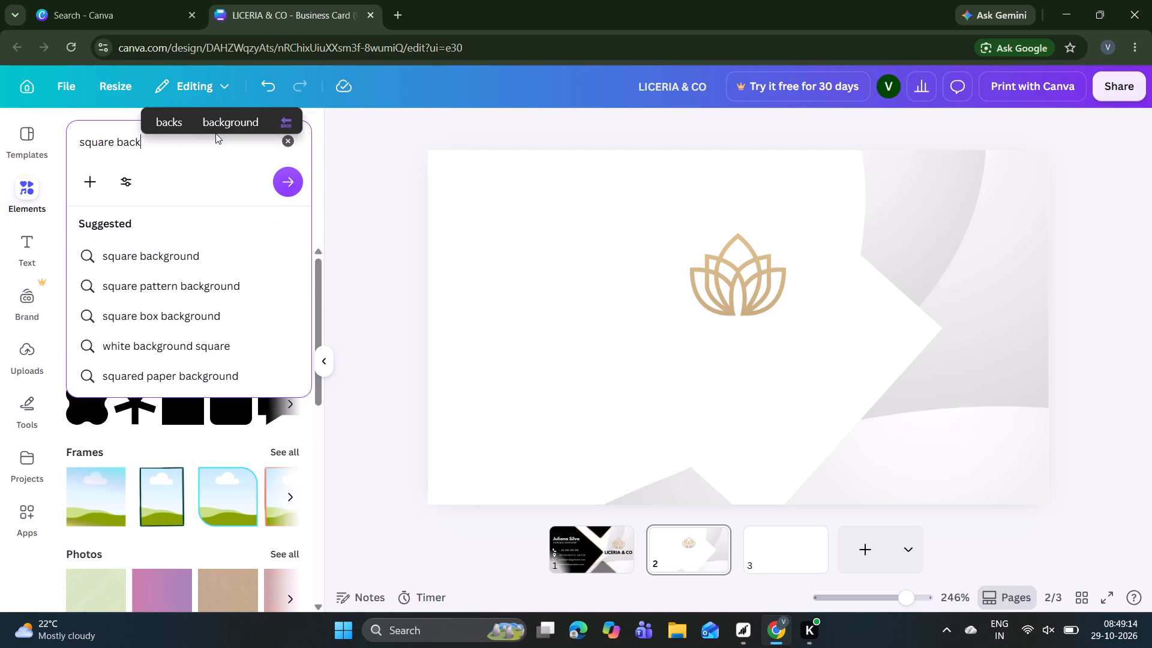
{"action": "left_click", "coordinate": [175, 245]}
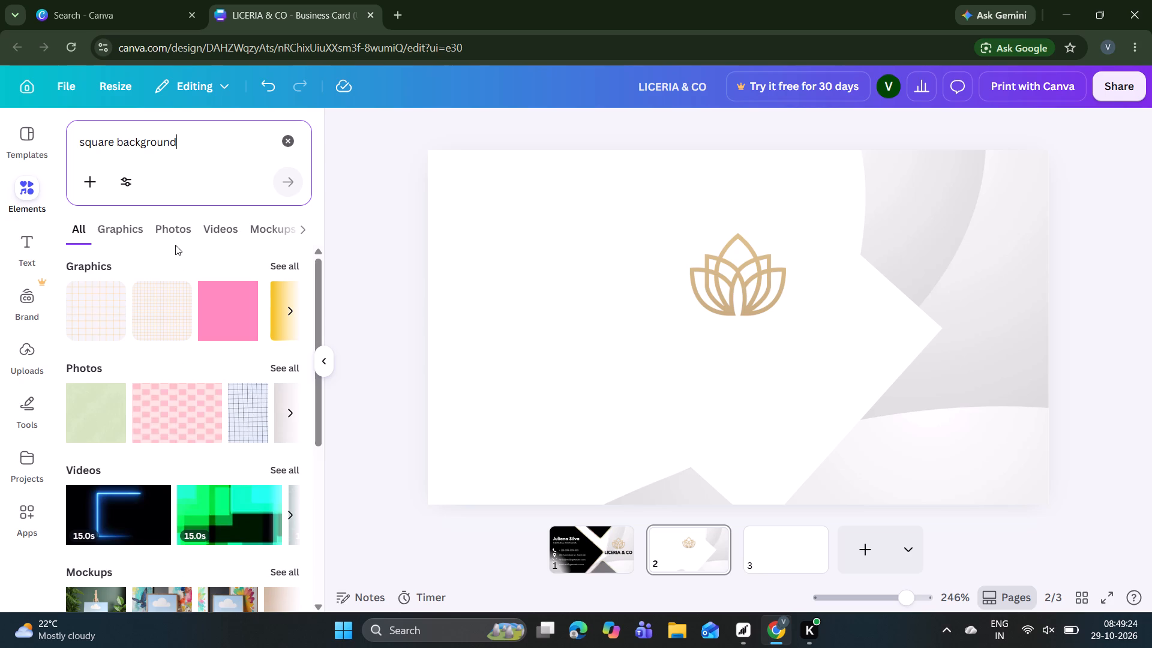
Extend the elements search to "square background desing" and show all of the graphics results.
{"action": "left_click", "coordinate": [203, 152]}
{"action": "key", "text": "space"}
{"action": "key", "text": "d"}
{"action": "key", "text": "e"}
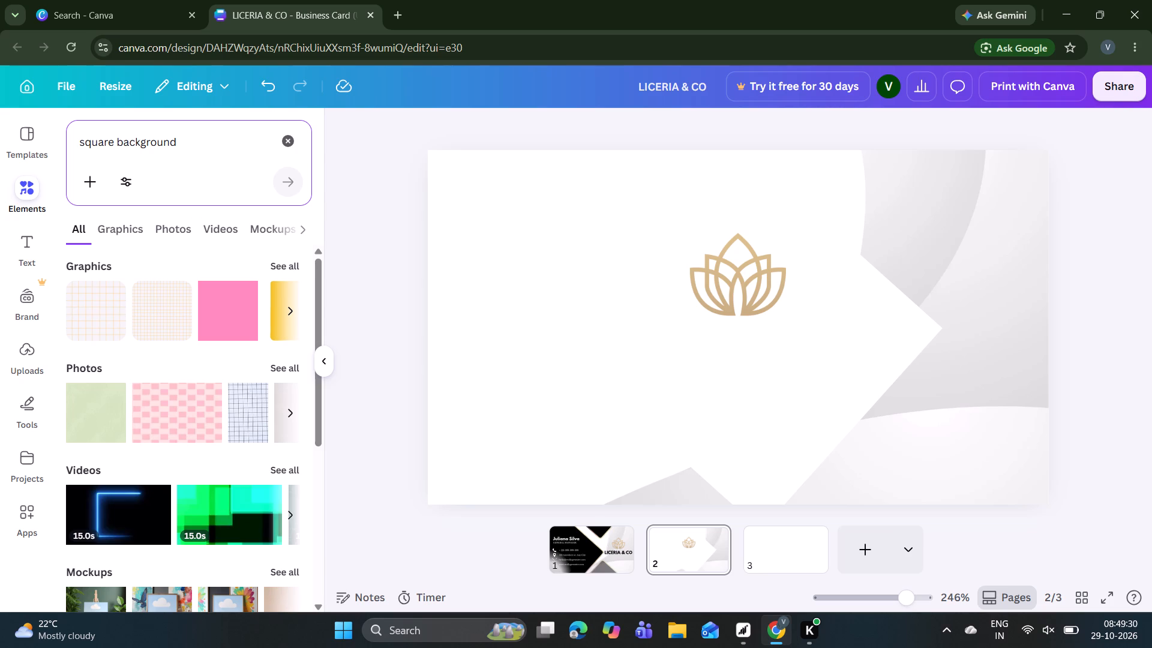
{"action": "left_click", "coordinate": [200, 147]}
{"action": "key", "text": "space"}
{"action": "type", "text": "des"}
{"action": "type", "text": "ing"}
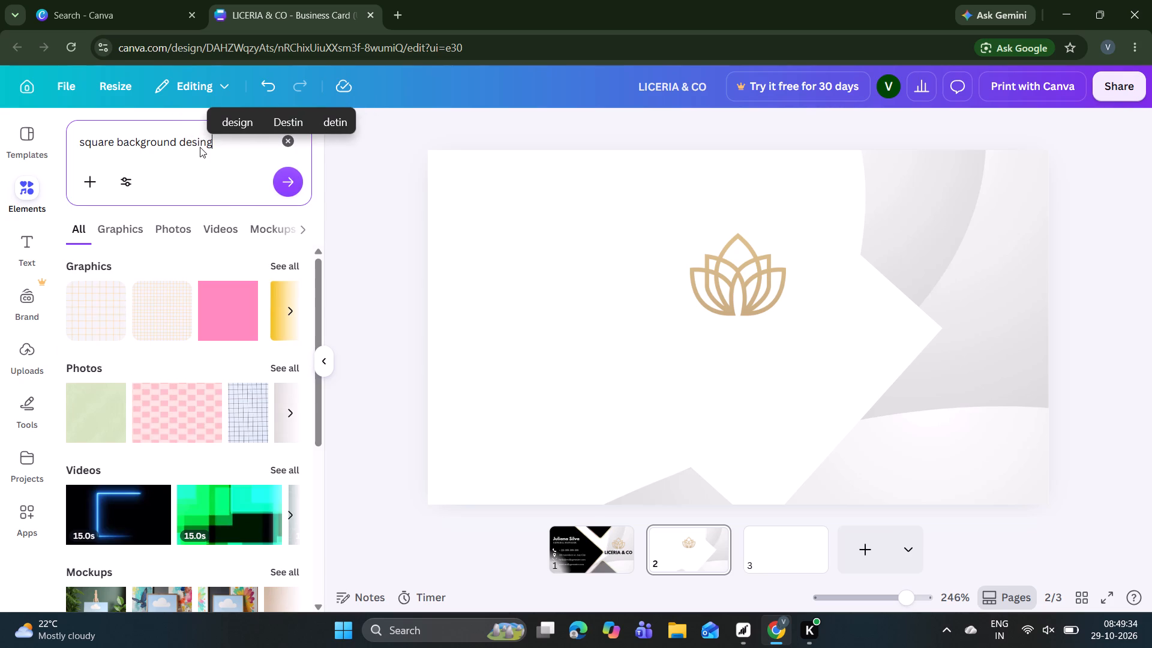
{"action": "key", "text": "Return"}
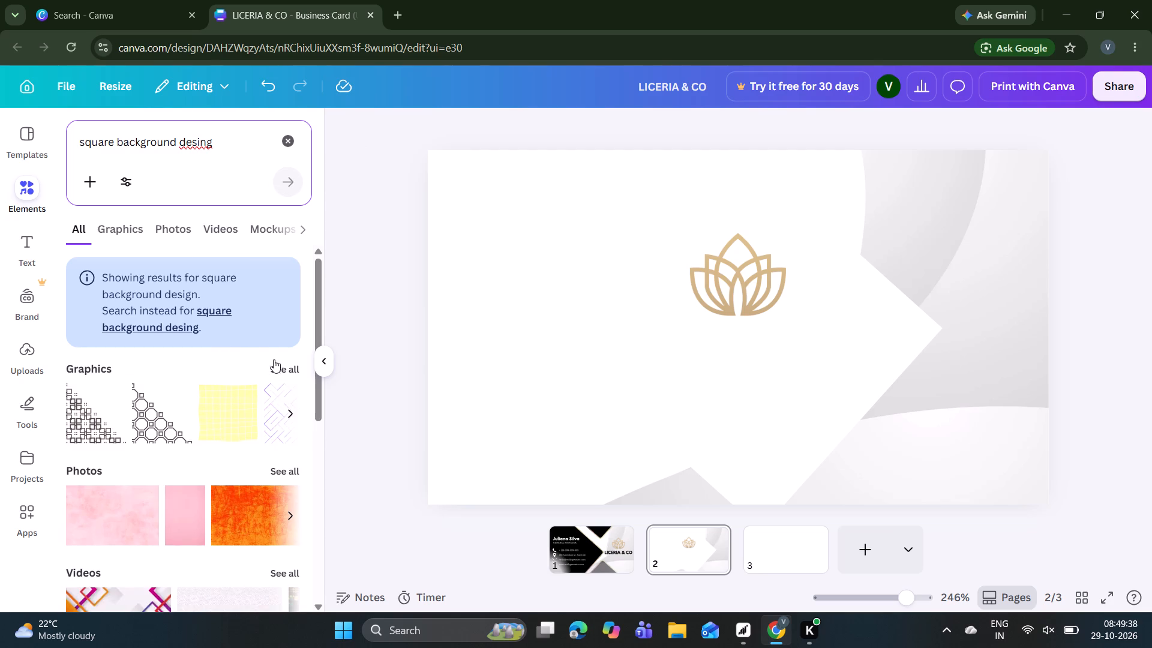
{"action": "left_click", "coordinate": [281, 369]}
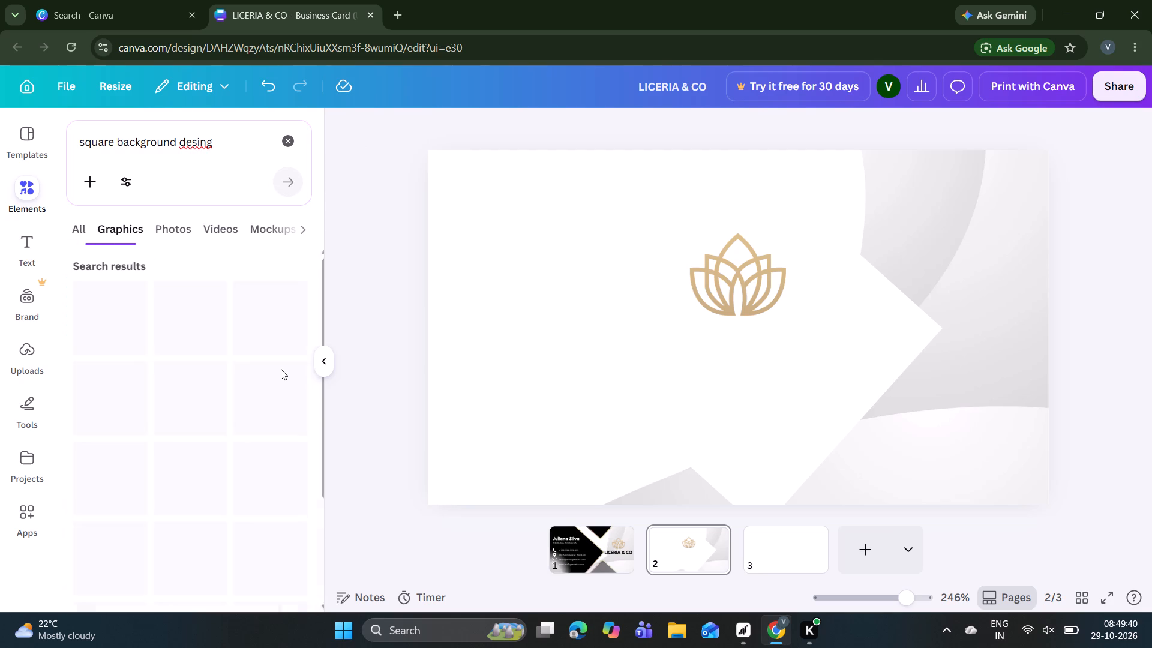
Look through the square background graphics for a square element that suits page 2.
{"action": "scroll", "coordinate": [225, 422], "scroll_direction": "down", "scroll_amount": 2}
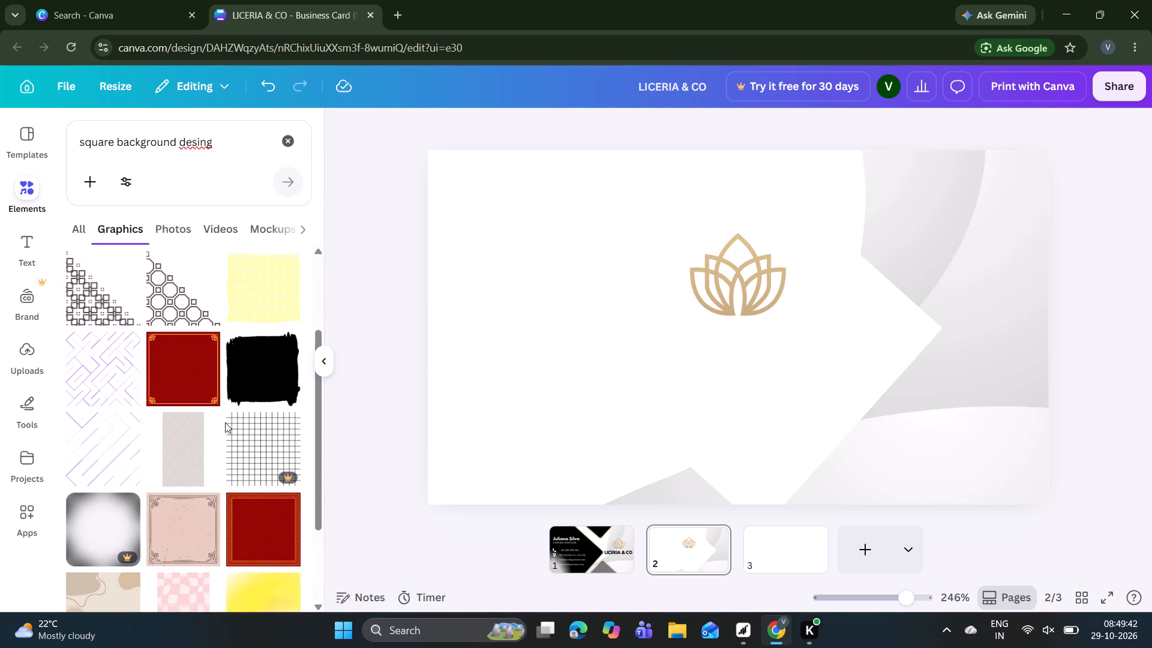
{"action": "scroll", "coordinate": [225, 422], "scroll_direction": "down", "scroll_amount": 1}
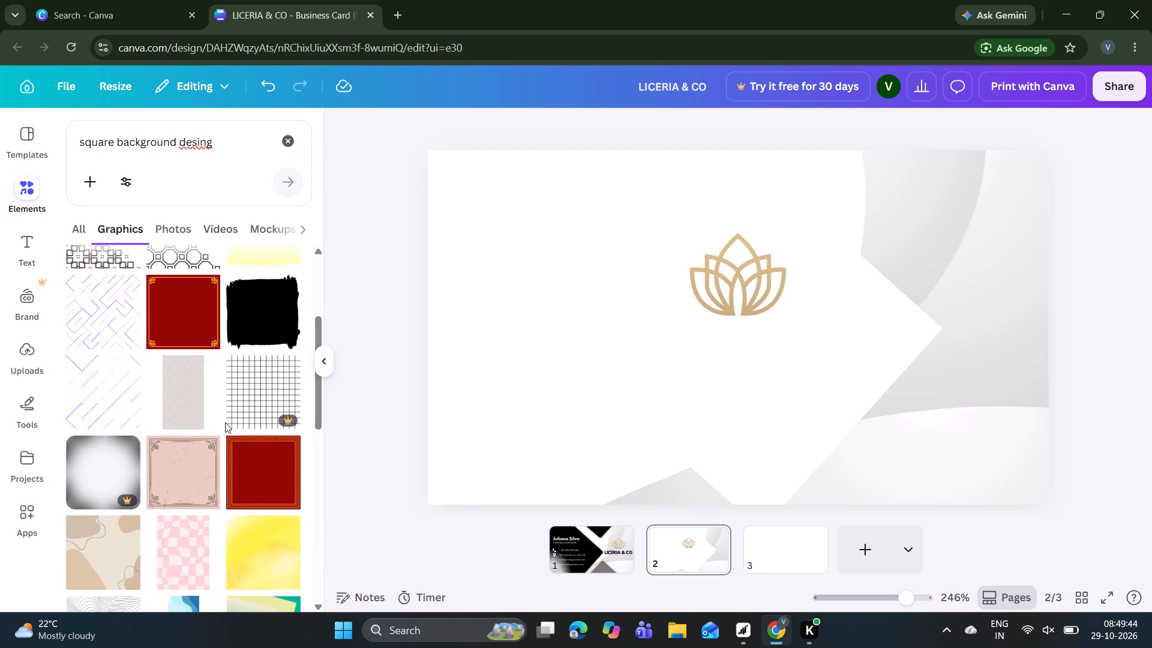
{"action": "scroll", "coordinate": [225, 422], "scroll_direction": "down", "scroll_amount": 2}
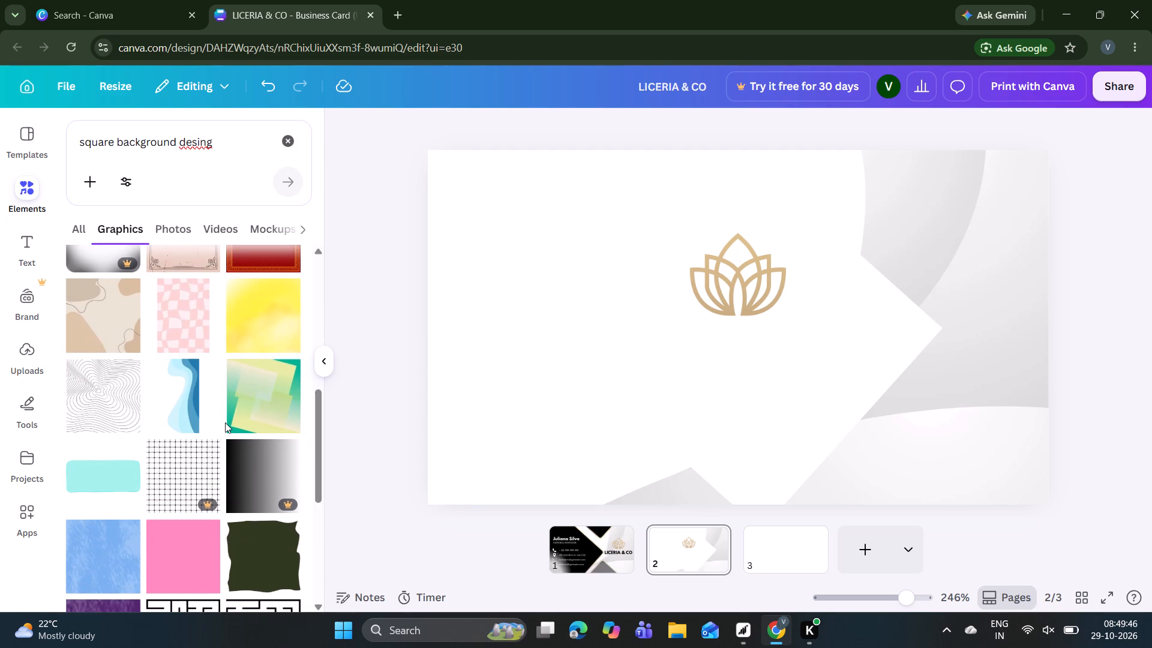
{"action": "scroll", "coordinate": [225, 422], "scroll_direction": "down", "scroll_amount": 2}
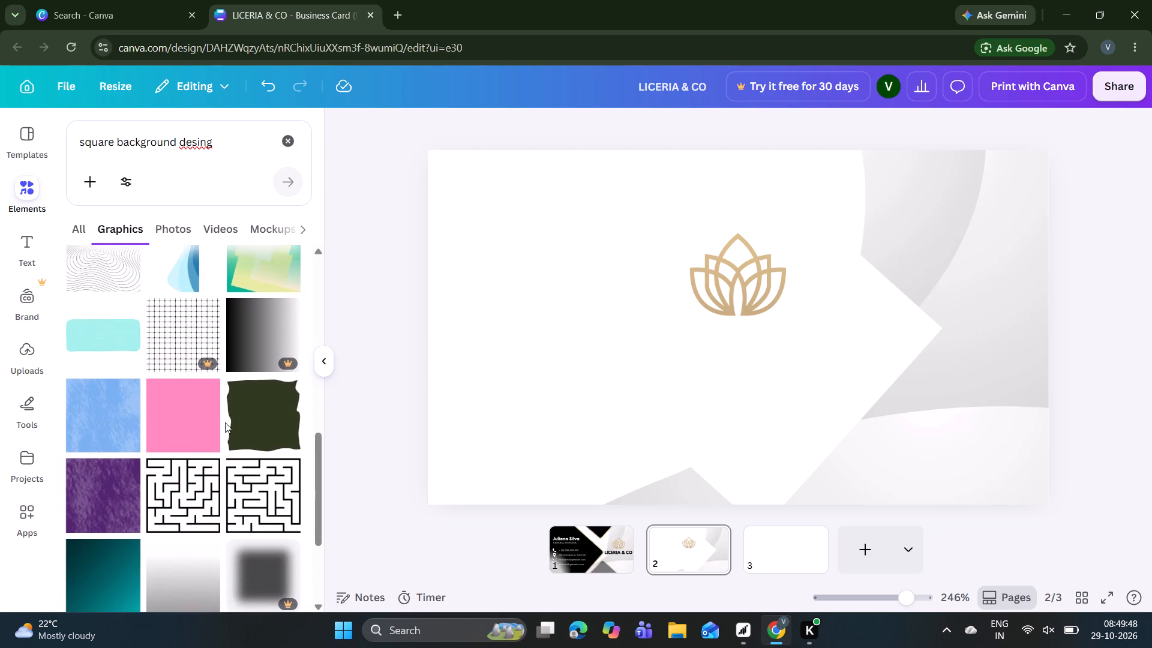
{"action": "scroll", "coordinate": [225, 422], "scroll_direction": "down", "scroll_amount": 3}
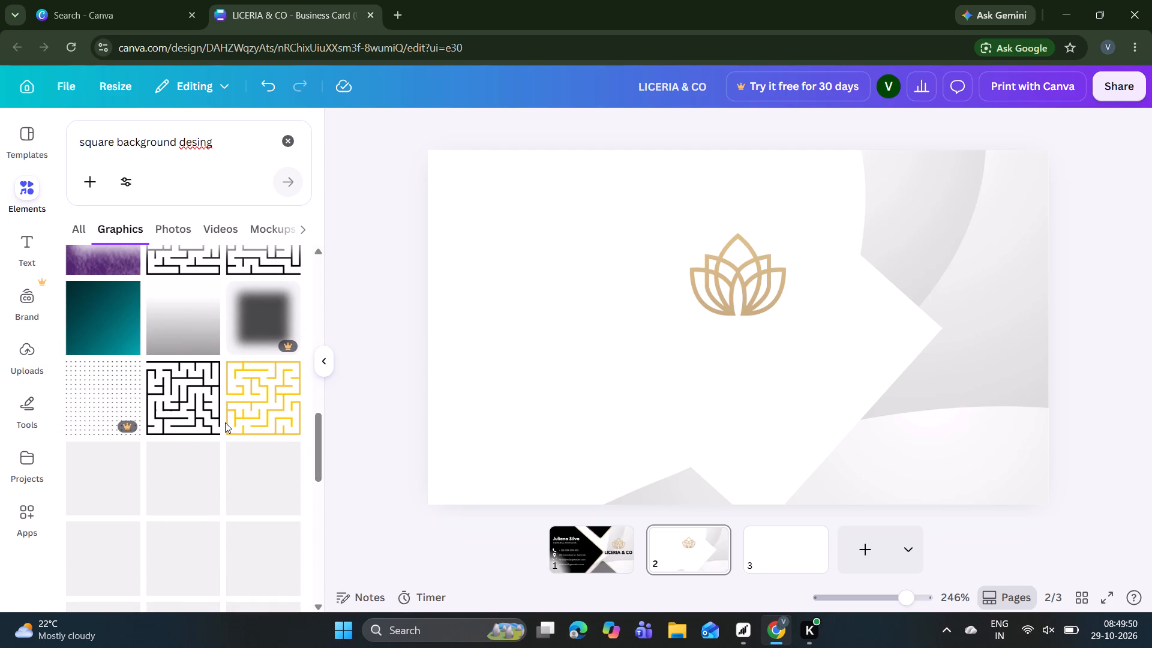
{"action": "scroll", "coordinate": [225, 422], "scroll_direction": "down", "scroll_amount": 2}
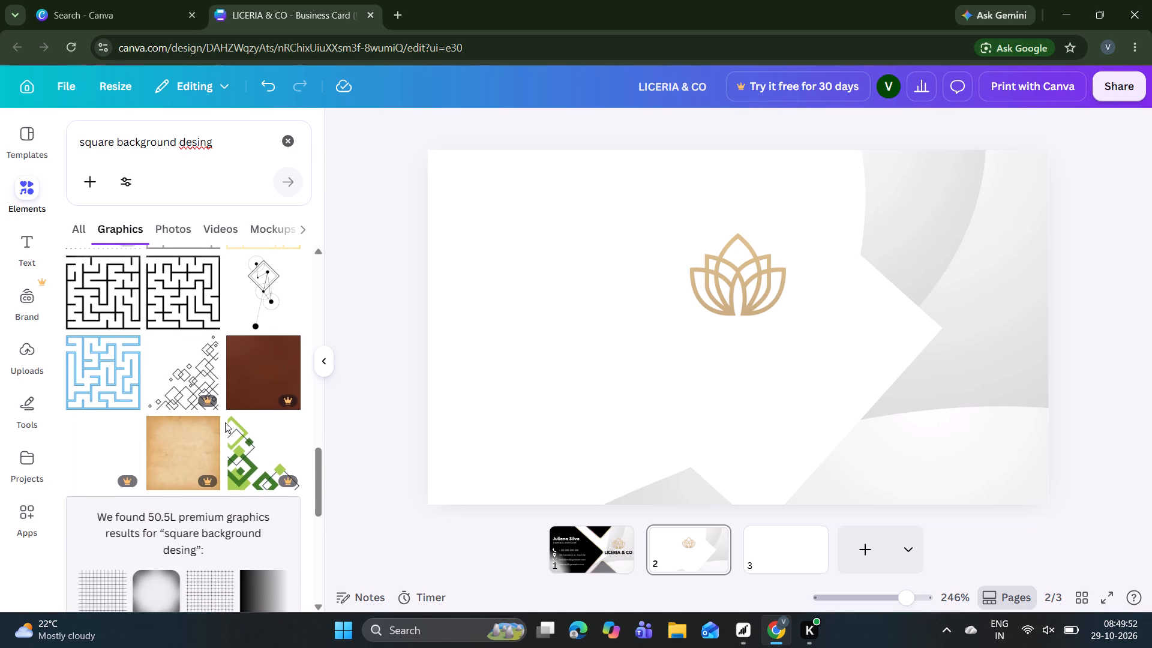
{"action": "scroll", "coordinate": [225, 422], "scroll_direction": "down", "scroll_amount": 4}
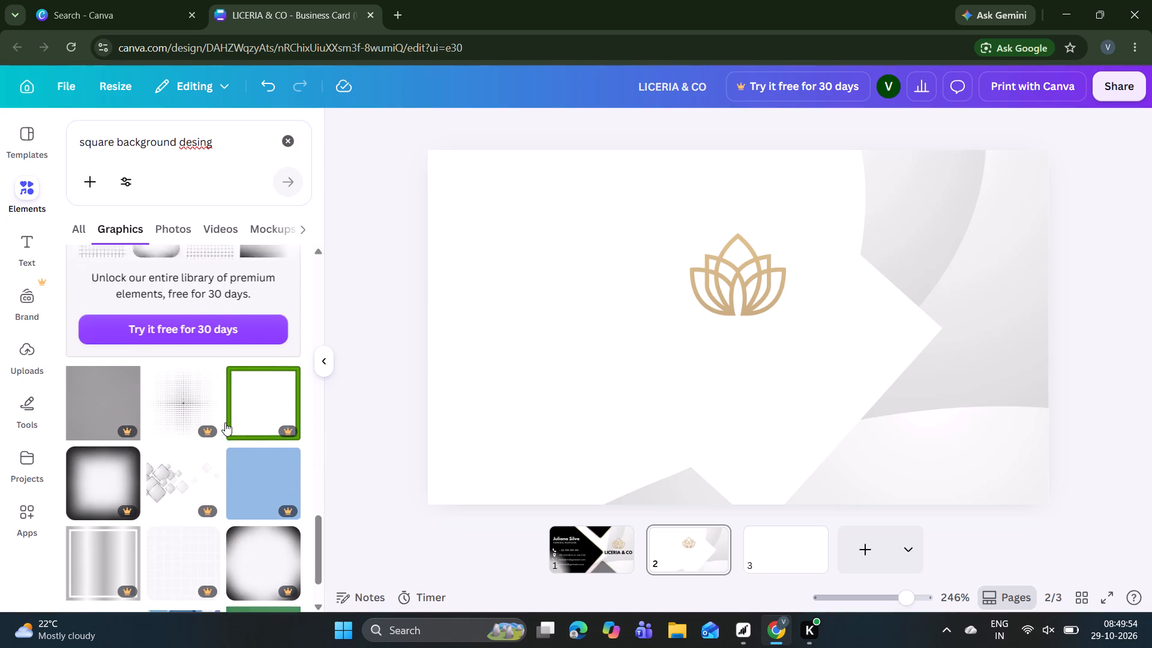
{"action": "scroll", "coordinate": [225, 422], "scroll_direction": "down", "scroll_amount": 2}
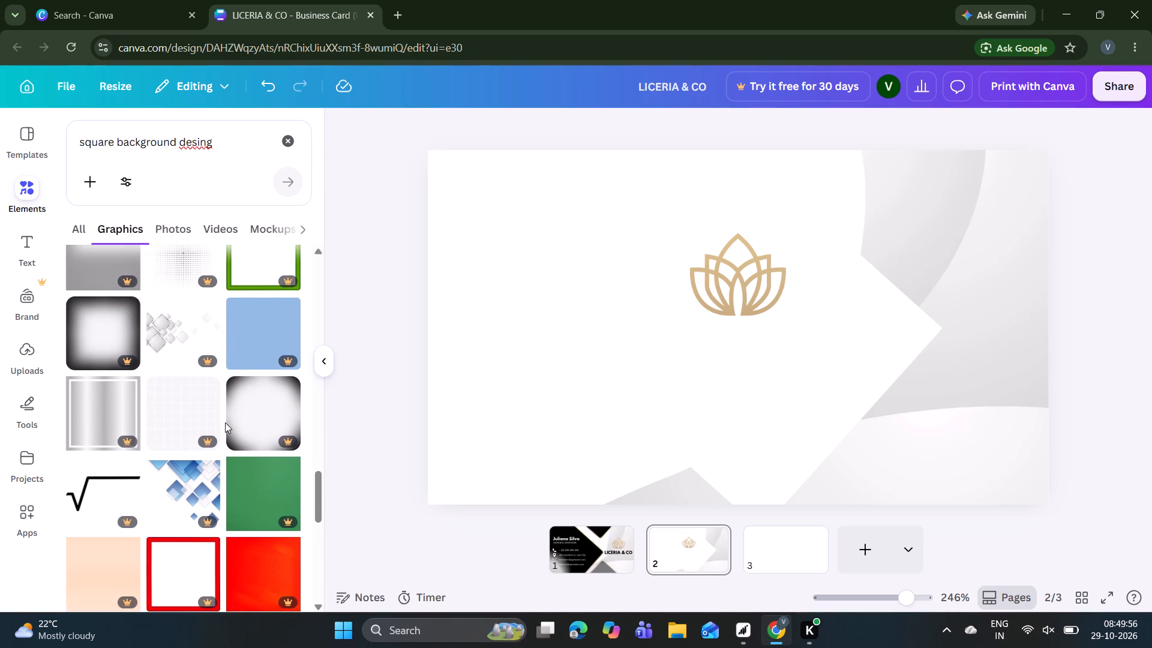
{"action": "scroll", "coordinate": [247, 362], "scroll_direction": "down", "scroll_amount": 3}
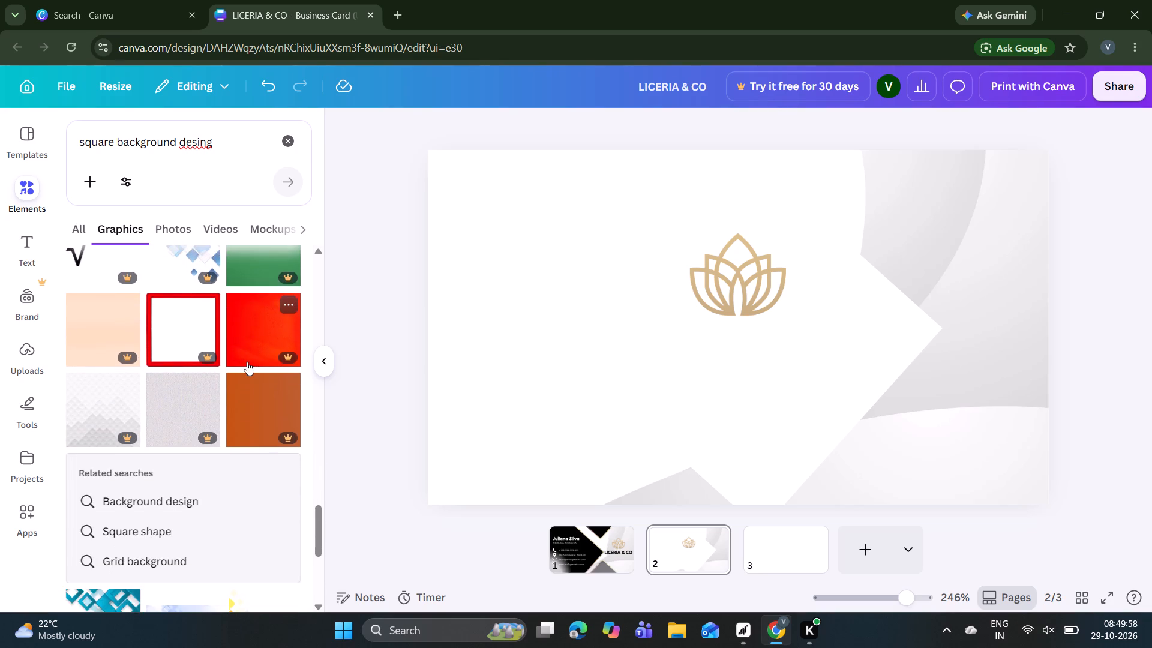
{"action": "scroll", "coordinate": [247, 362], "scroll_direction": "down", "scroll_amount": 1}
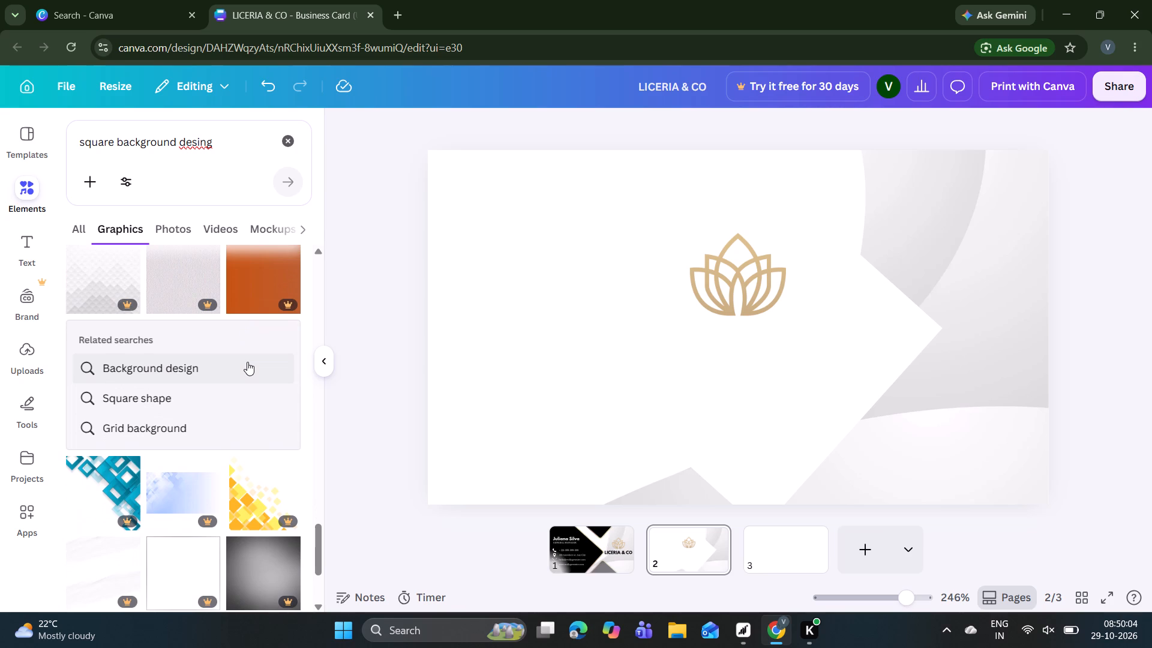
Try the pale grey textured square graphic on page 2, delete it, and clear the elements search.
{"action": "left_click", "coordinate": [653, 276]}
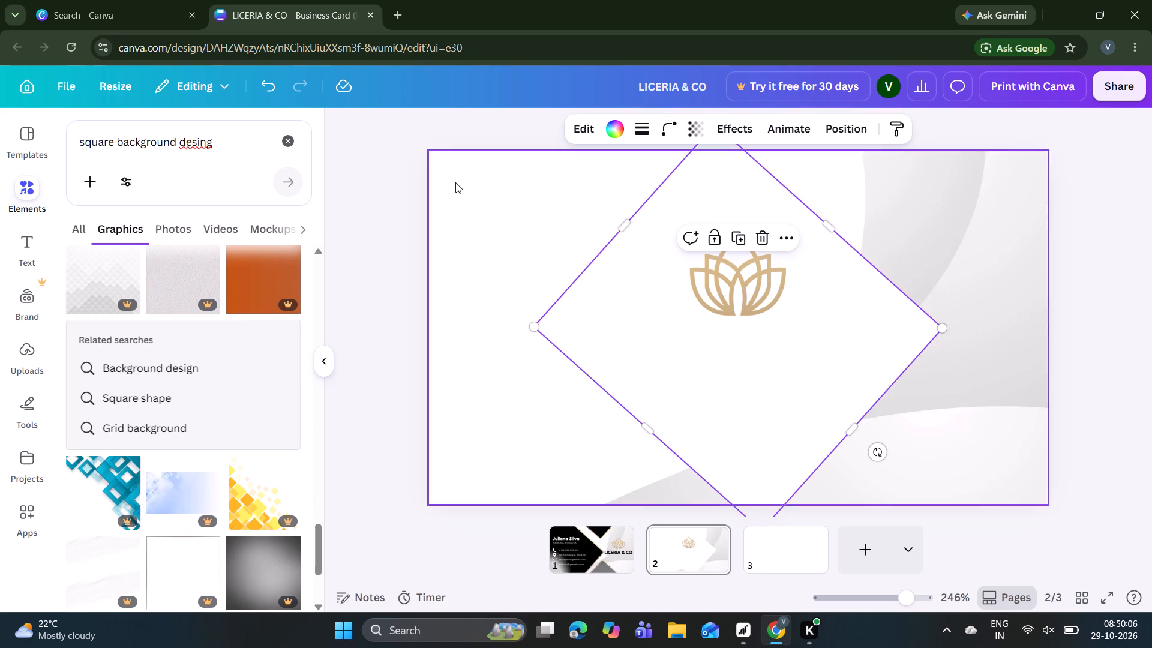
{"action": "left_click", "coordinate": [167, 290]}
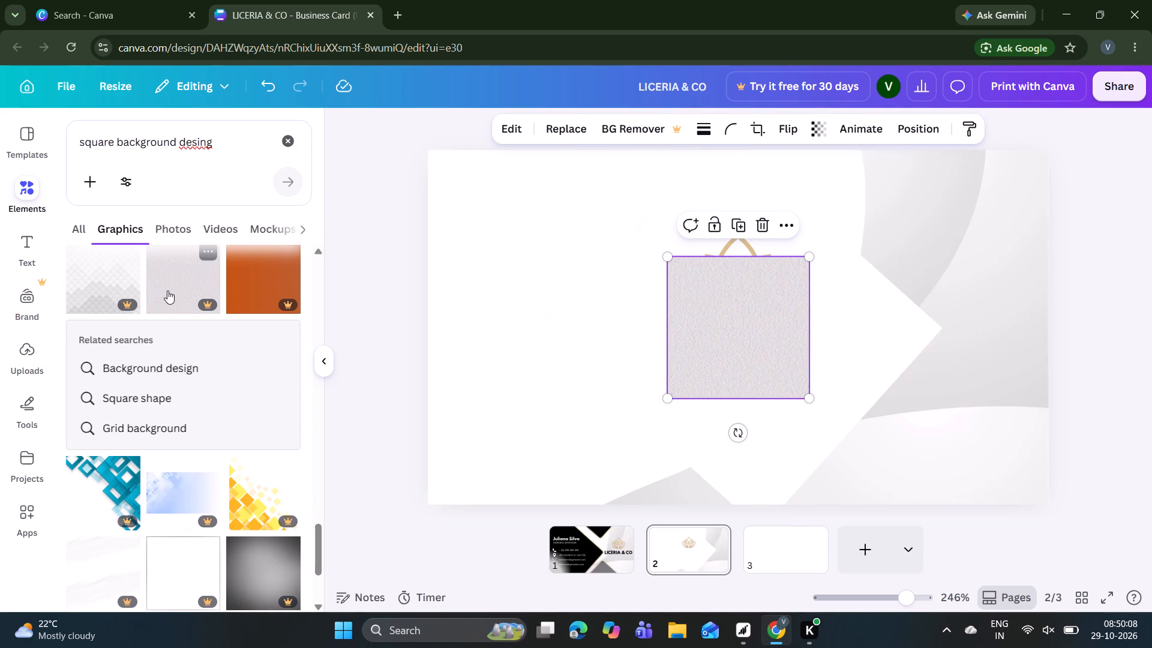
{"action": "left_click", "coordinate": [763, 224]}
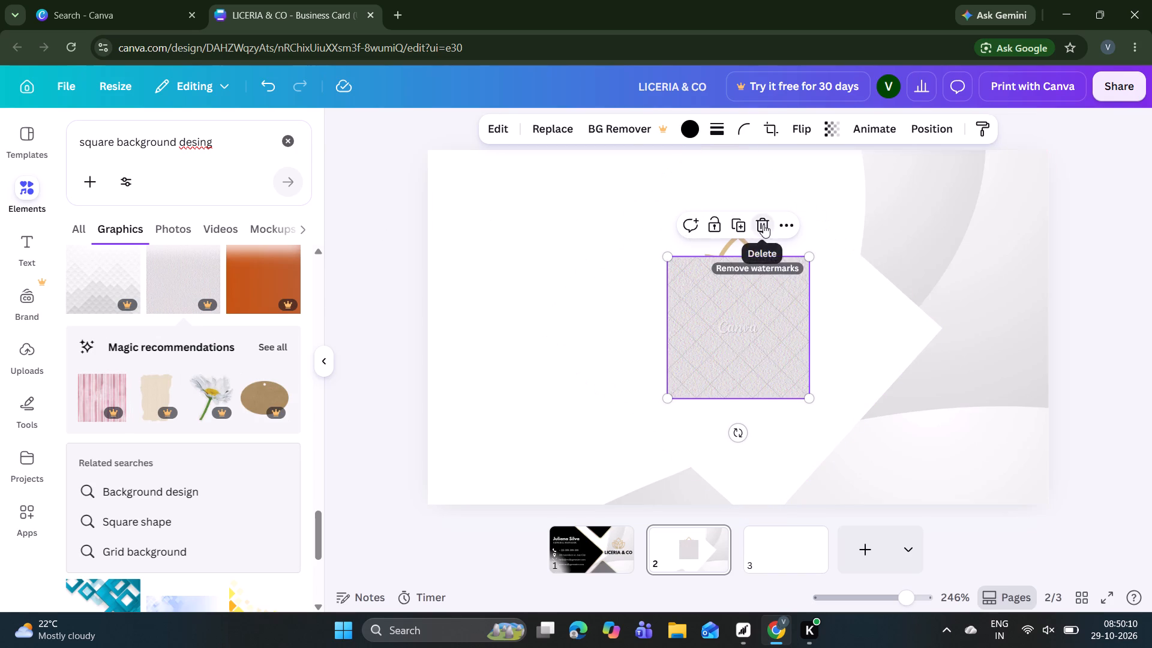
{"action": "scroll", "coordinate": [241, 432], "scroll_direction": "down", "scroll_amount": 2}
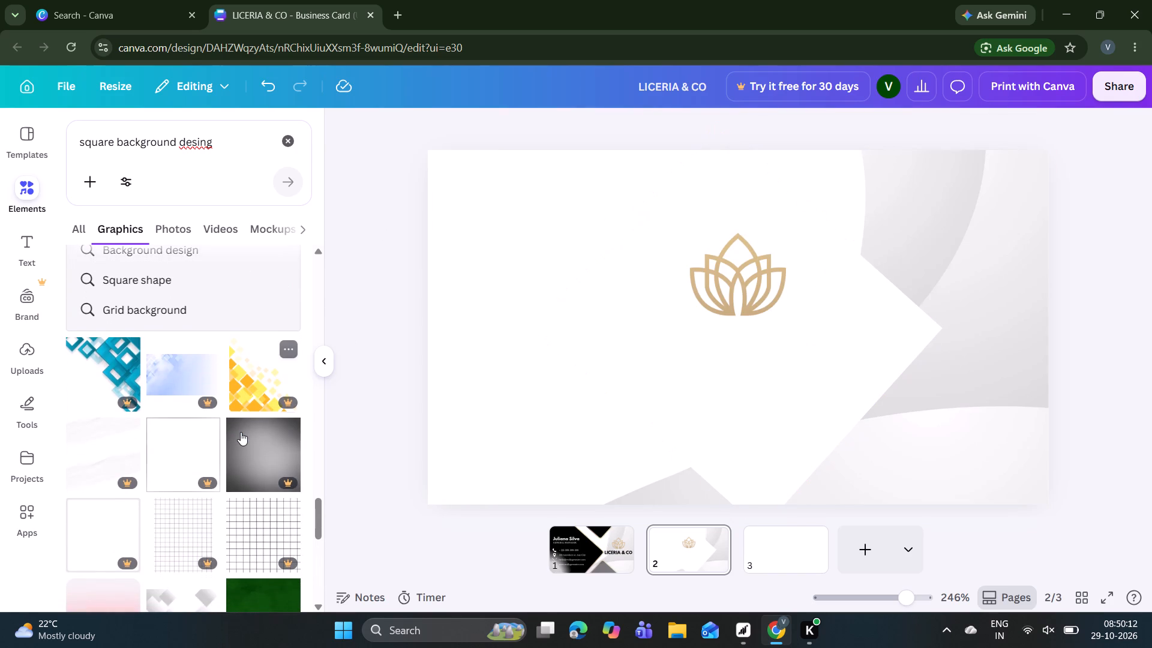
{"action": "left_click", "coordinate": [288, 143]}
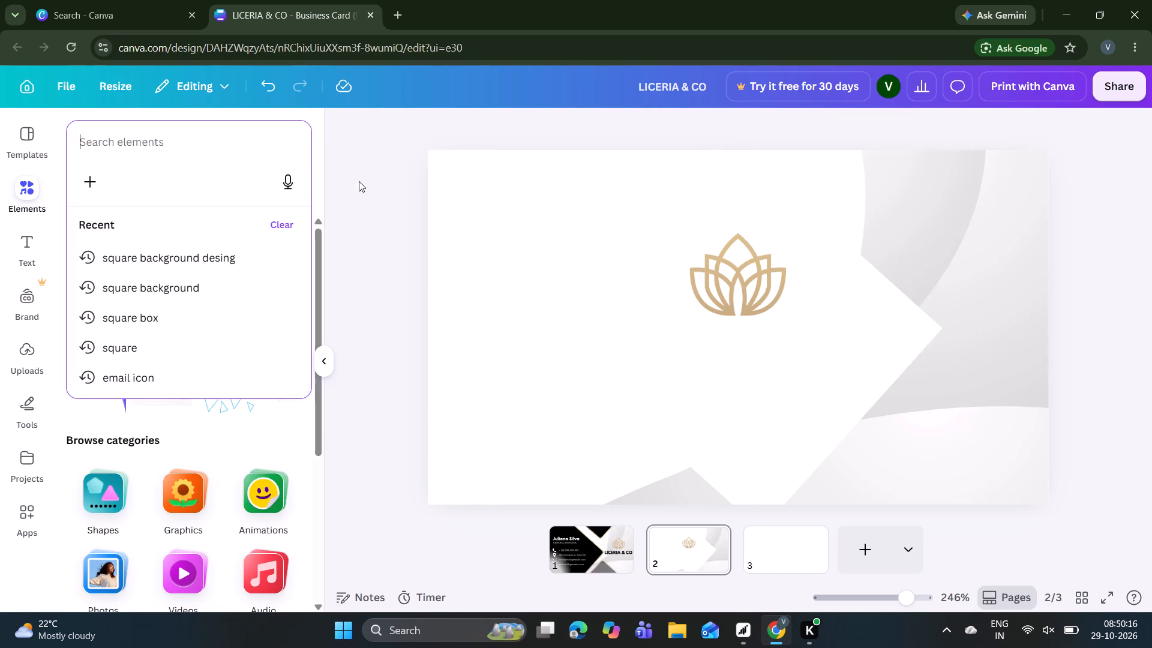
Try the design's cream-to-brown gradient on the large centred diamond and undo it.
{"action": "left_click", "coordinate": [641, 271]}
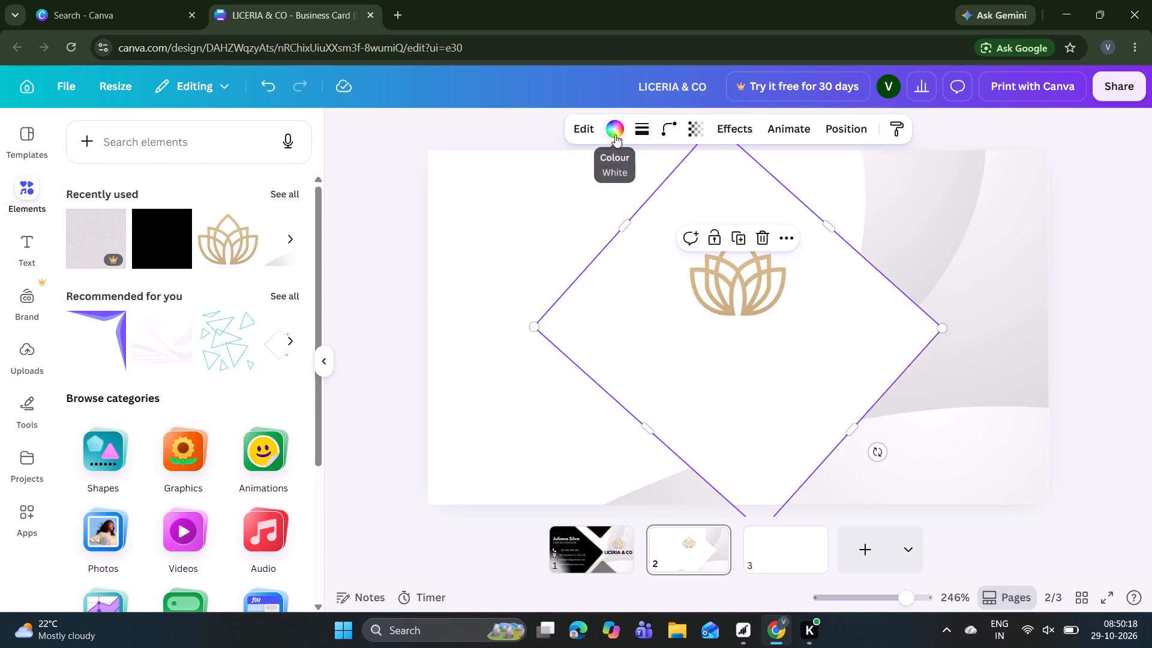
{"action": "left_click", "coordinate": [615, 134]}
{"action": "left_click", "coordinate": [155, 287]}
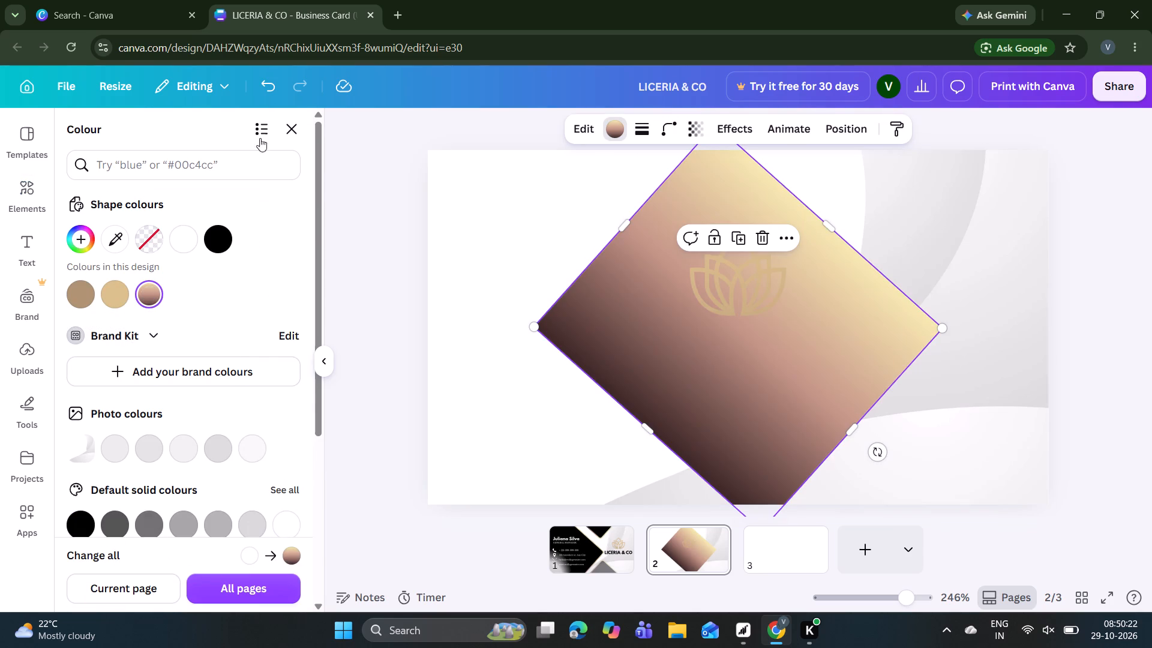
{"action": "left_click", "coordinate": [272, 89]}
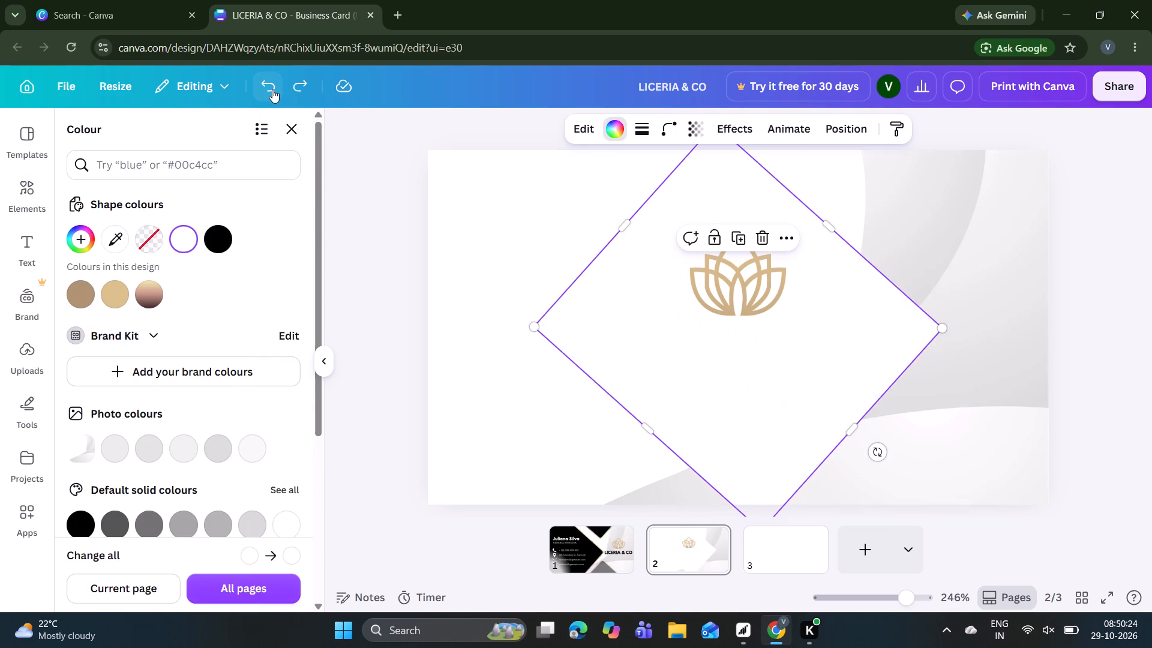
Recolour the large diamond from the photo colours, trying light grey #f7f7f7 and a darker grey before settling on a pale grey.
{"action": "left_click", "coordinate": [254, 448]}
{"action": "left_click", "coordinate": [220, 446]}
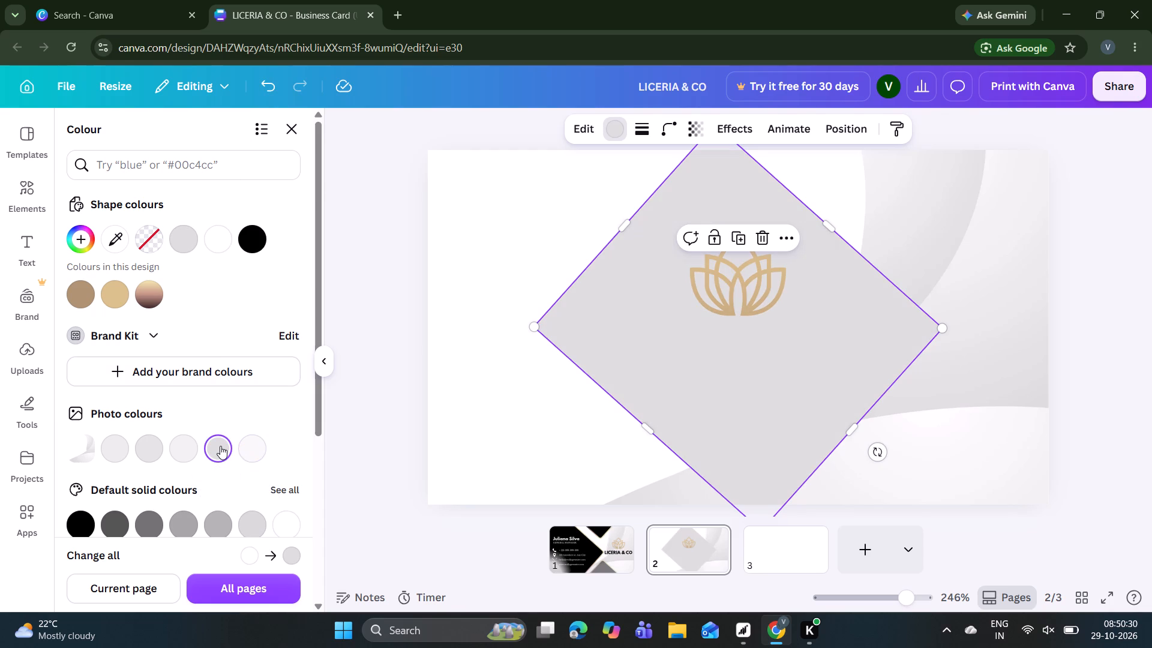
{"action": "left_click", "coordinate": [181, 444]}
{"action": "left_click", "coordinate": [353, 251]}
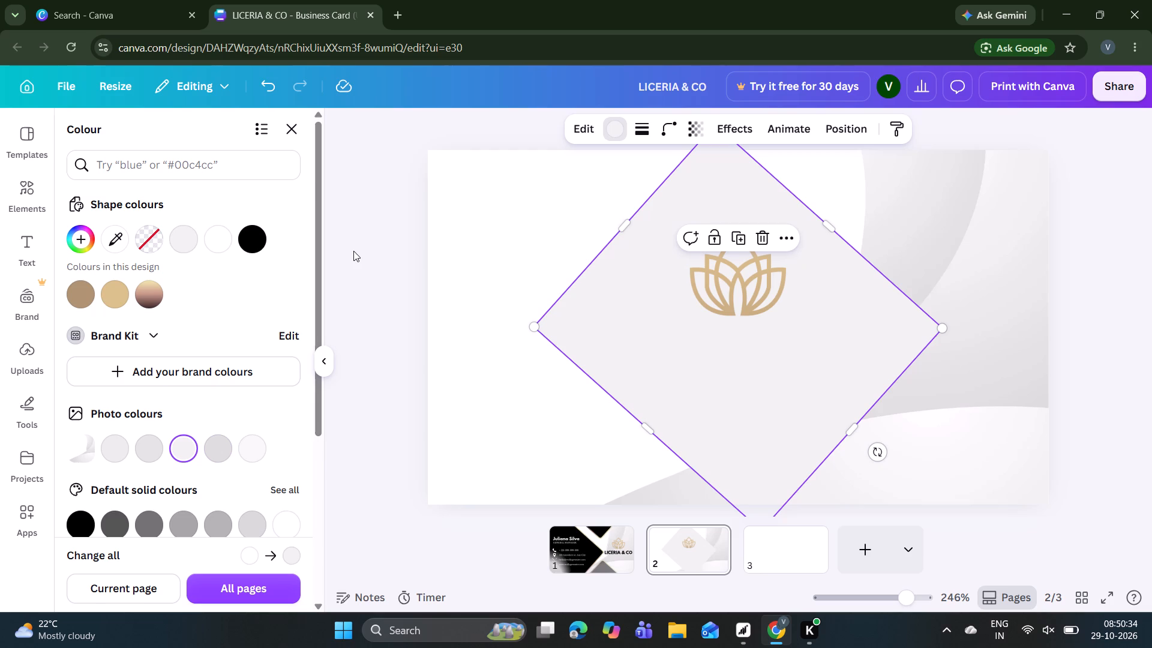
{"action": "left_click", "coordinate": [353, 251]}
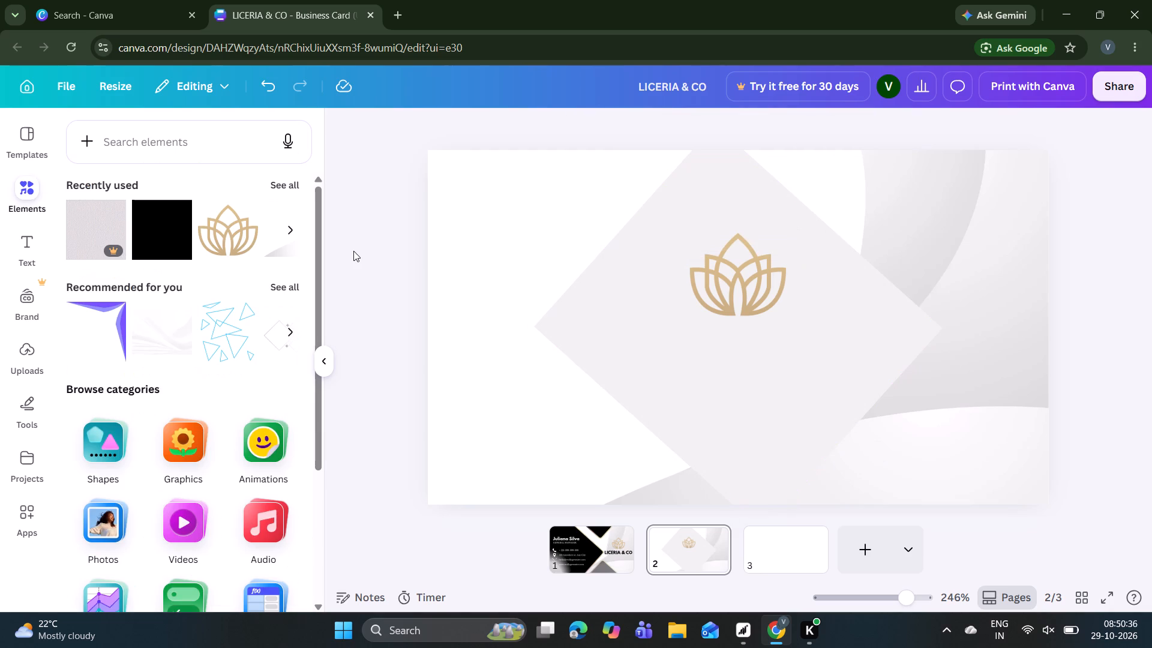
Rotate the large pale grey diamond on page 2 to about 48°.
{"action": "left_click", "coordinate": [632, 301]}
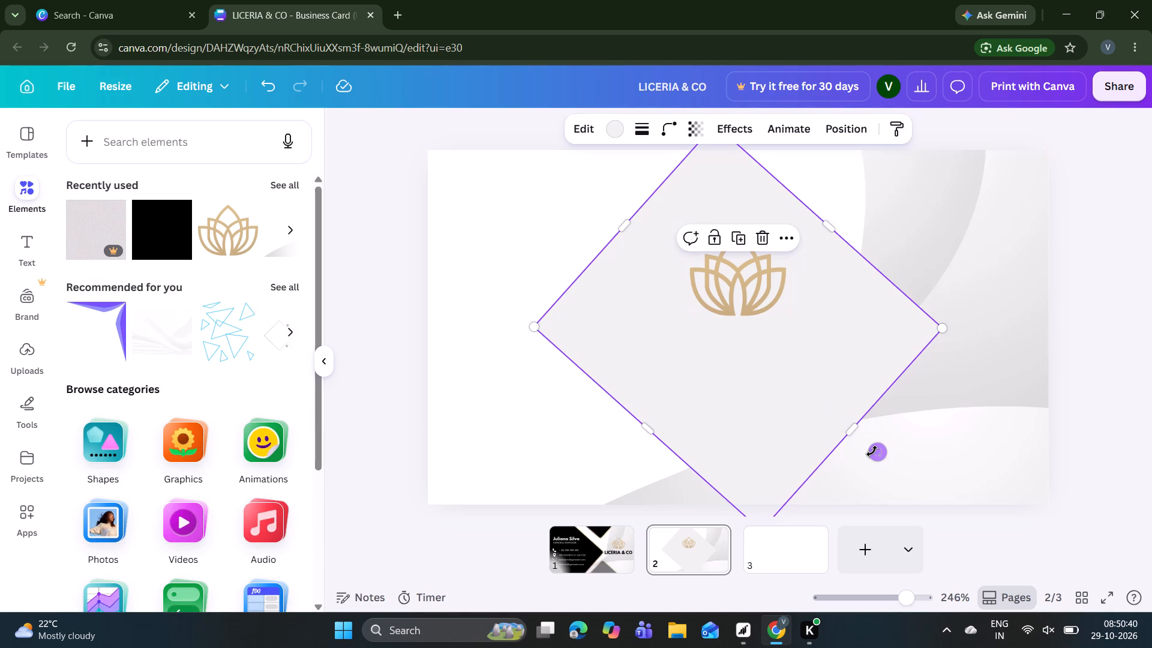
{"action": "left_click_drag", "start_coordinate": [872, 451], "coordinate": [856, 462]}
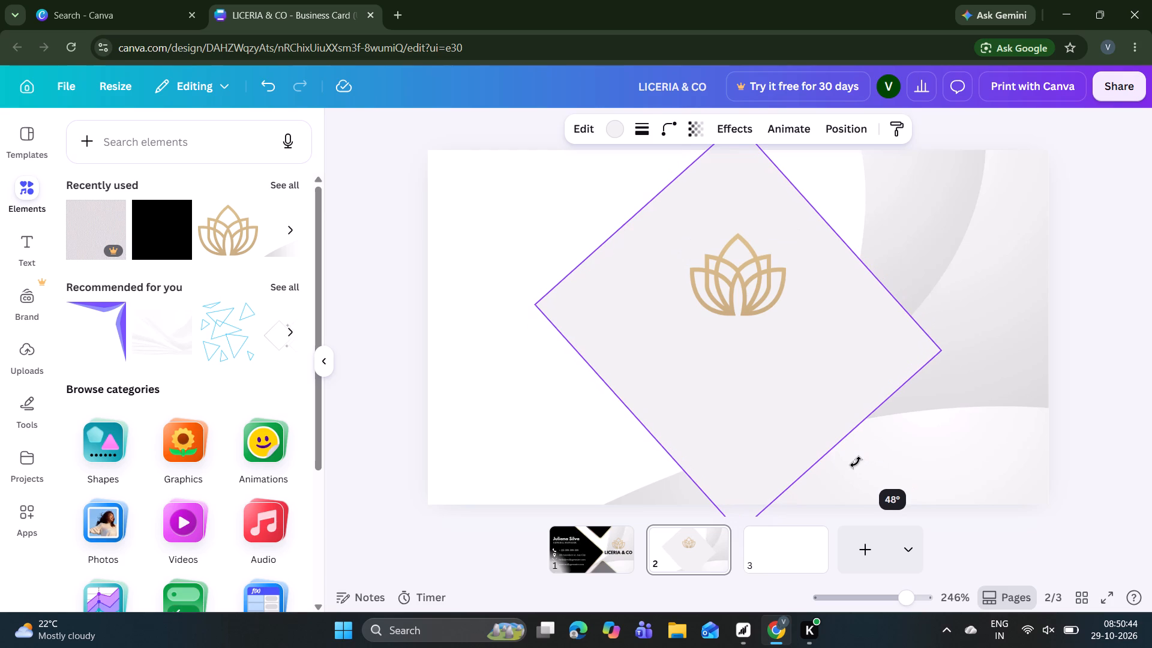
{"action": "left_click_drag", "start_coordinate": [856, 462], "coordinate": [856, 463]}
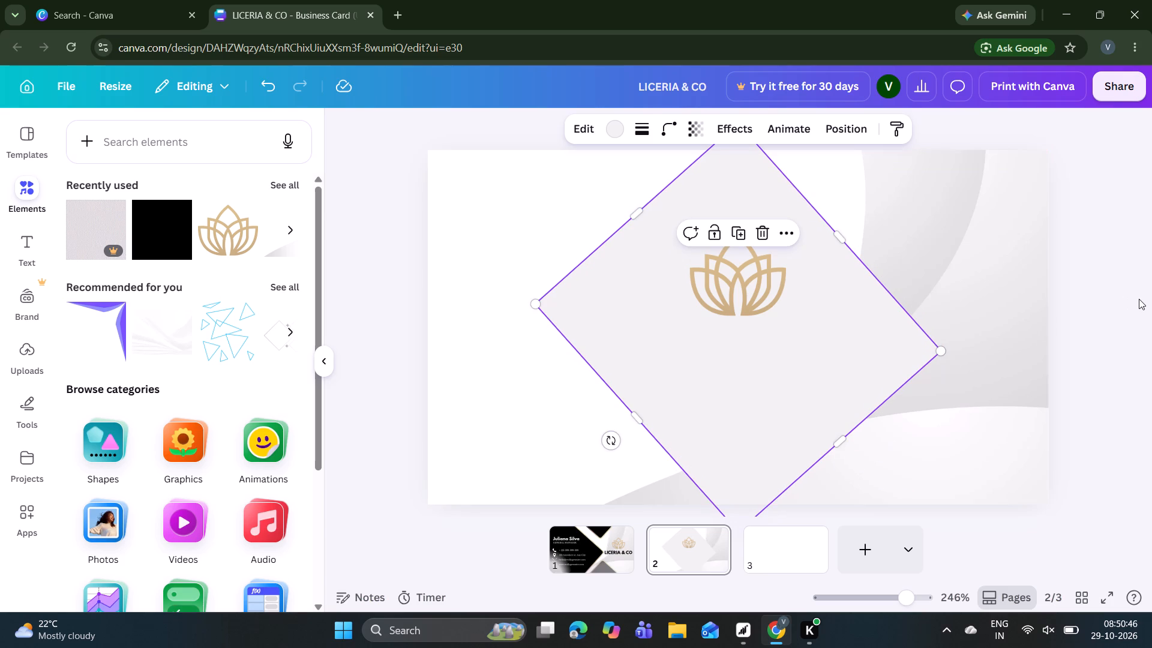
{"action": "left_click", "coordinate": [1139, 299]}
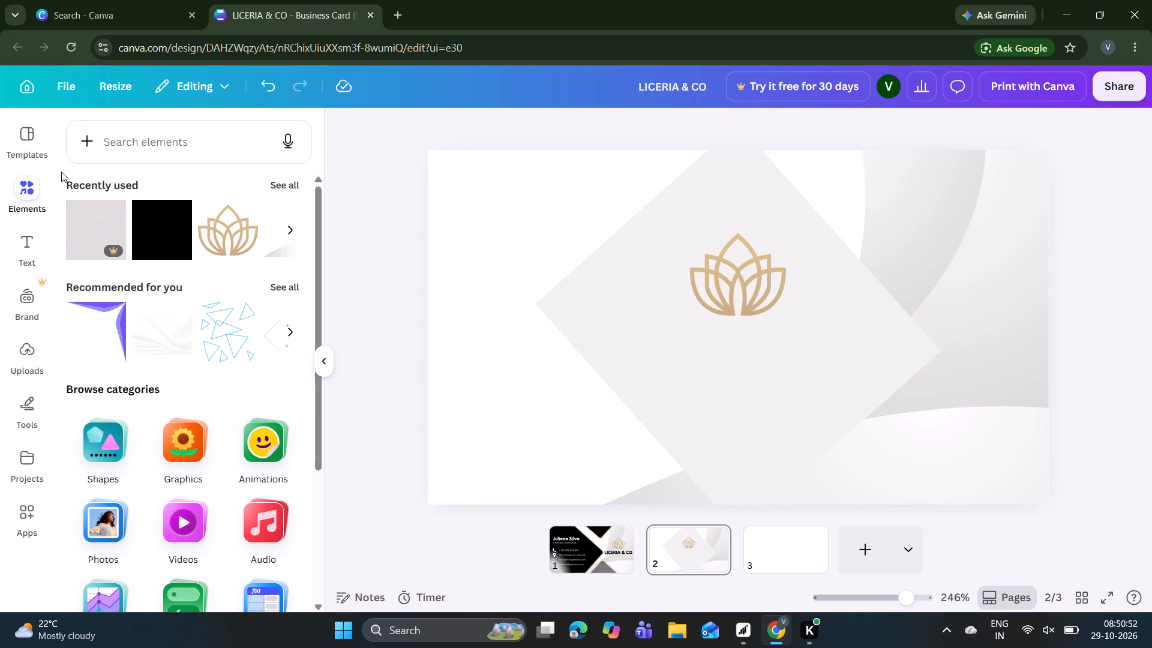
Add a heading to page 2 that reads "LICERIA & CO".
{"action": "left_click", "coordinate": [17, 248]}
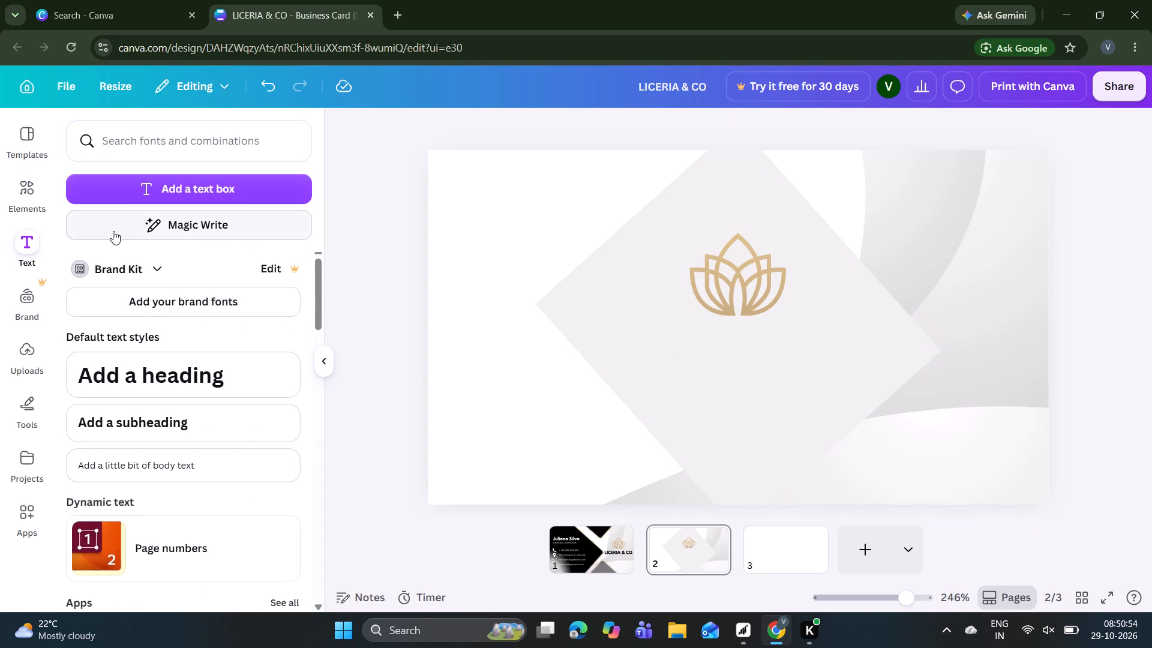
{"action": "left_click", "coordinate": [180, 368]}
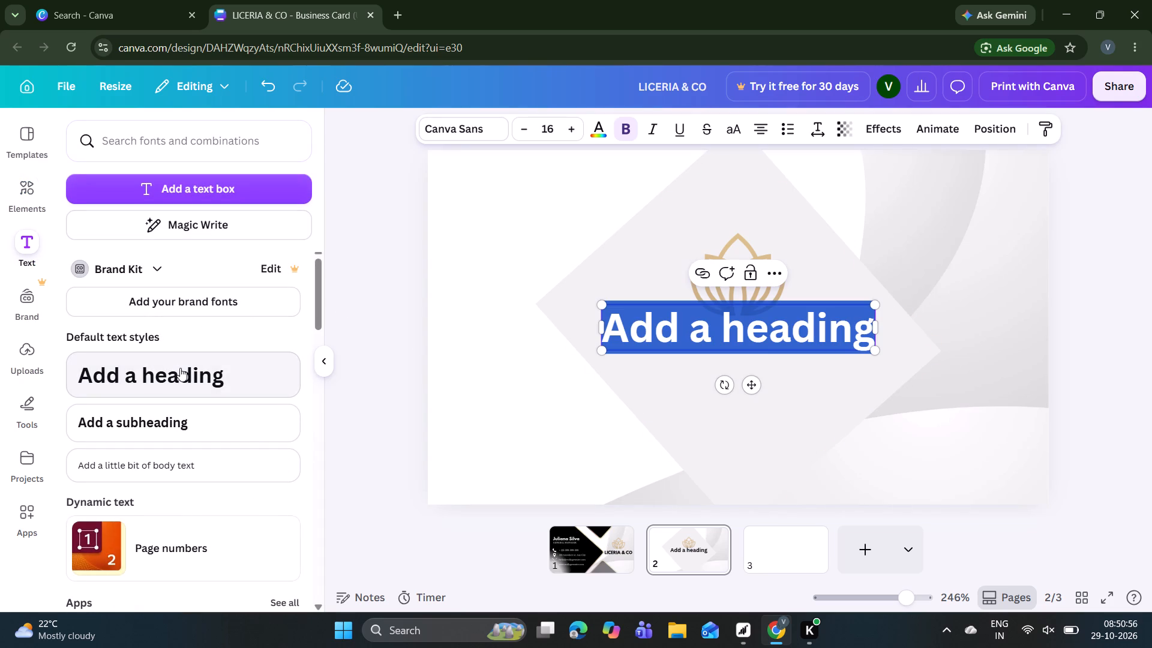
{"action": "key", "text": "BackSpace"}
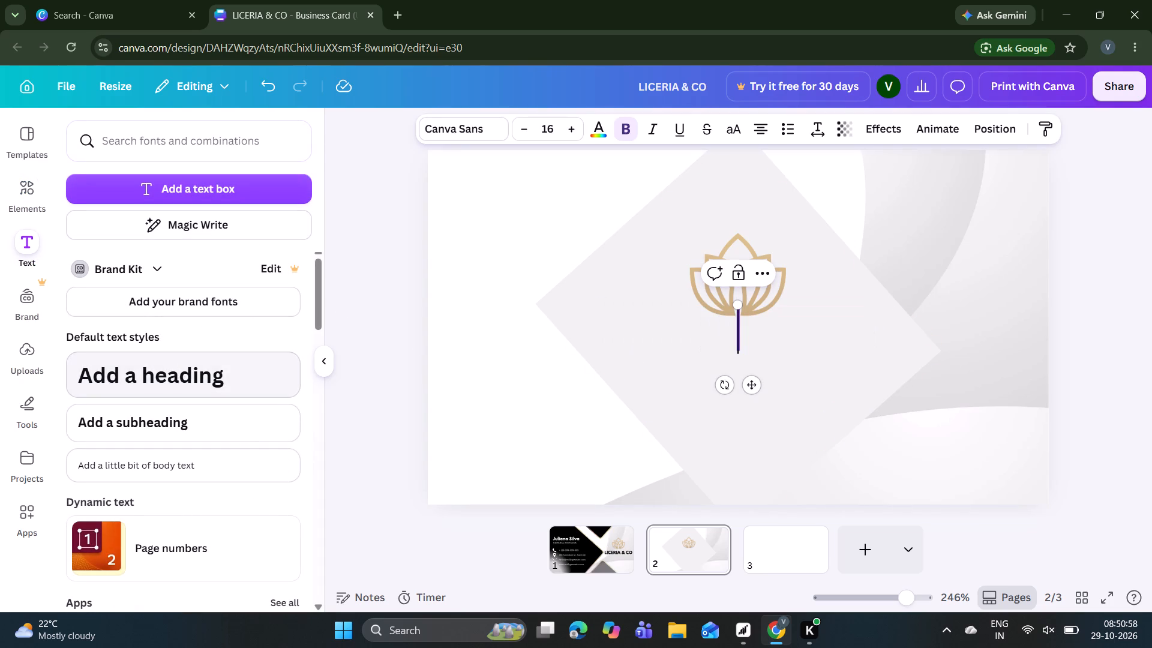
{"action": "type", "text": "LI"}
{"action": "key", "text": "c"}
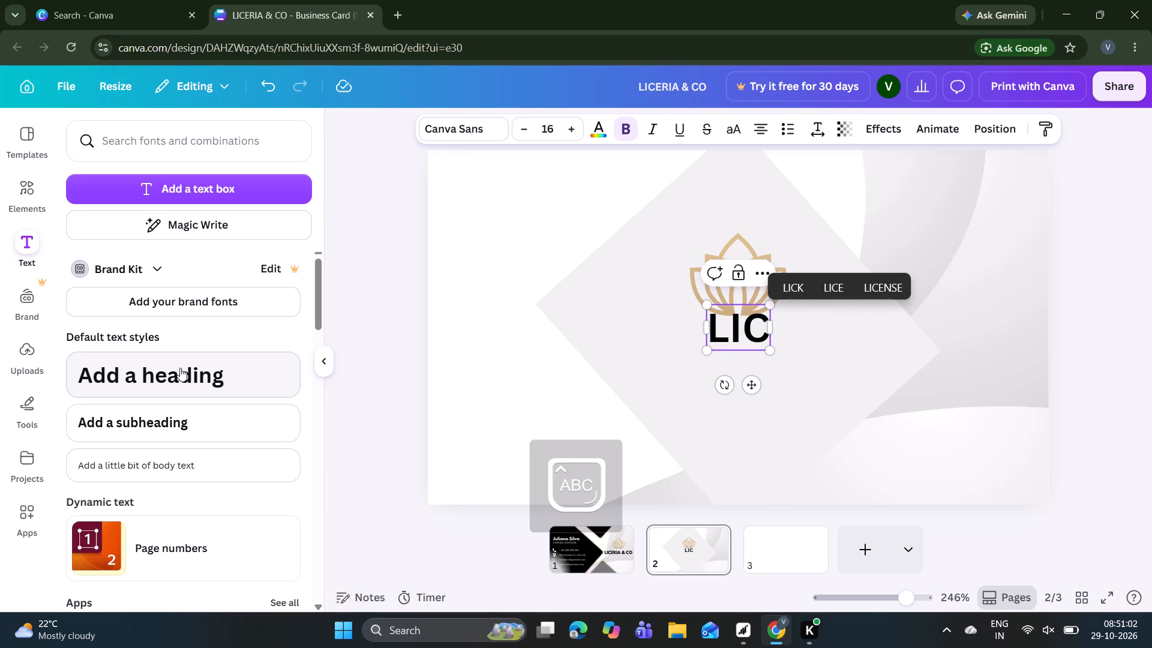
{"action": "key", "text": "e"}
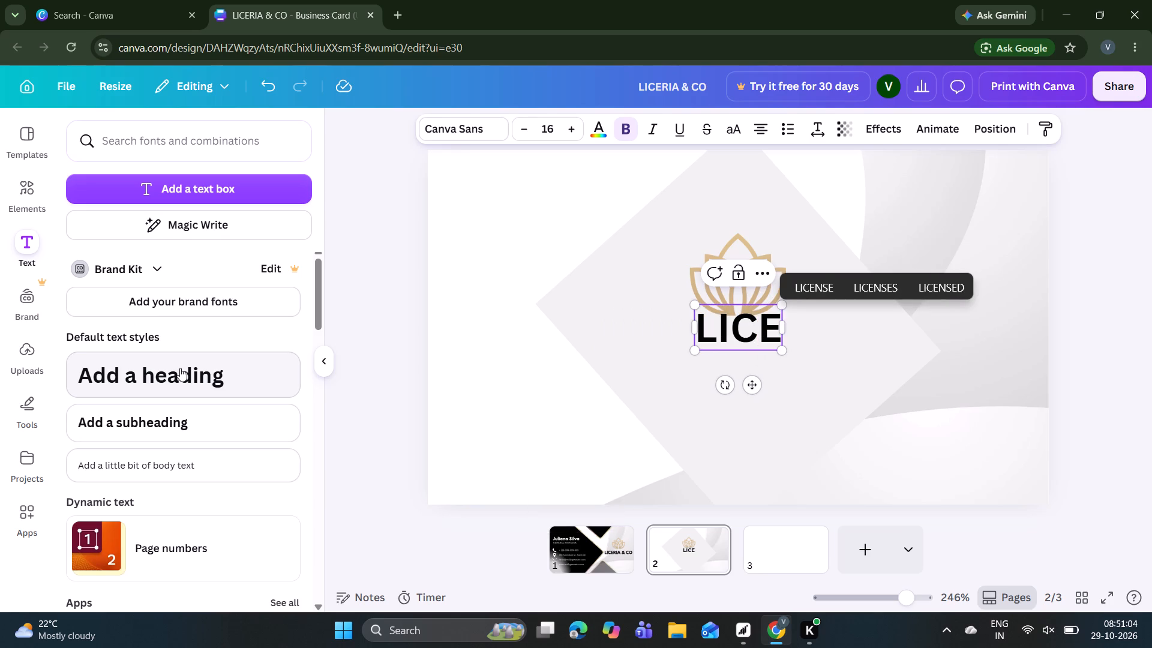
{"action": "type", "text": "RA"}
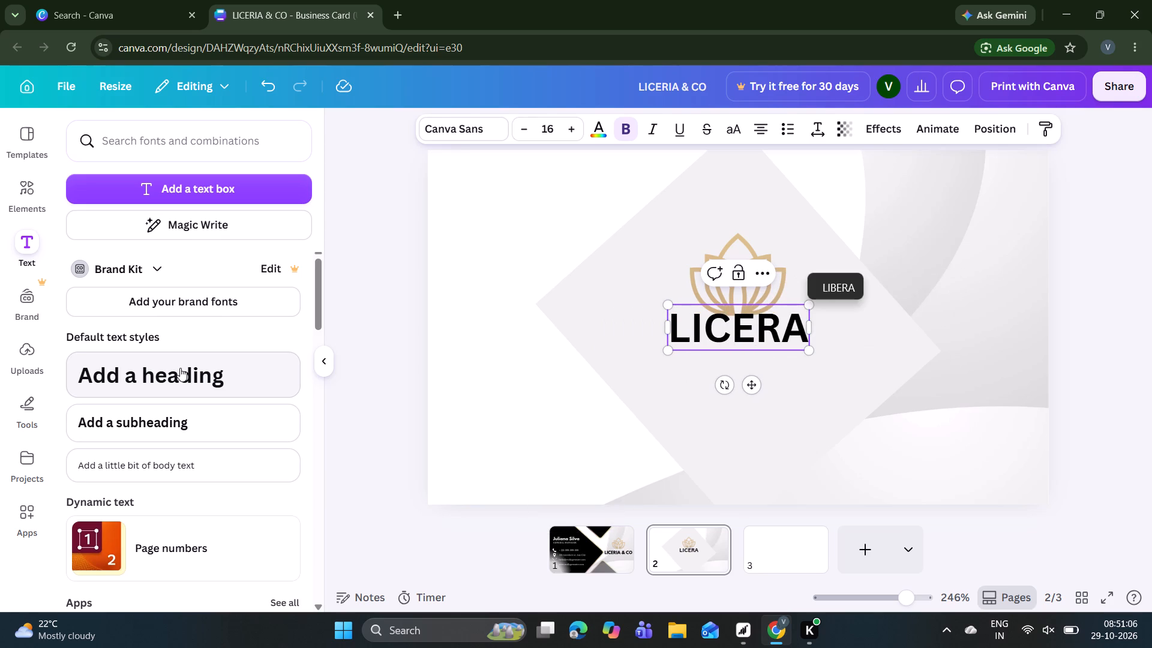
{"action": "key", "text": "BackSpace"}
{"action": "type", "text": "IA"}
{"action": "key", "text": "space"}
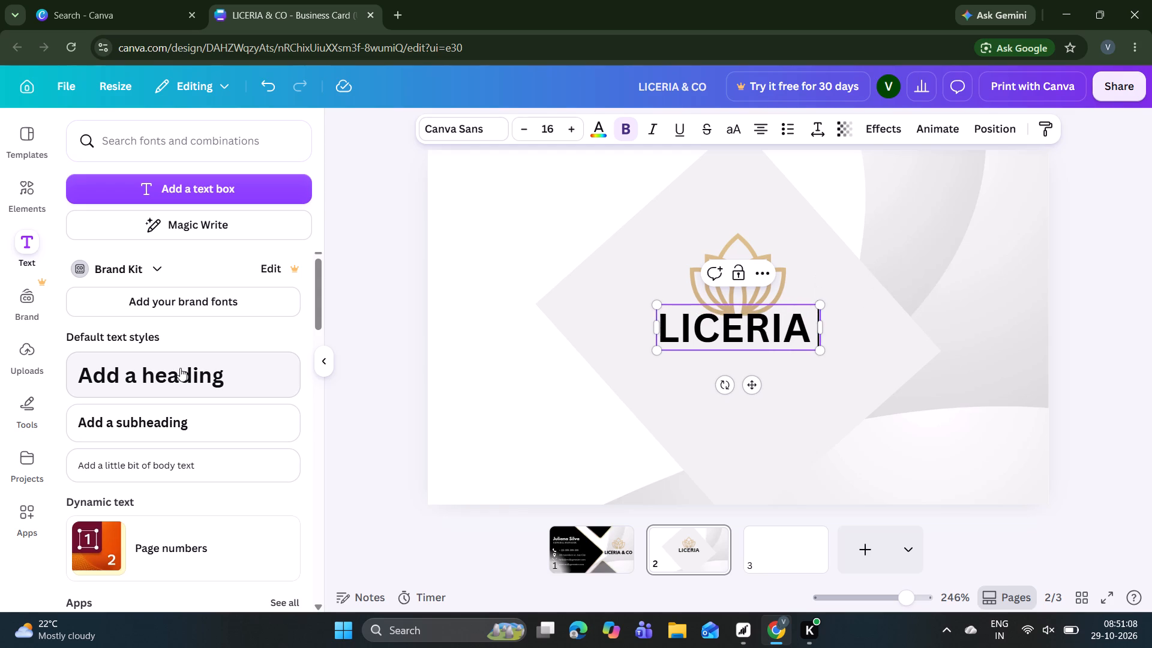
{"action": "key", "text": "shift+ampersand"}
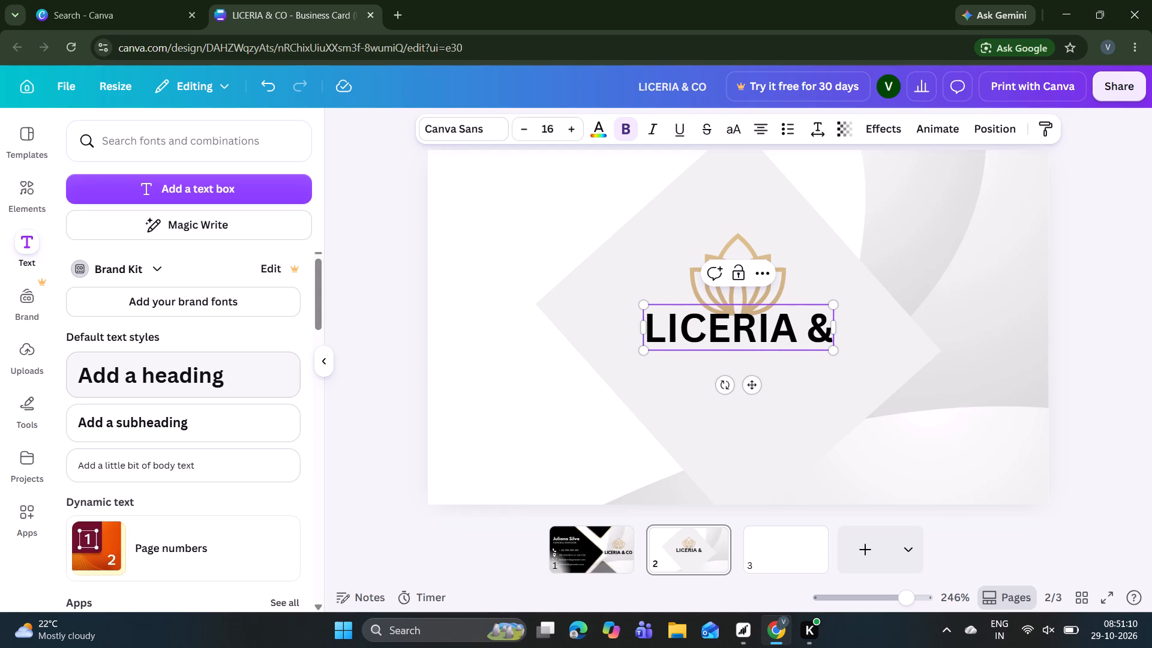
{"action": "key", "text": "space"}
{"action": "type", "text": "CO"}
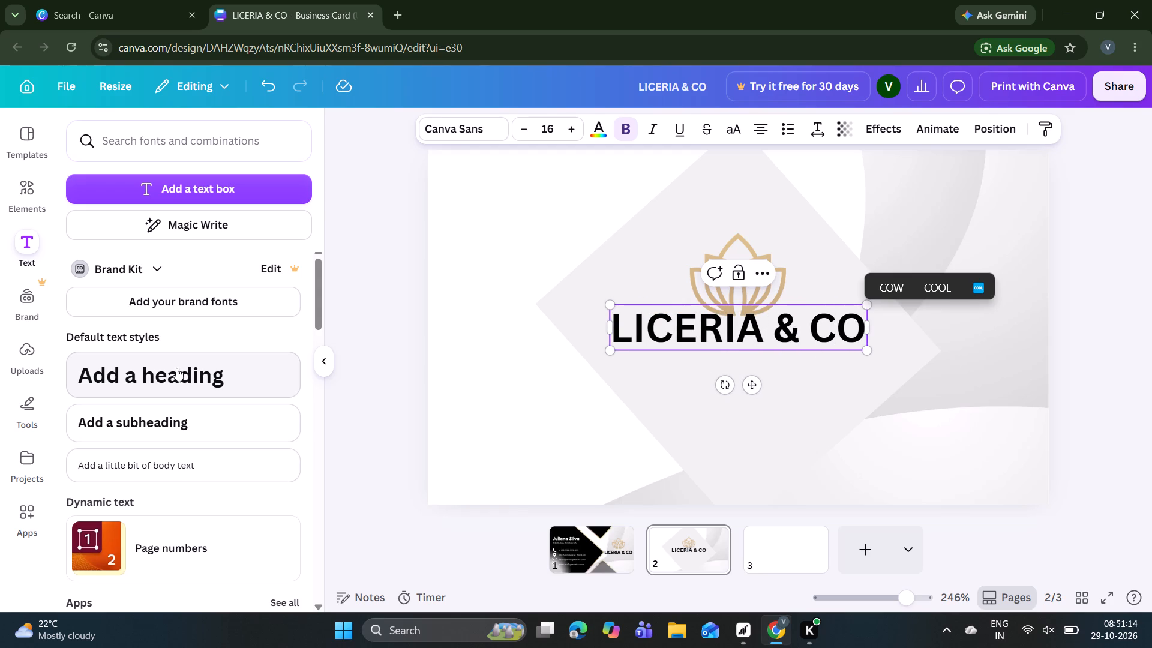
Set the LICERIA & CO heading in League Spartan at font size 12.
{"action": "left_click", "coordinate": [446, 120]}
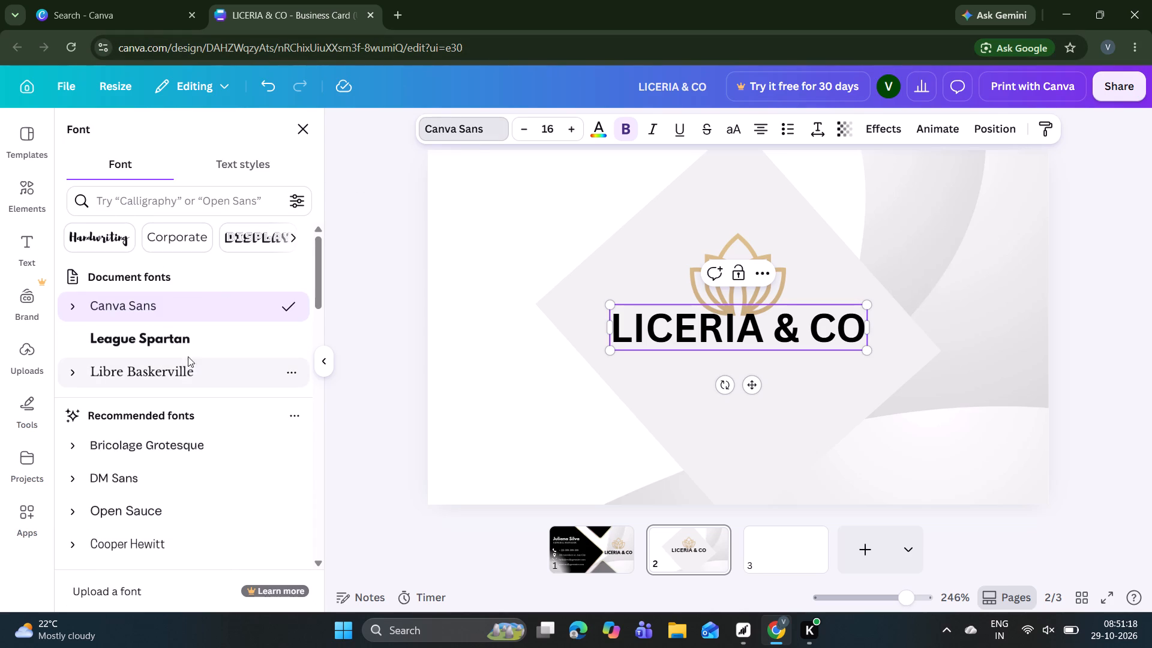
{"action": "left_click", "coordinate": [191, 352]}
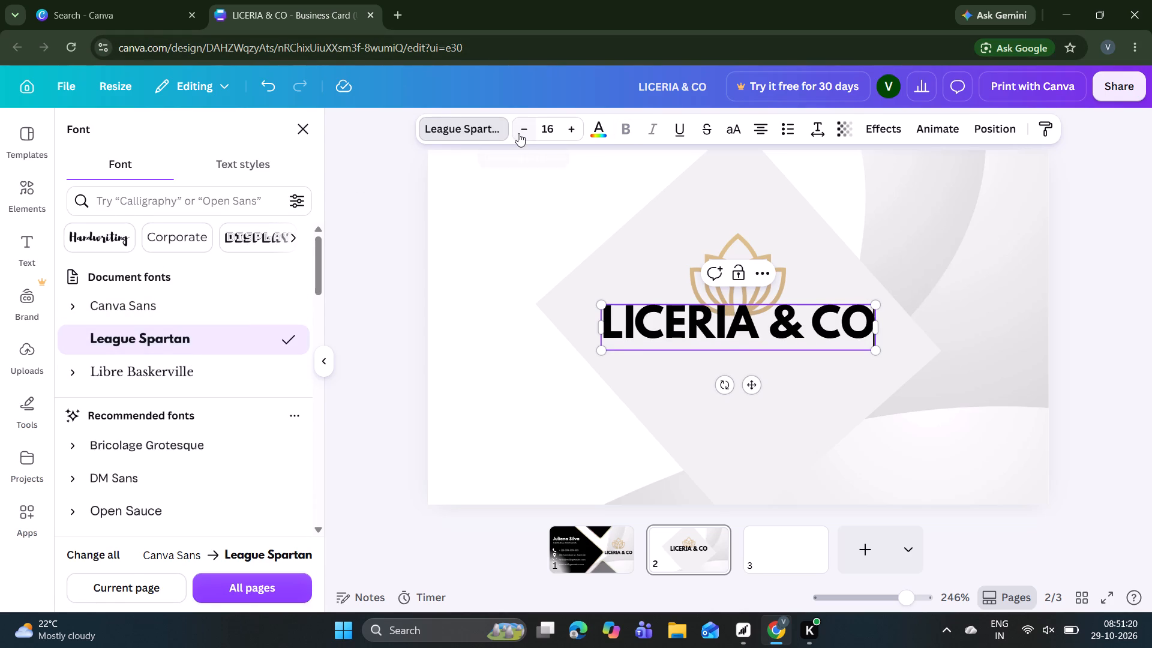
{"action": "triple_click", "coordinate": [518, 133]}
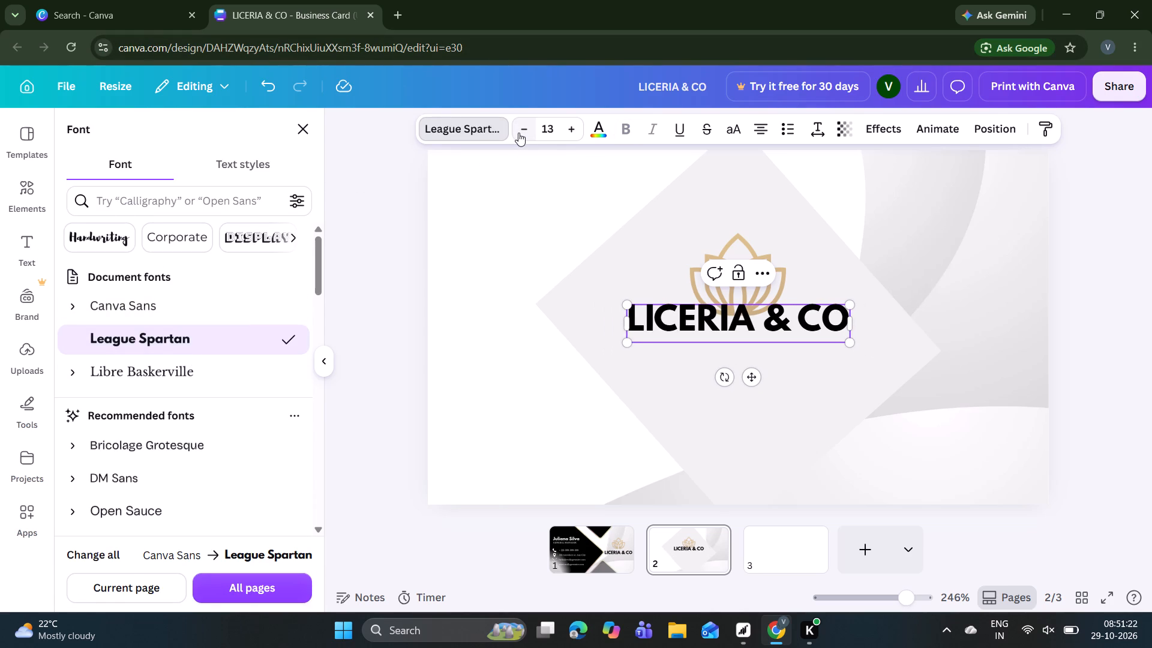
{"action": "left_click", "coordinate": [518, 133]}
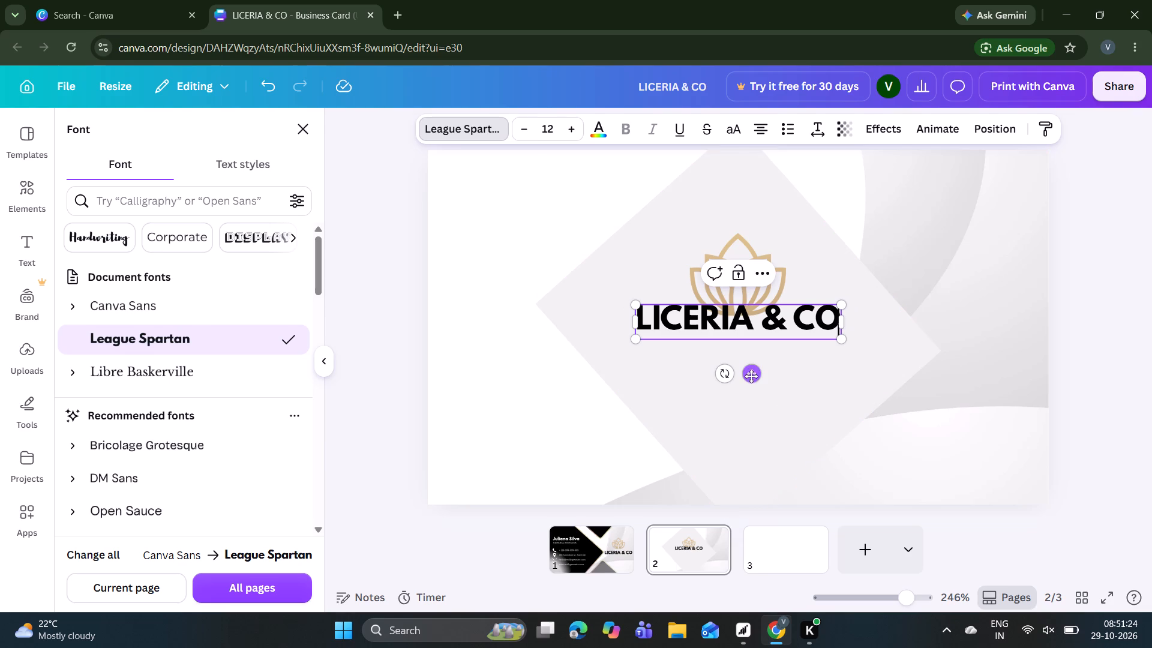
Move the LICERIA & CO heading just below the lotus logo, centred horizontally on the page.
{"action": "left_click_drag", "start_coordinate": [751, 379], "coordinate": [755, 396]}
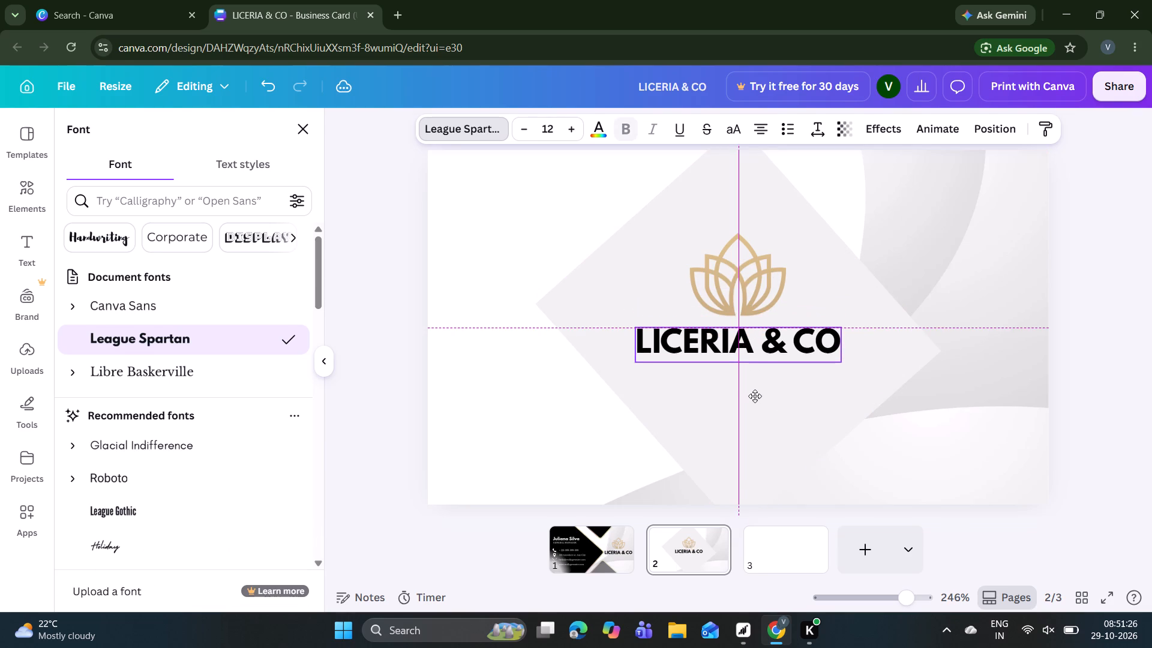
{"action": "left_click_drag", "start_coordinate": [755, 396], "coordinate": [755, 395]}
{"action": "left_click", "coordinate": [492, 359]}
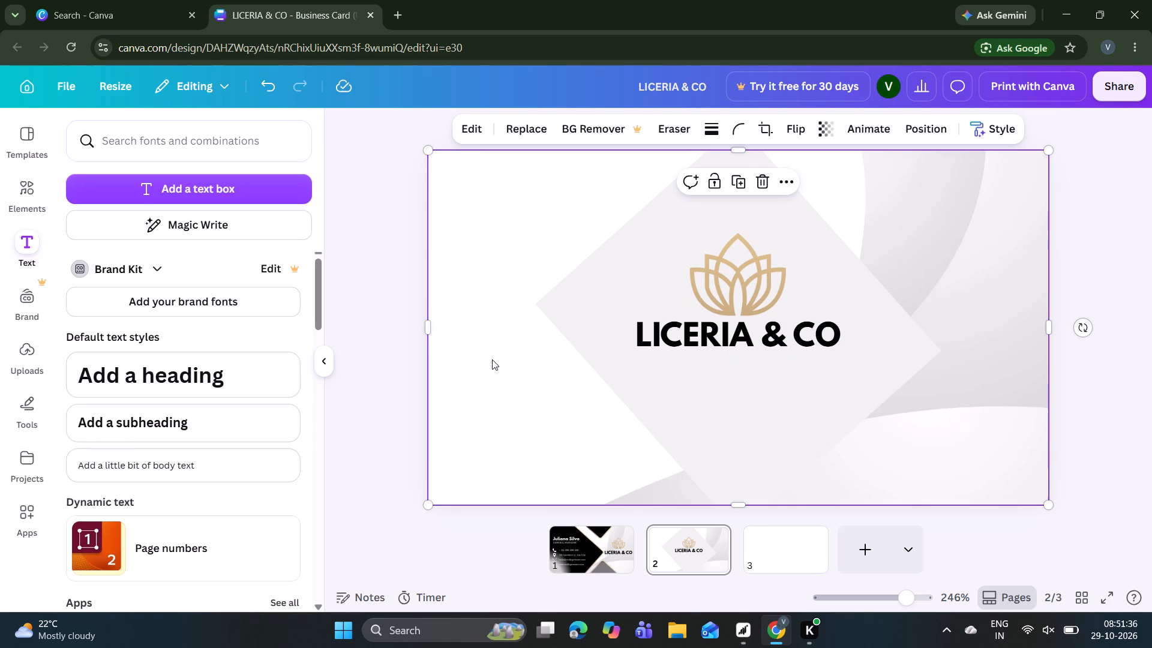
Add a subheading to page 2 that reads "Dedicated to a better future".
{"action": "left_click", "coordinate": [190, 435]}
{"action": "key", "text": "BackSpace"}
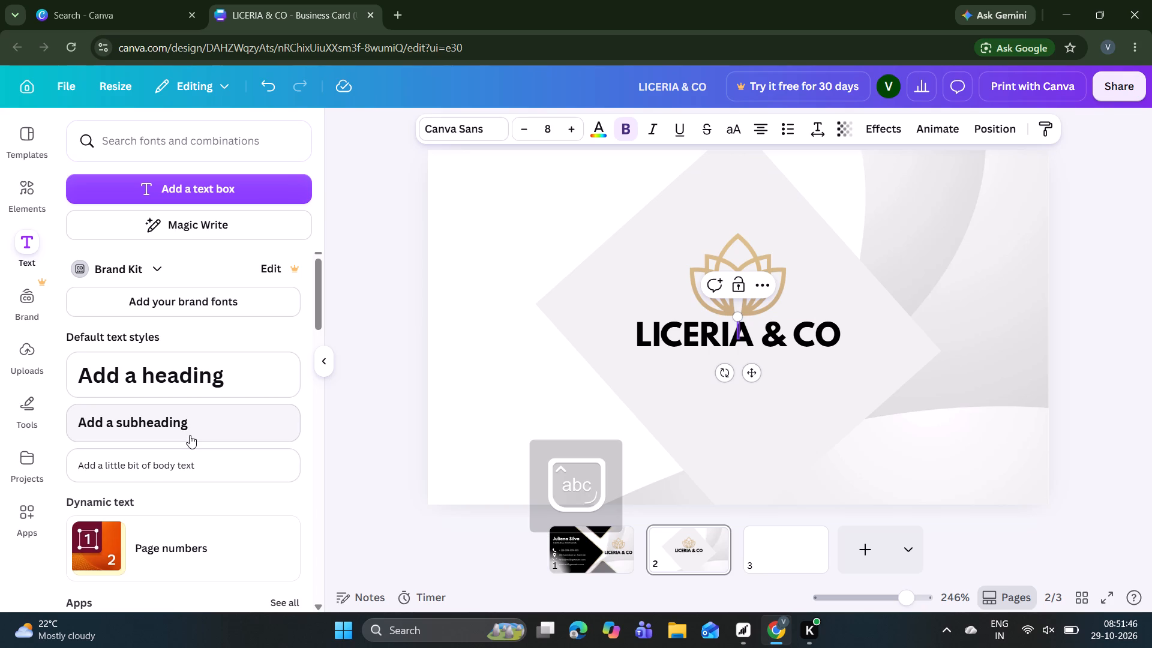
{"action": "type", "text": "De"}
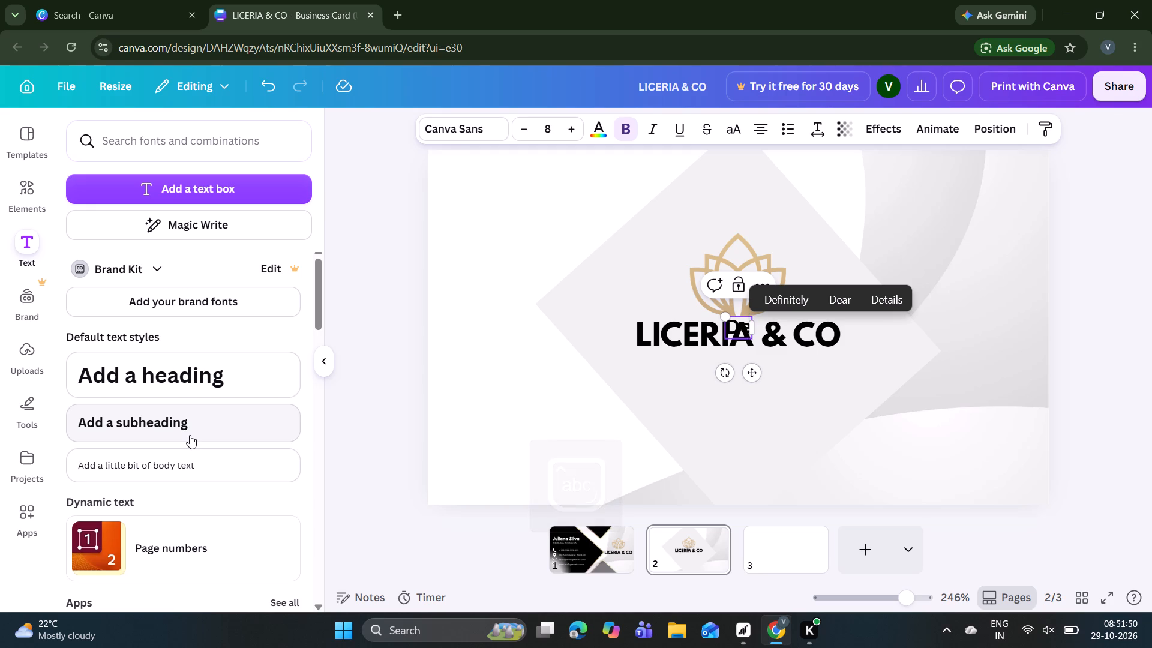
{"action": "type", "text": "di"}
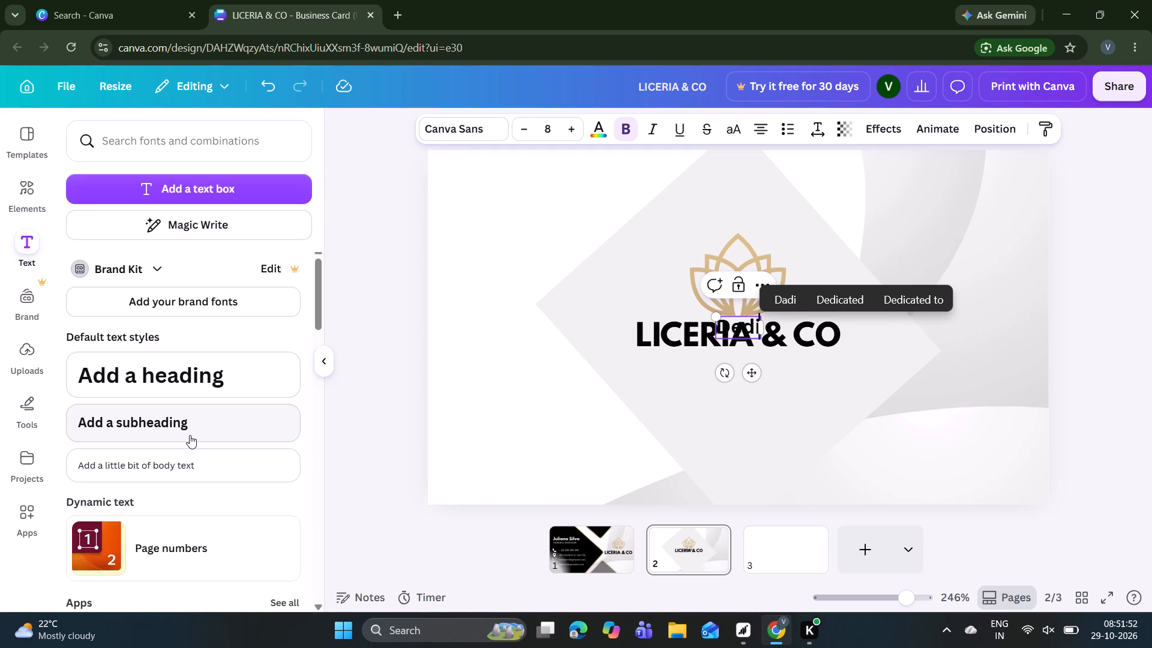
{"action": "type", "text": "ca"}
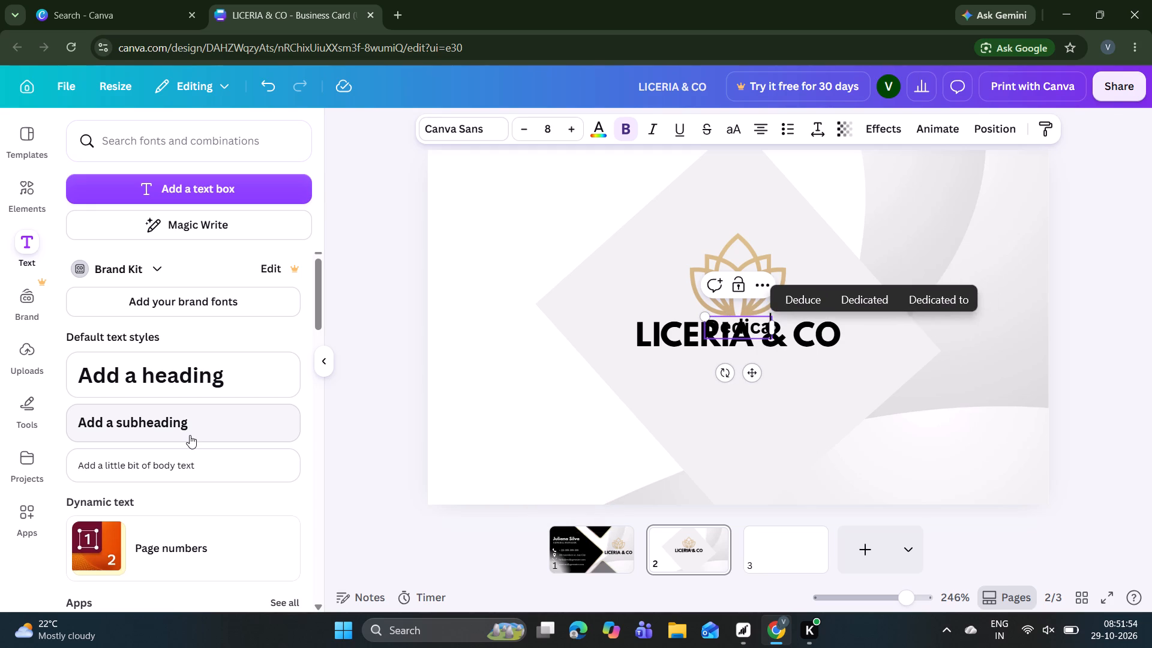
{"action": "type", "text": "ted"}
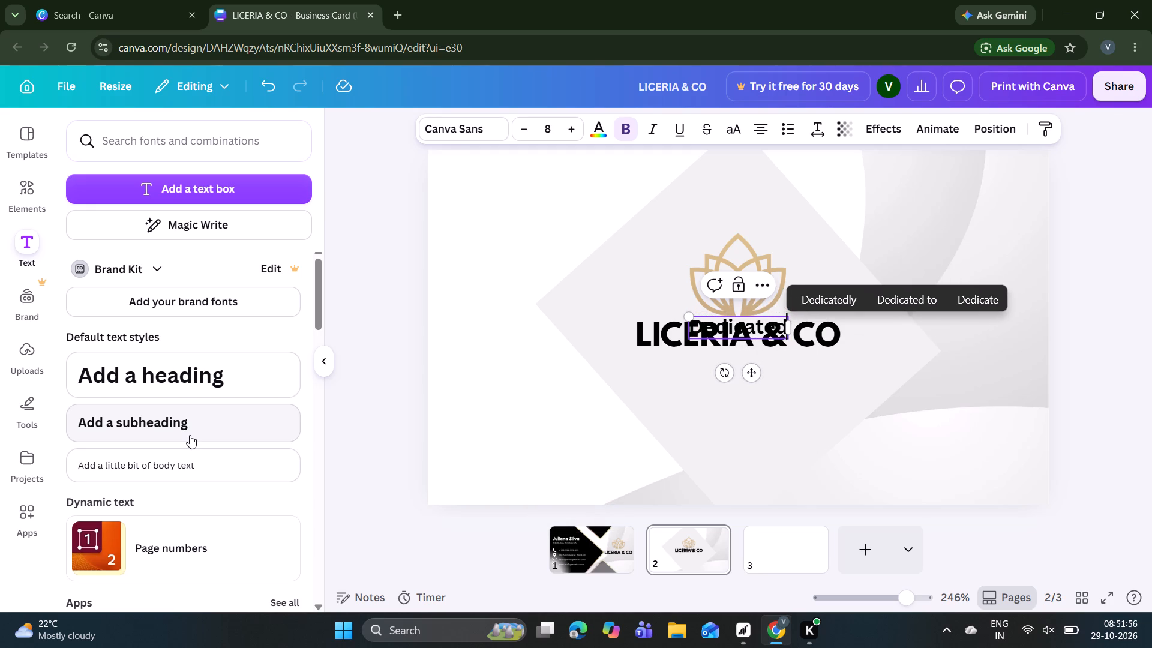
{"action": "key", "text": "space"}
{"action": "type", "text": "to"}
{"action": "key", "text": "space"}
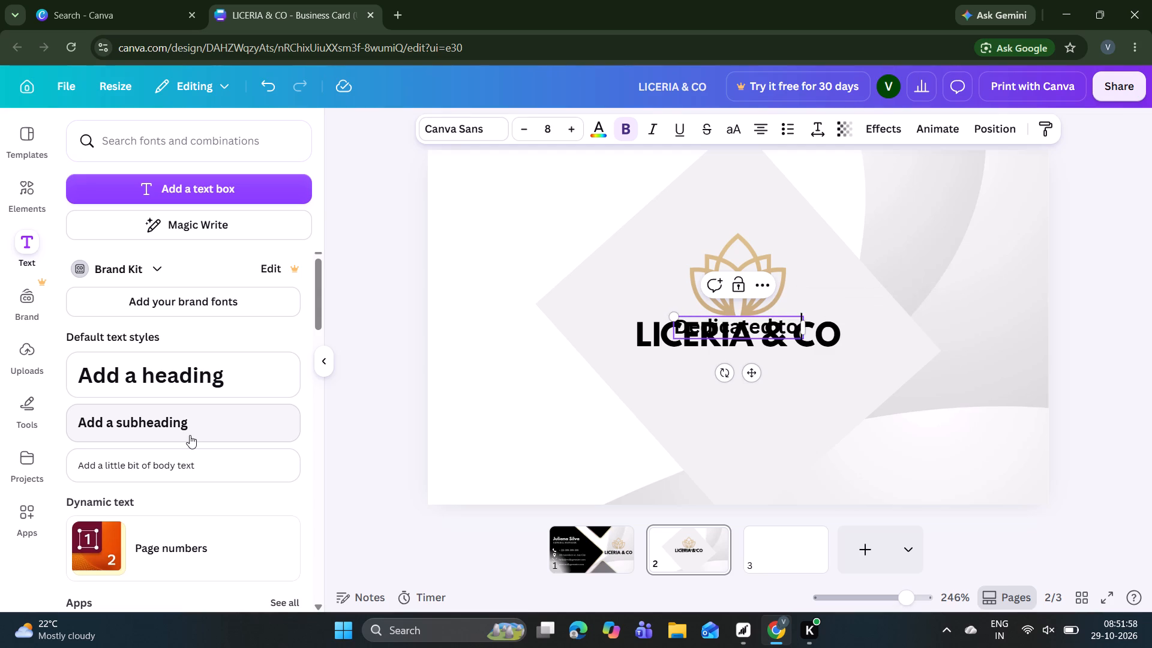
{"action": "type", "text": "a"}
{"action": "key", "text": "space"}
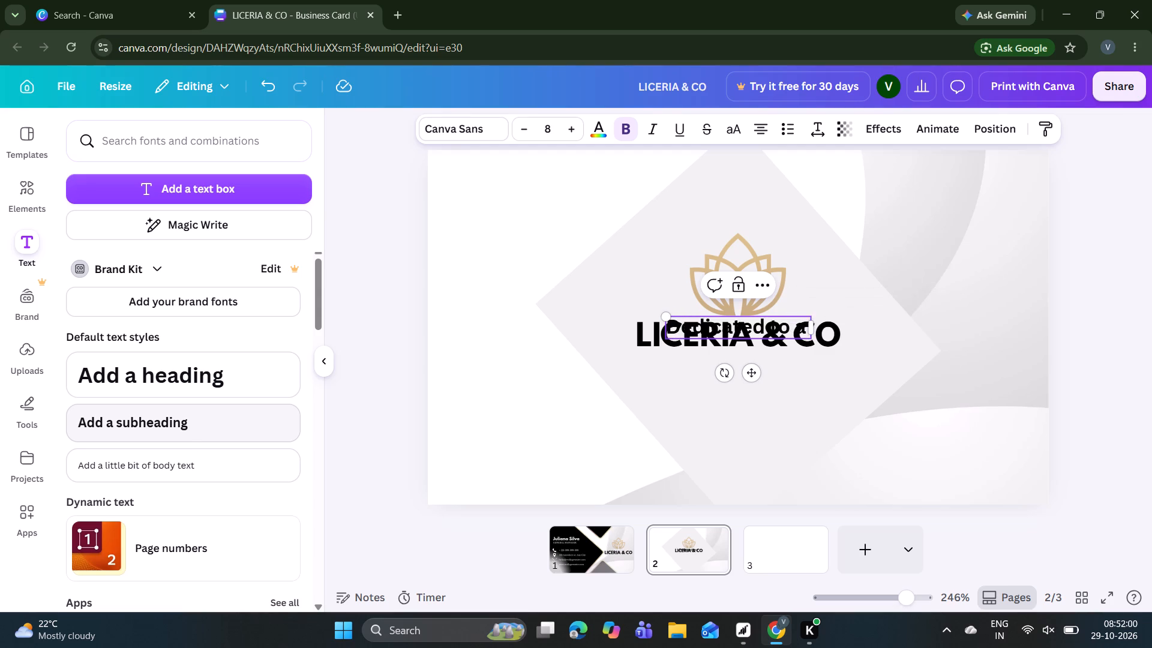
{"action": "type", "text": "better fu"}
{"action": "type", "text": "tu"}
{"action": "type", "text": "re"}
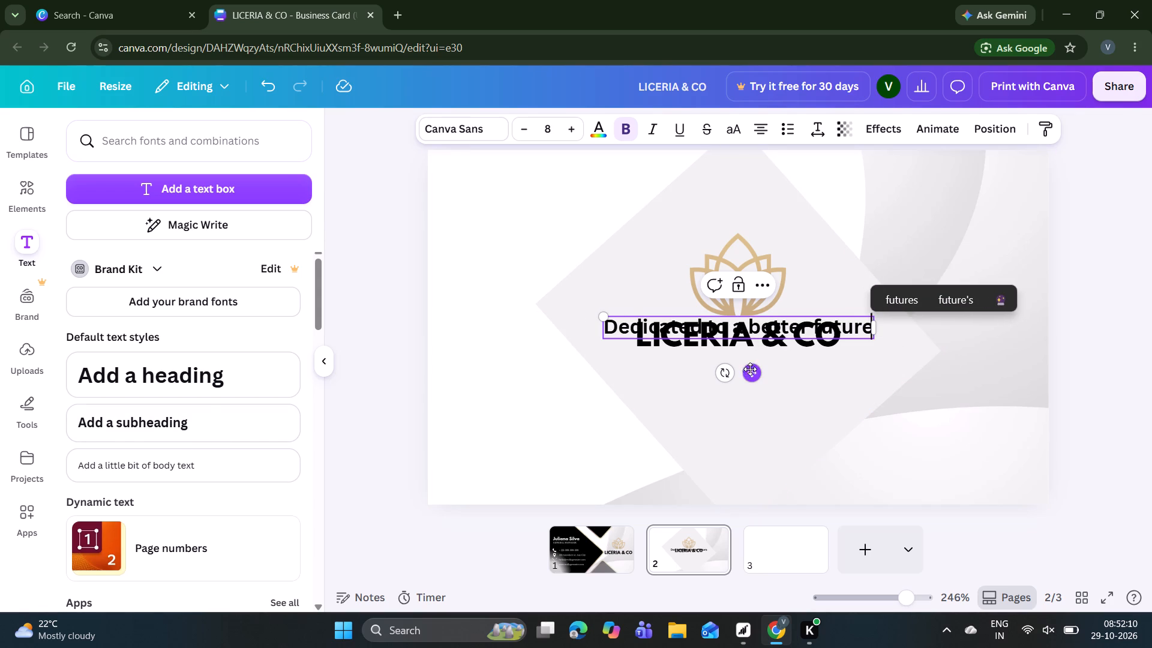
Move the tagline directly beneath the LICERIA & CO heading, with their left edges aligned.
{"action": "left_click_drag", "start_coordinate": [749, 371], "coordinate": [800, 410]}
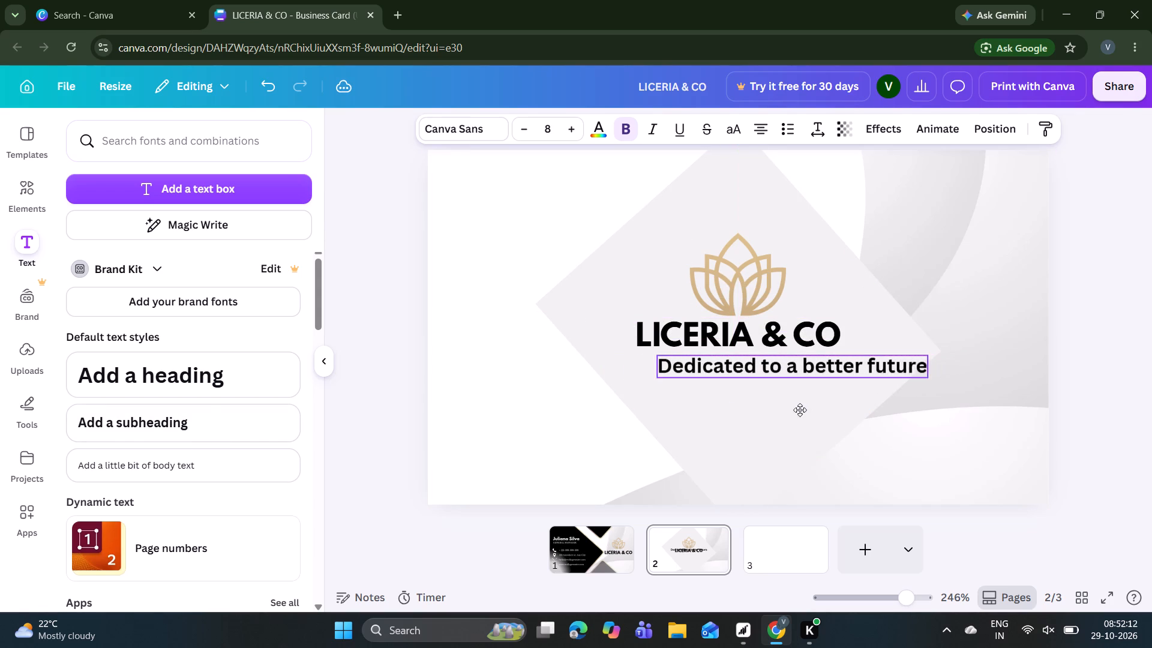
{"action": "left_click_drag", "start_coordinate": [800, 410], "coordinate": [776, 411]}
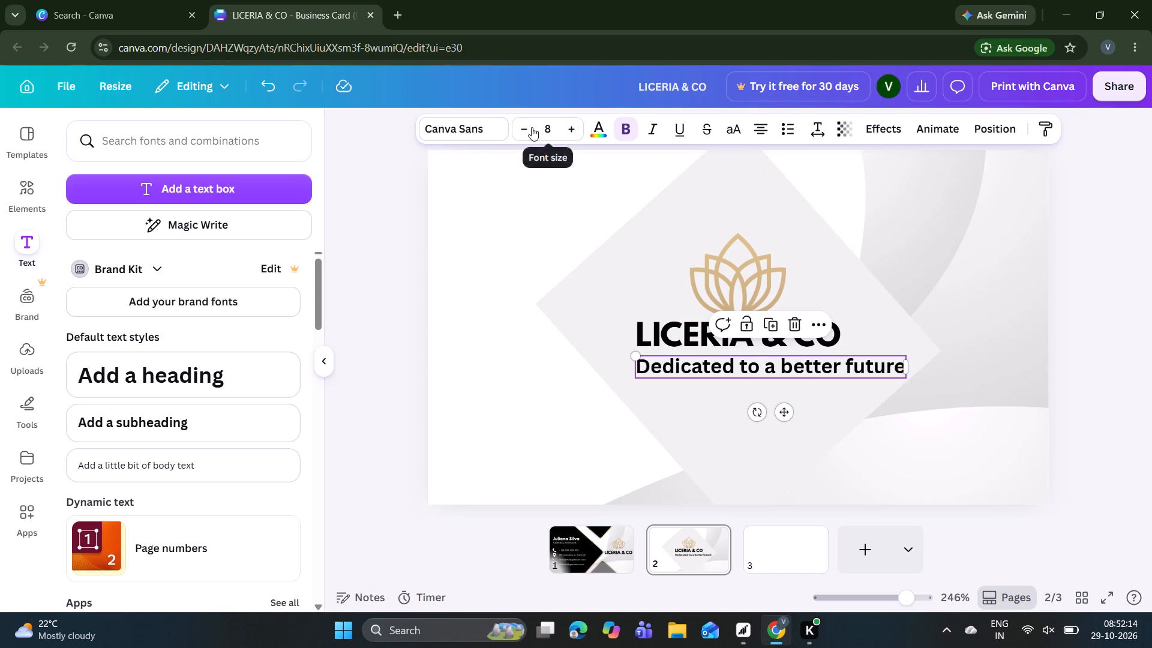
Format the tagline in Libre Baskerville without bold and reduce its font size to 5.
{"action": "left_click", "coordinate": [484, 128]}
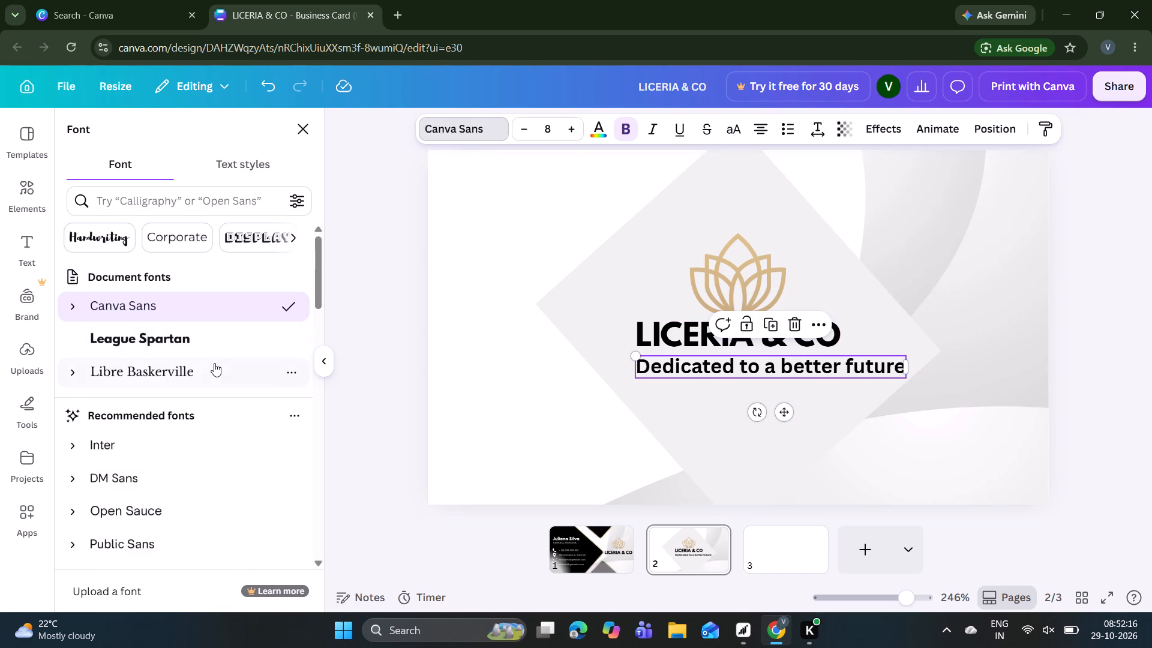
{"action": "left_click", "coordinate": [214, 363]}
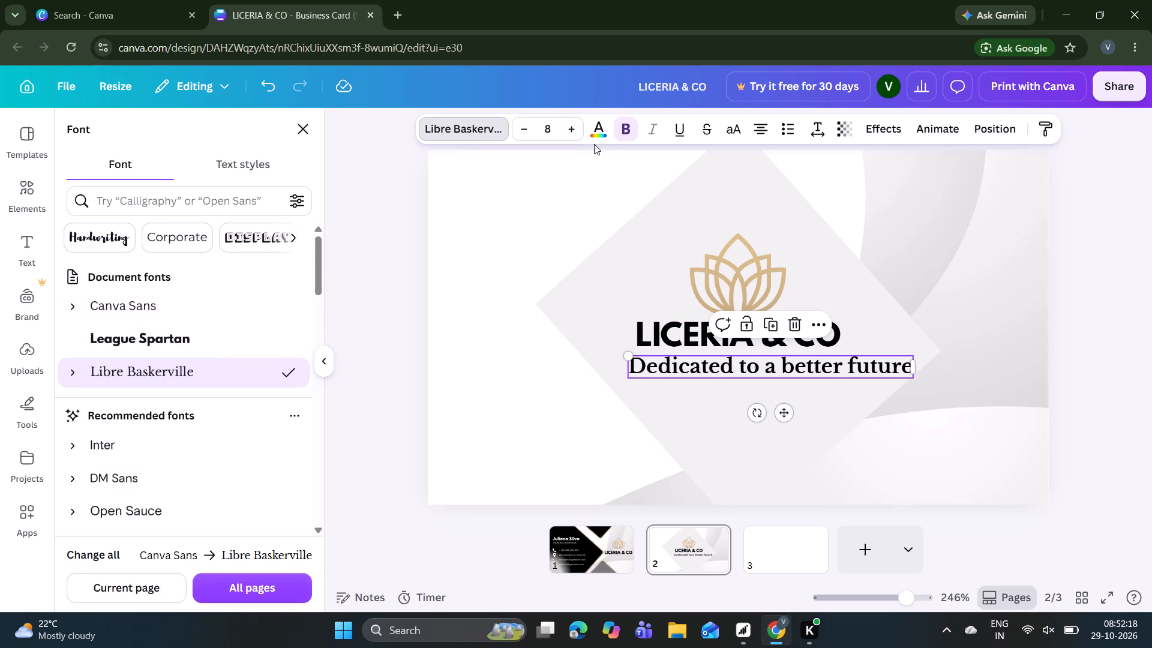
{"action": "left_click", "coordinate": [621, 126]}
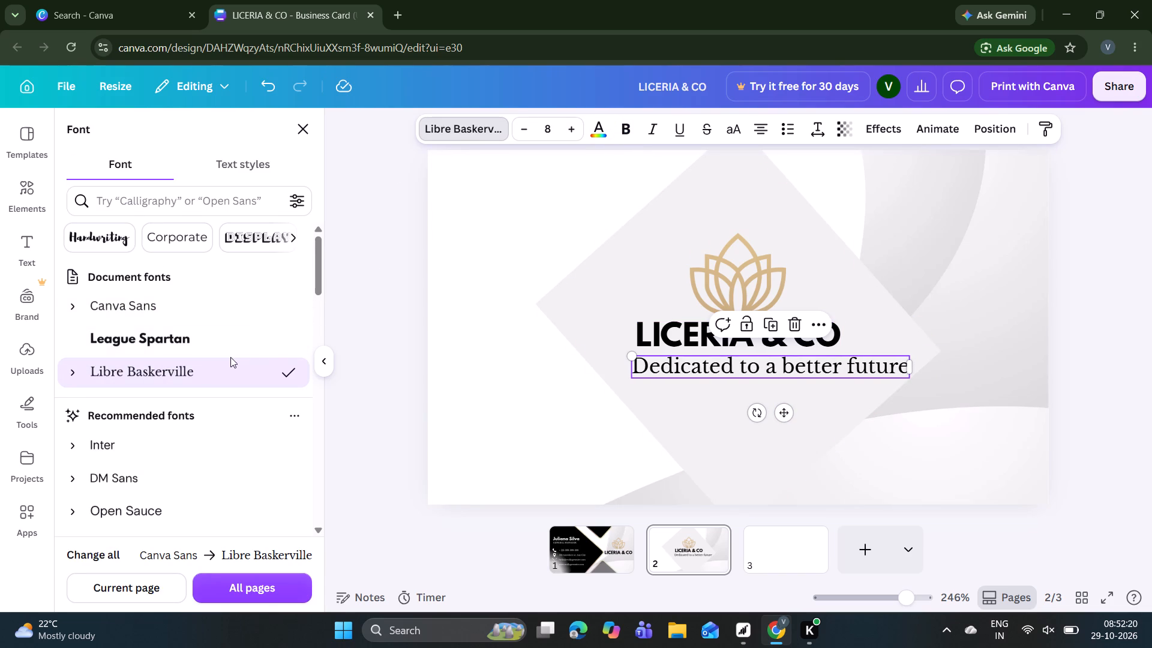
{"action": "left_click", "coordinate": [222, 353]}
{"action": "left_click", "coordinate": [215, 373]}
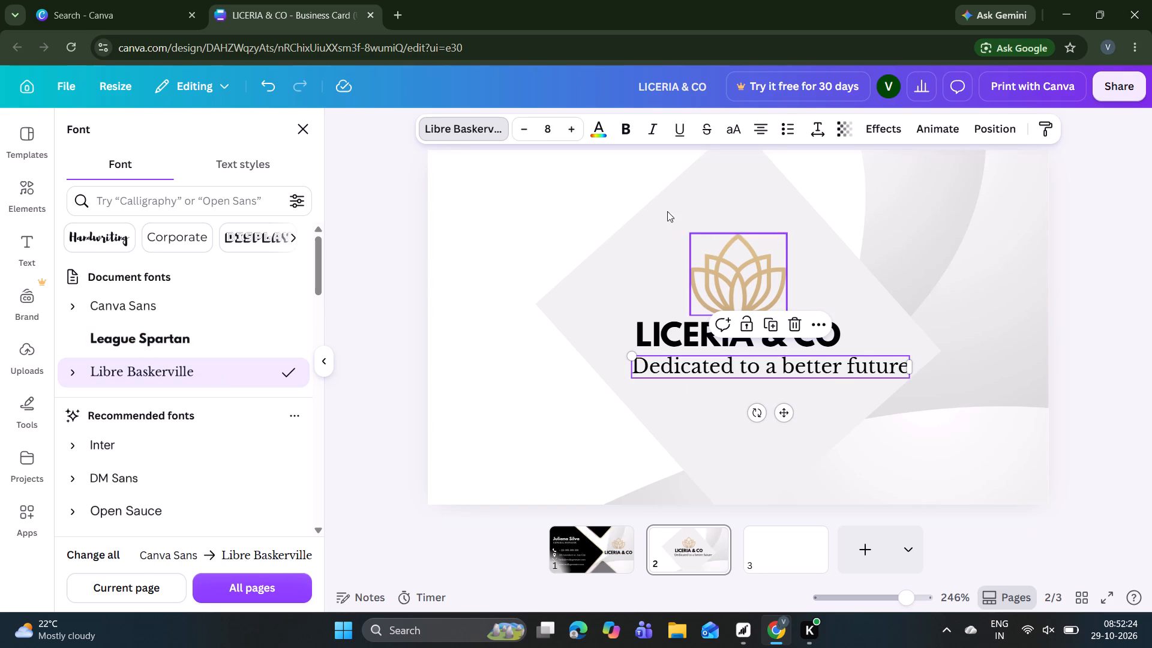
{"action": "triple_click", "coordinate": [524, 121]}
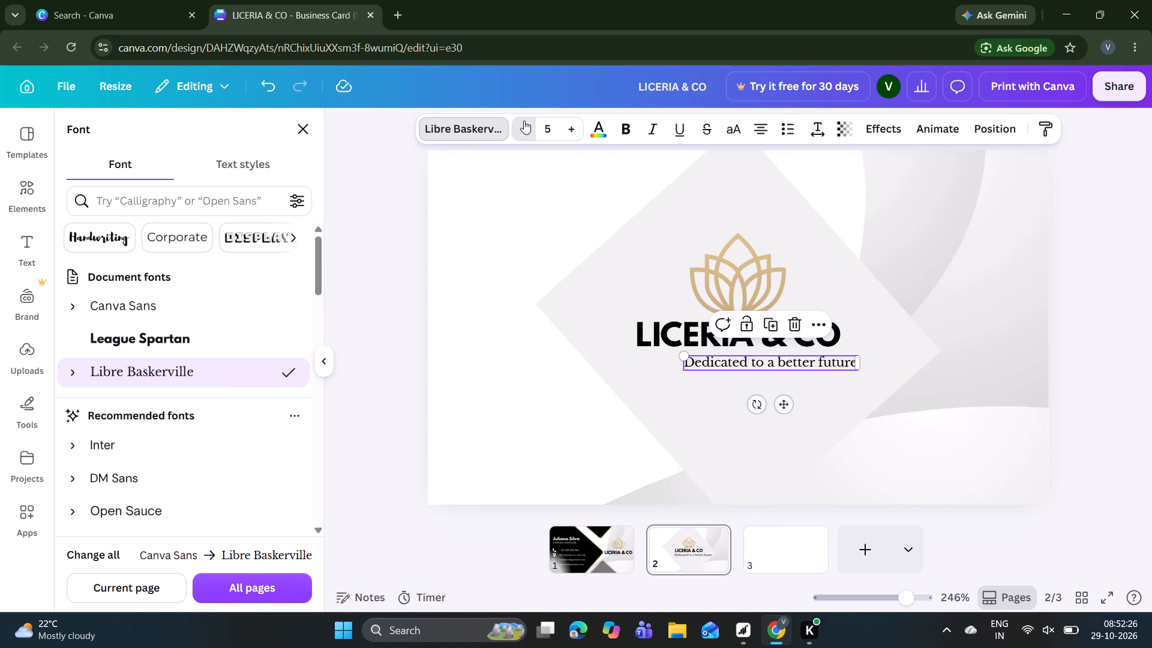
Centre the tagline beneath the LICERIA & CO heading, trying font size 6 before setting it to 5.
{"action": "left_click", "coordinate": [572, 134]}
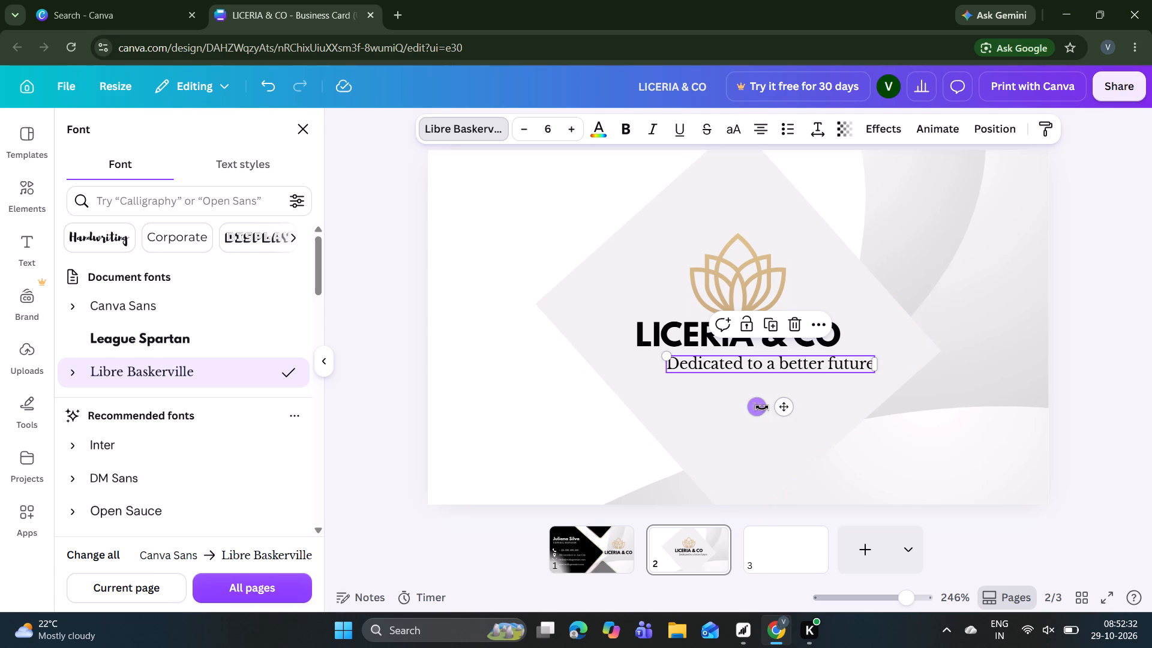
{"action": "left_click_drag", "start_coordinate": [782, 408], "coordinate": [762, 408]}
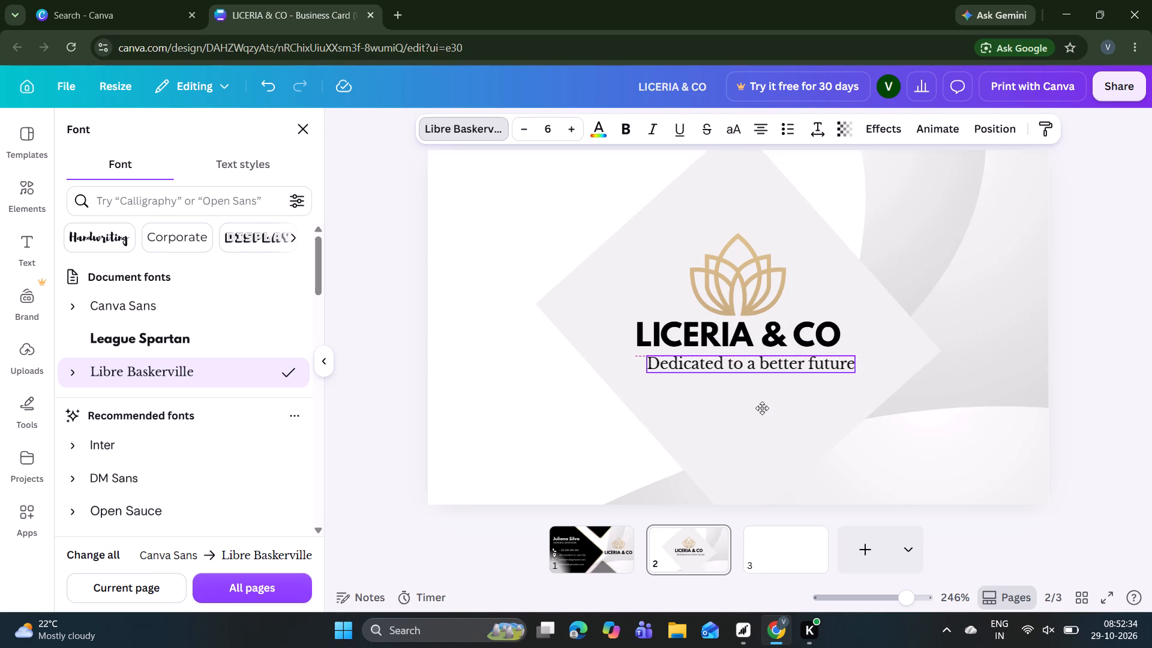
{"action": "left_click_drag", "start_coordinate": [762, 408], "coordinate": [754, 407]}
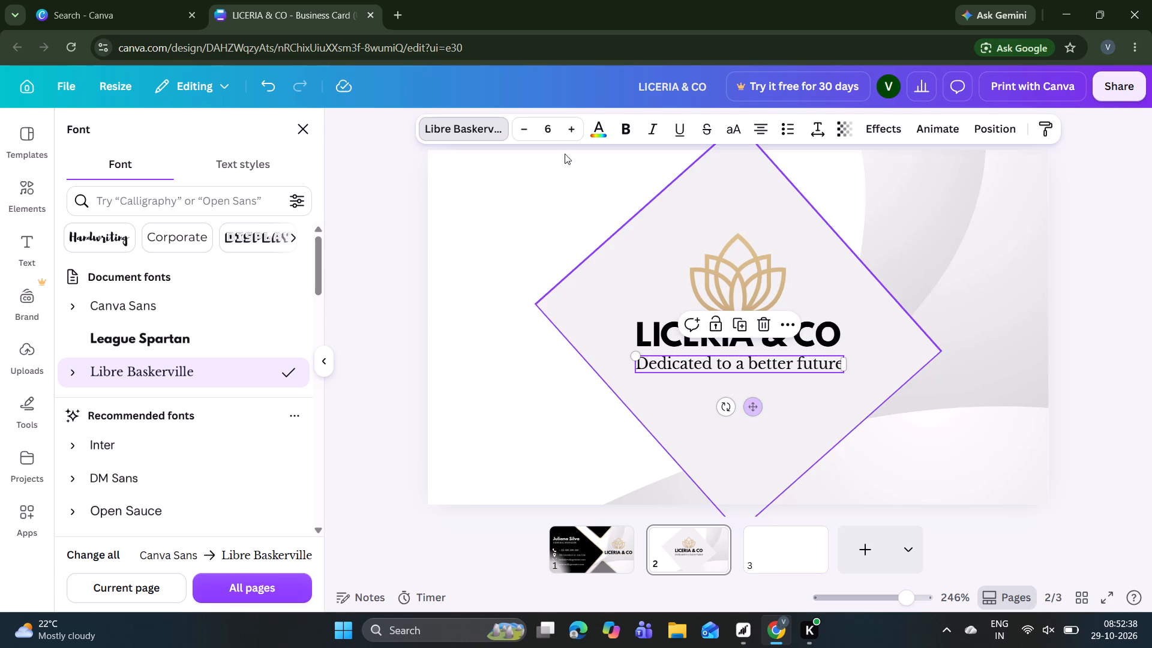
{"action": "left_click", "coordinate": [529, 126]}
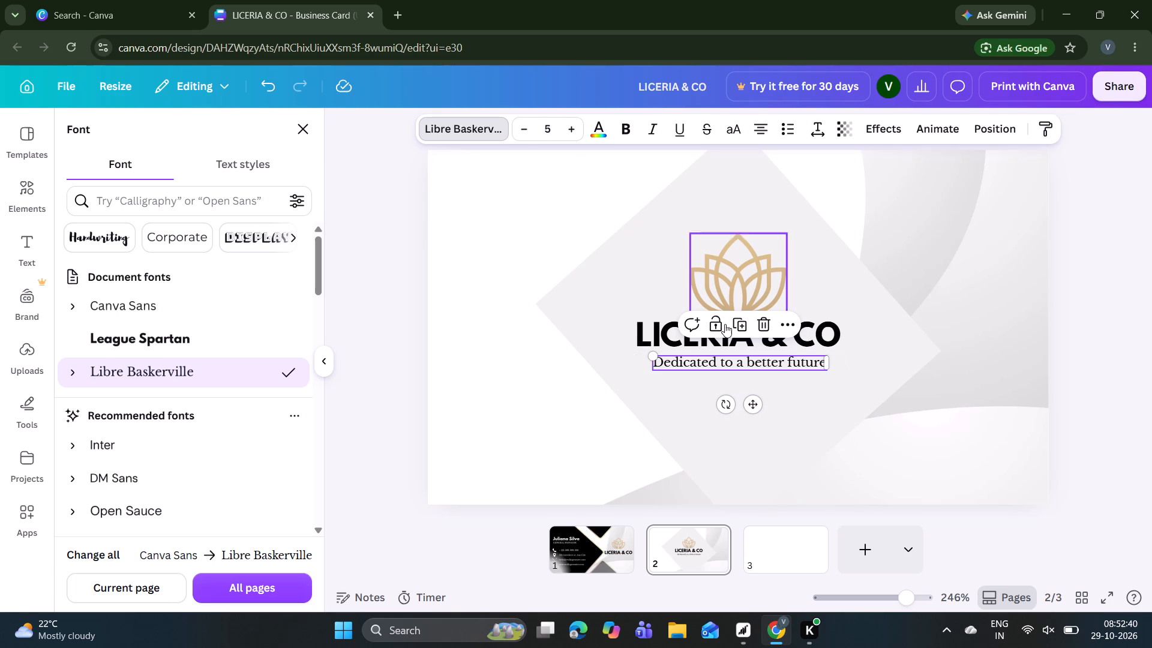
{"action": "left_click", "coordinate": [754, 398]}
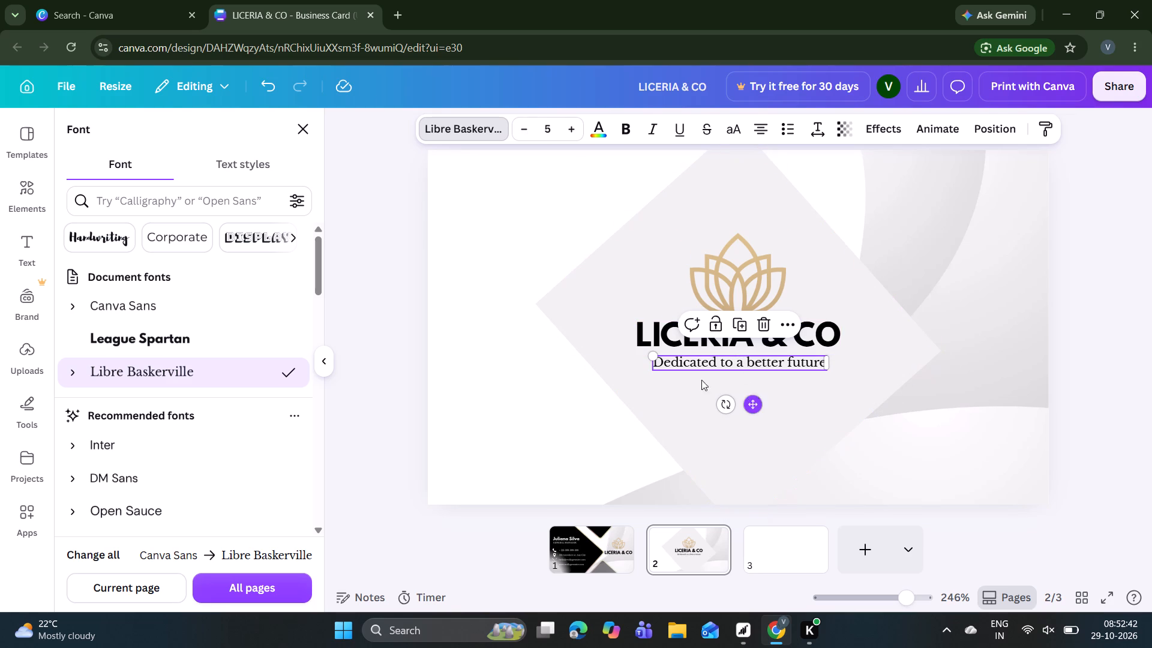
{"action": "left_click", "coordinate": [352, 252]}
{"action": "left_click", "coordinate": [352, 252]}
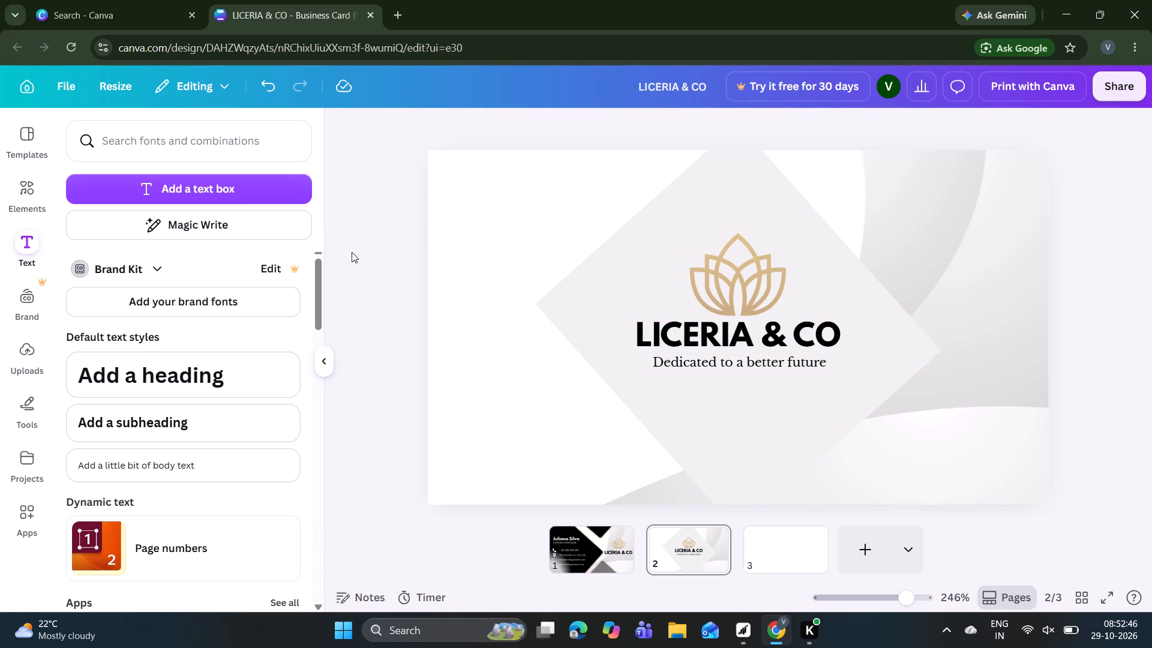
Try the design's gradient and gold on the tagline, settling on the greyorange text colour #ae9371.
{"action": "left_click", "coordinate": [761, 364]}
{"action": "left_click", "coordinate": [595, 125]}
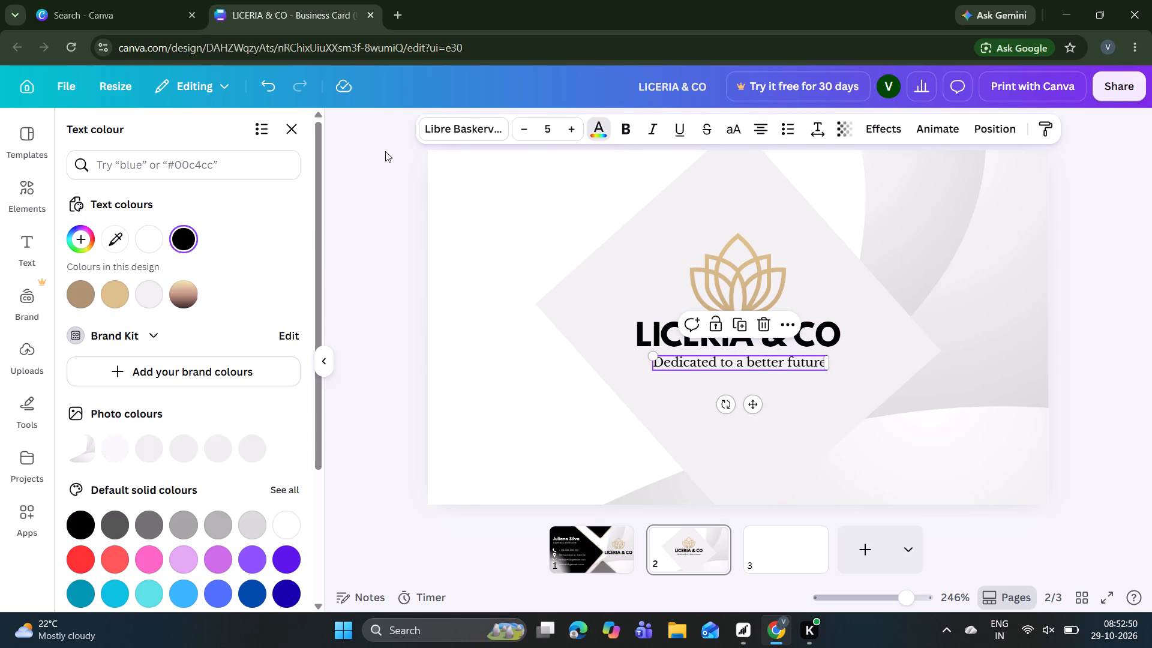
{"action": "left_click", "coordinate": [187, 293]}
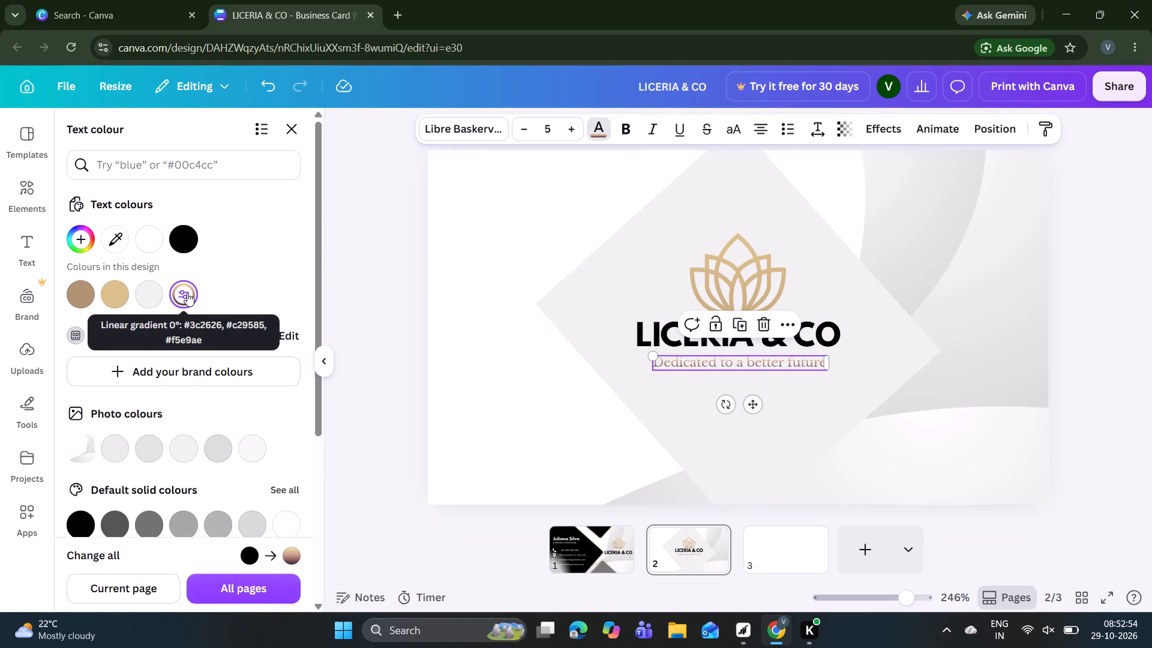
{"action": "left_click", "coordinate": [107, 295]}
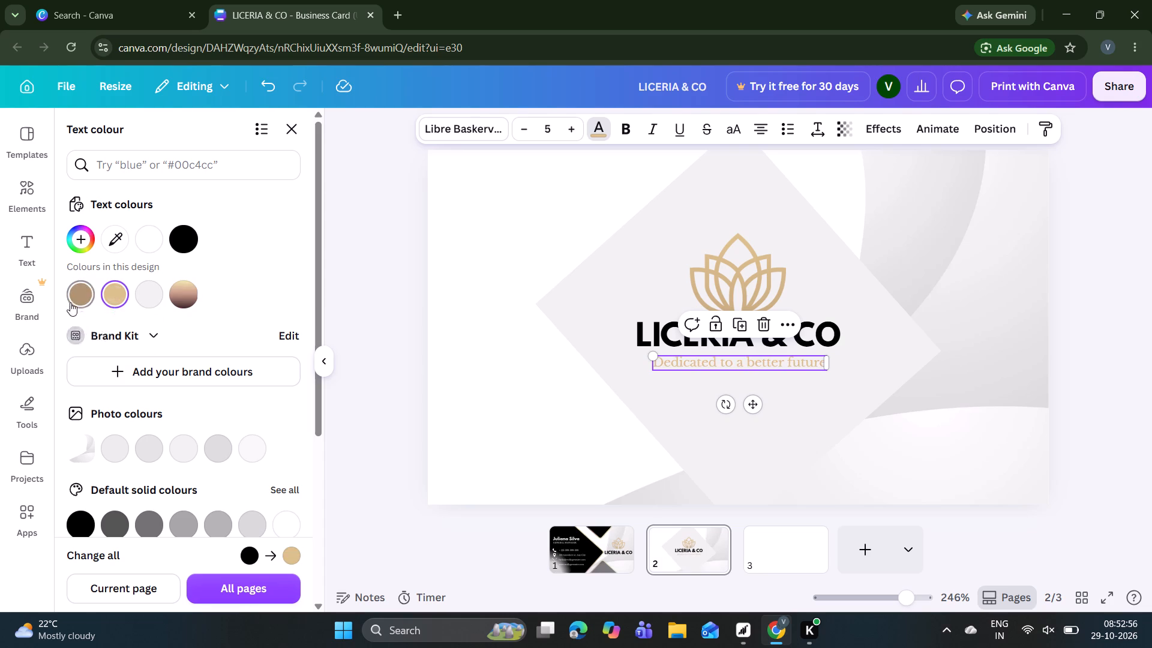
{"action": "left_click", "coordinate": [80, 297]}
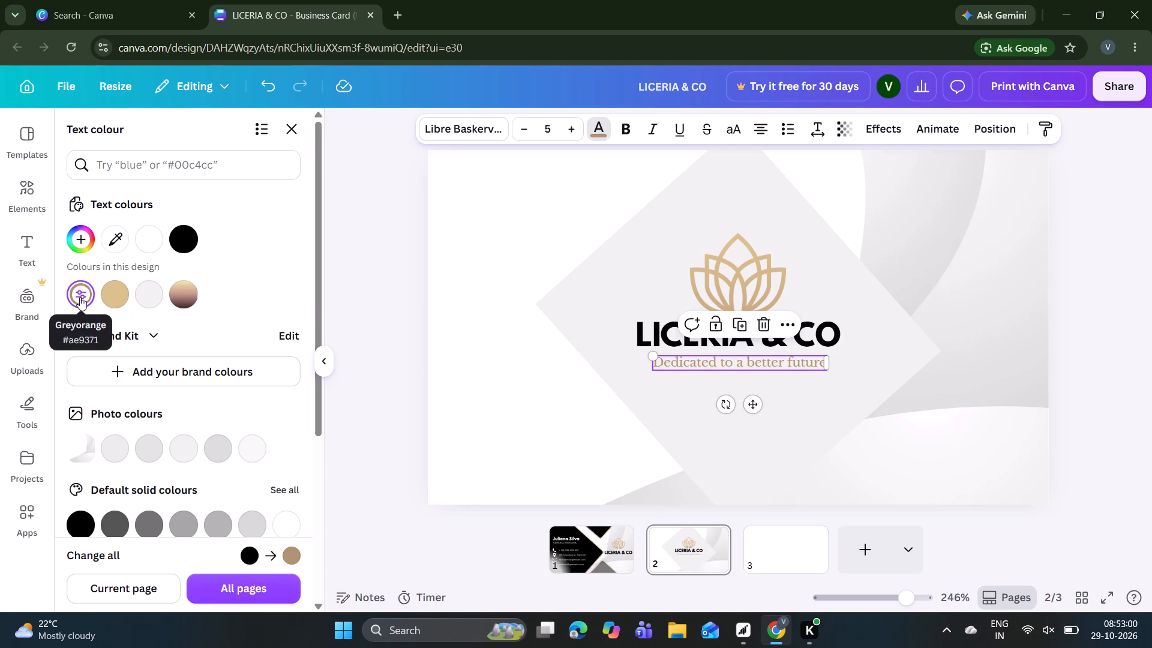
{"action": "double_click", "coordinate": [387, 252]}
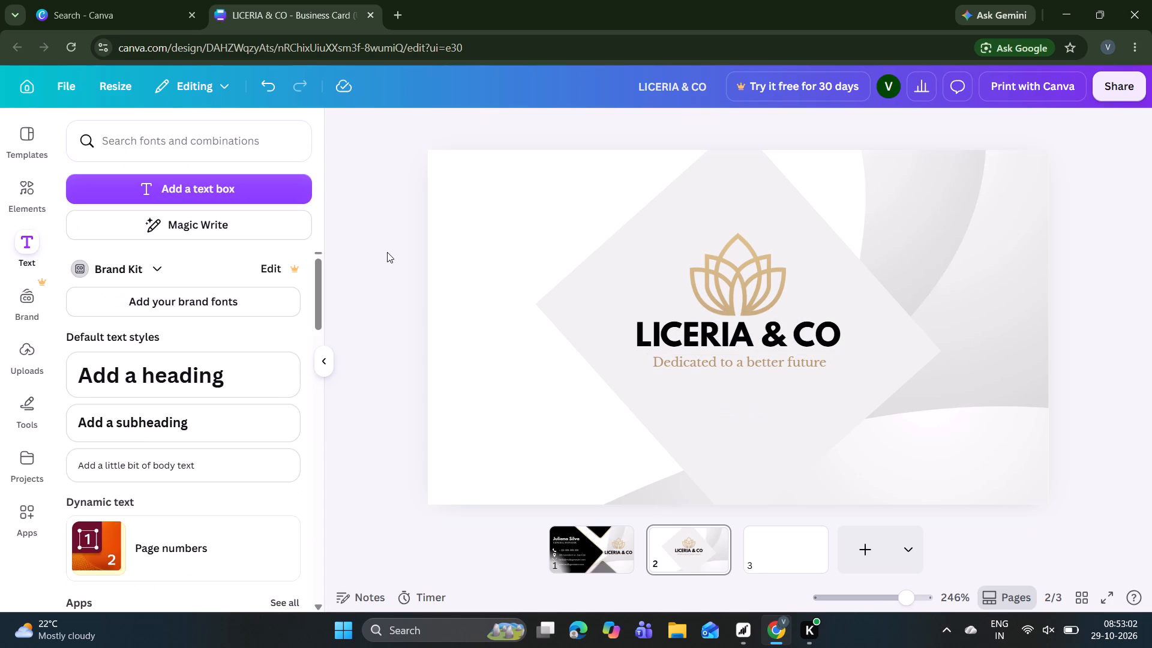